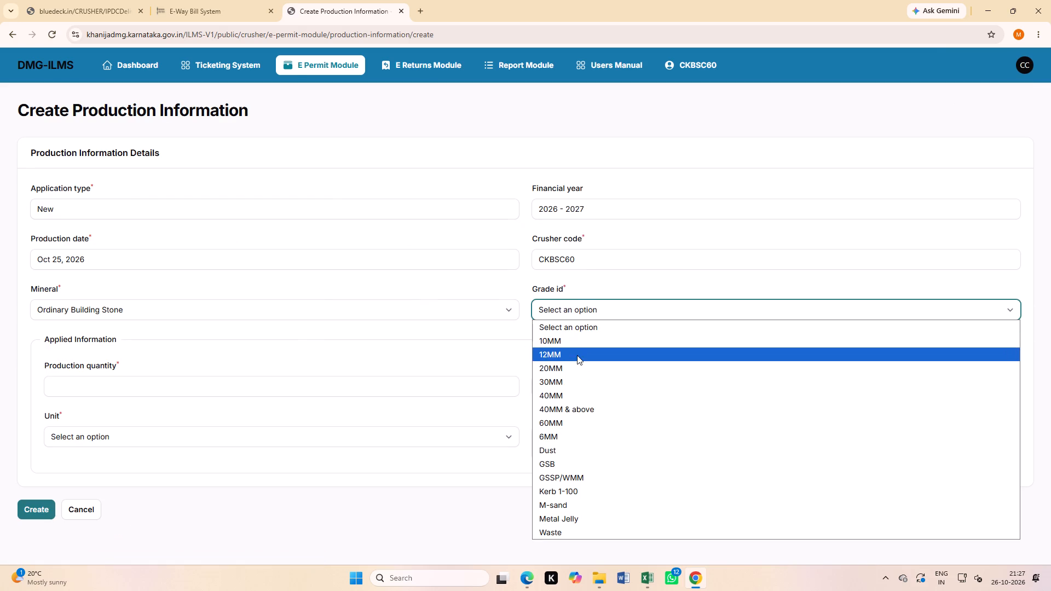
Check the available quantity for the 20MM grade in the production information form, and leave the form without creating a record.
{"action": "left_click", "coordinate": [567, 366]}
{"action": "left_click", "coordinate": [513, 352]}
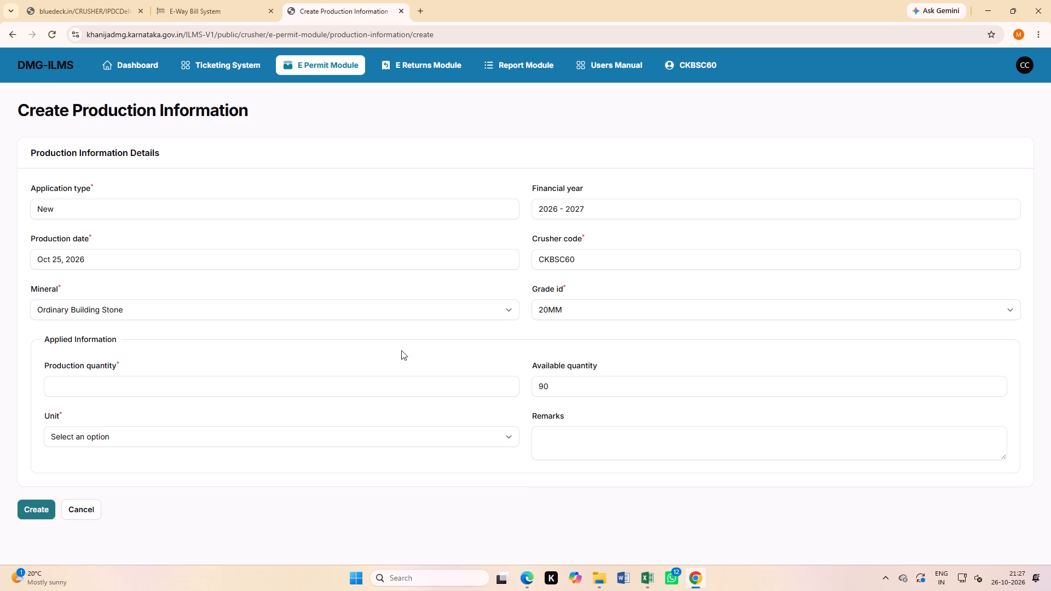
{"action": "left_click", "coordinate": [3, 39]}
Open a new Mineral Dispatch Permit (MDP) form from the E Permit transactions.
{"action": "scroll", "coordinate": [96, 439], "scroll_direction": "down", "scroll_amount": 2}
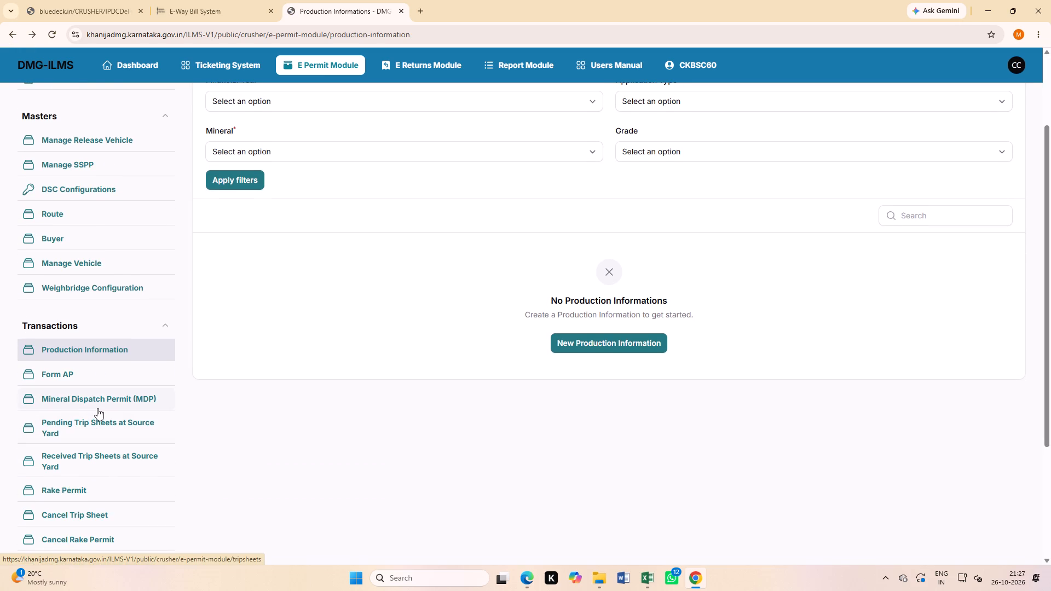
{"action": "left_click", "coordinate": [97, 393]}
{"action": "left_click", "coordinate": [939, 128]}
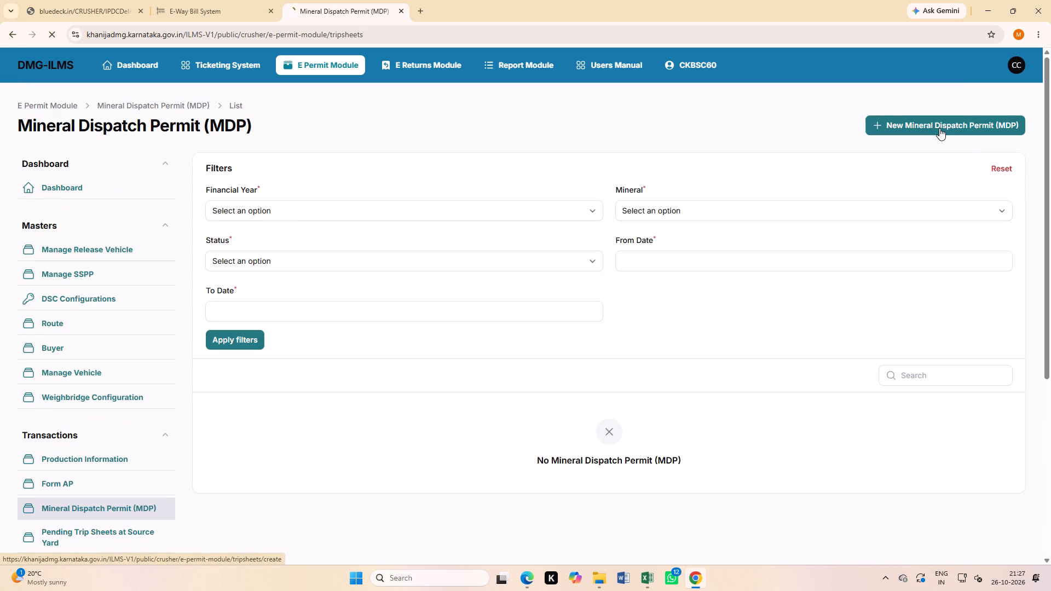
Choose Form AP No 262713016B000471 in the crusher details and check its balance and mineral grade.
{"action": "scroll", "coordinate": [171, 341], "scroll_direction": "down", "scroll_amount": 4}
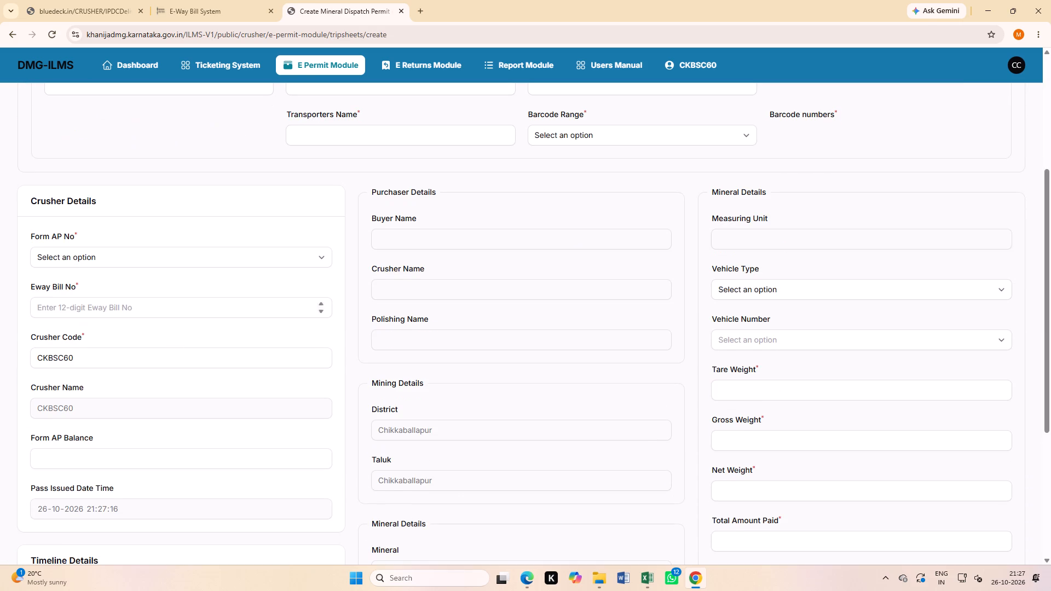
{"action": "left_click", "coordinate": [163, 259]}
{"action": "left_click", "coordinate": [142, 348]}
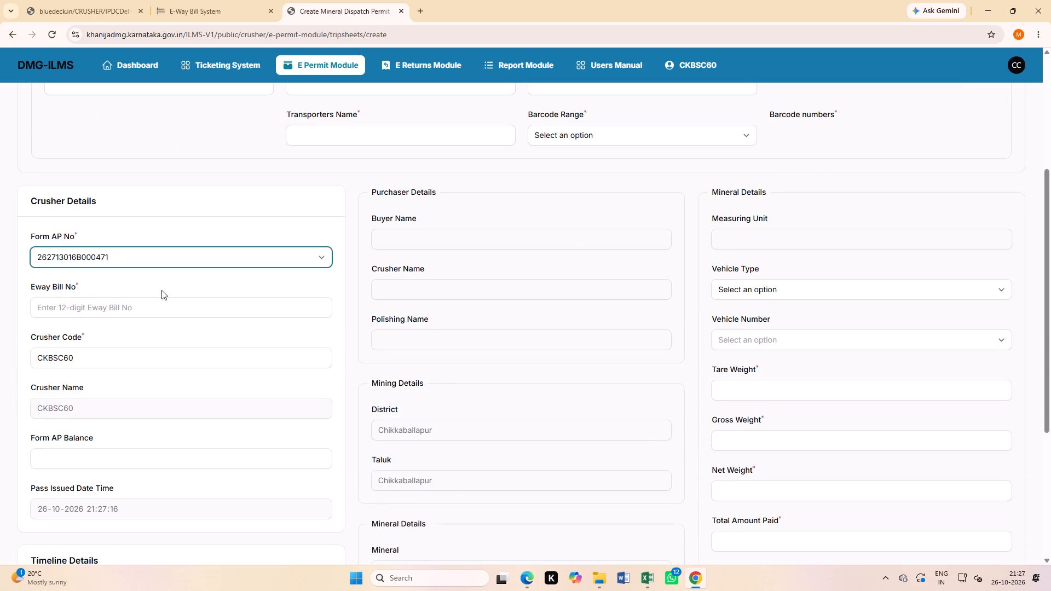
{"action": "left_click", "coordinate": [161, 290]}
{"action": "scroll", "coordinate": [168, 292], "scroll_direction": "down", "scroll_amount": 4}
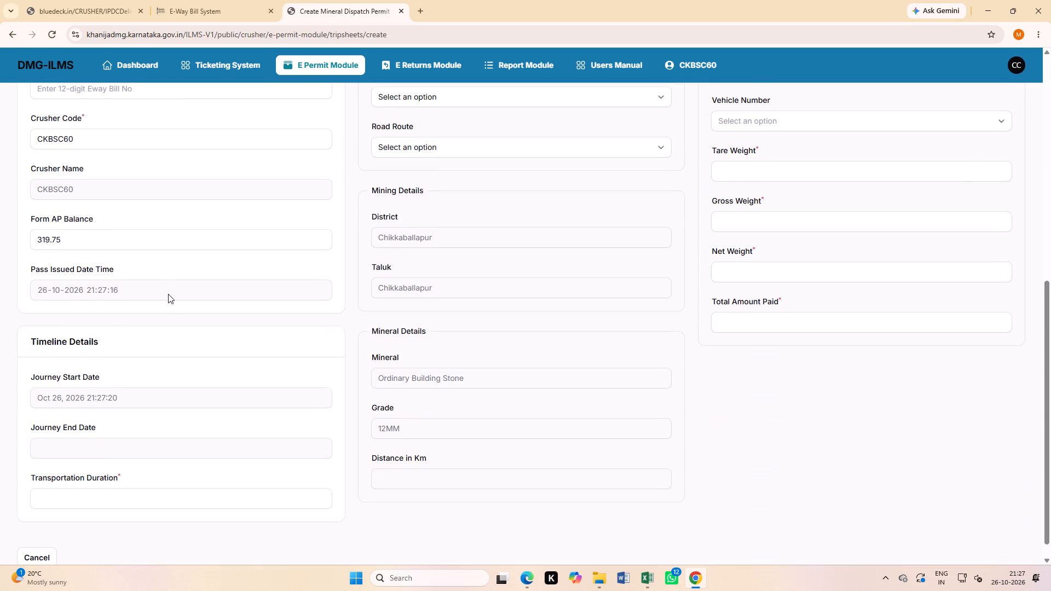
{"action": "scroll", "coordinate": [168, 294], "scroll_direction": "down", "scroll_amount": 1}
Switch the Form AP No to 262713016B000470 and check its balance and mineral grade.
{"action": "scroll", "coordinate": [168, 294], "scroll_direction": "up", "scroll_amount": 4}
{"action": "left_click", "coordinate": [173, 226]}
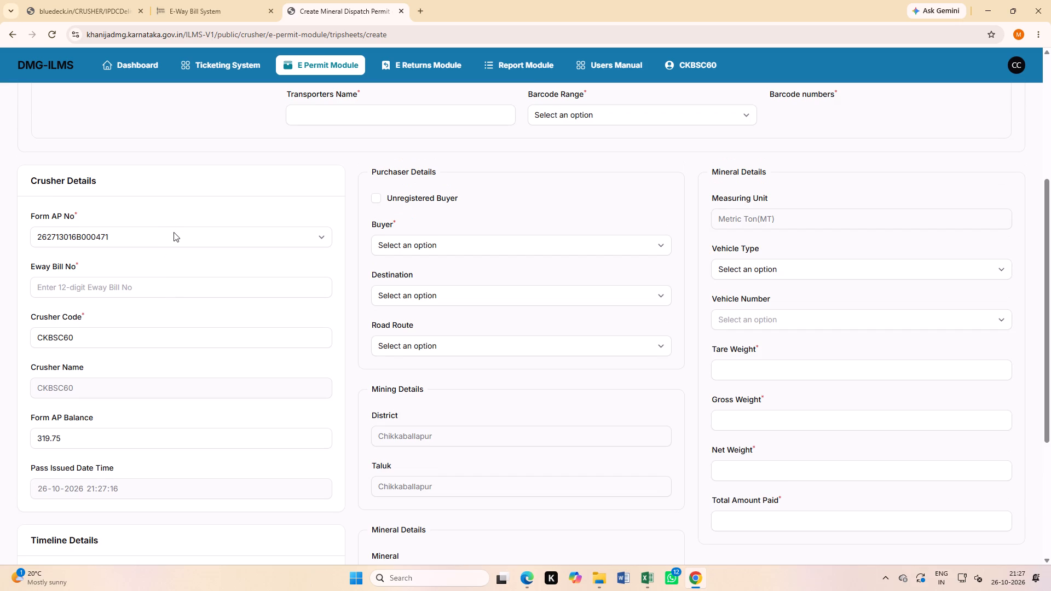
{"action": "left_click", "coordinate": [172, 235]}
{"action": "left_click", "coordinate": [146, 304]}
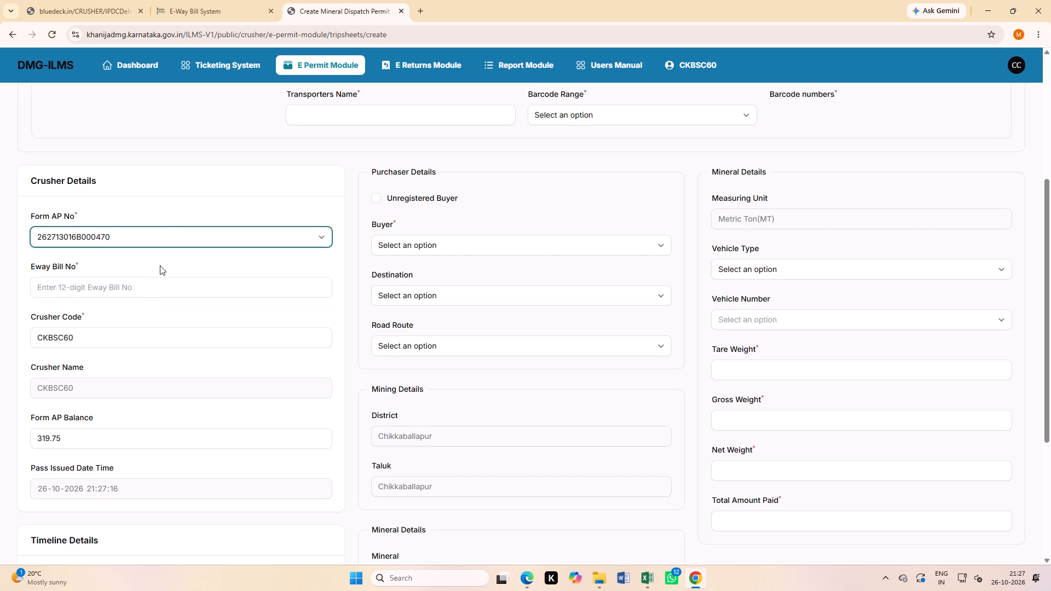
{"action": "left_click", "coordinate": [161, 264]}
{"action": "scroll", "coordinate": [188, 286], "scroll_direction": "down", "scroll_amount": 3}
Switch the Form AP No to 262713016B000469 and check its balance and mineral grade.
{"action": "scroll", "coordinate": [188, 286], "scroll_direction": "up", "scroll_amount": 2}
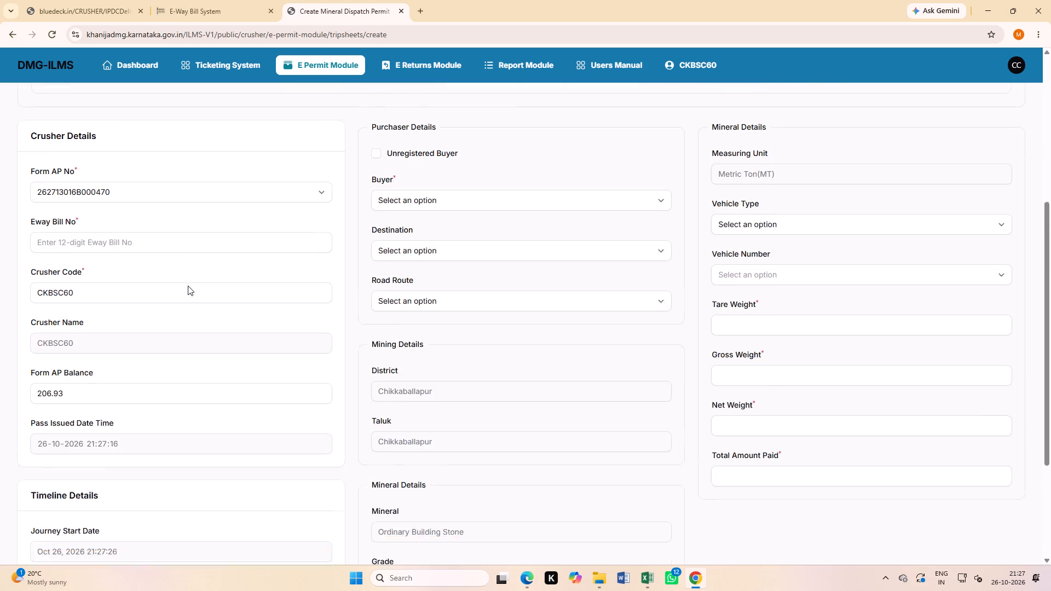
{"action": "scroll", "coordinate": [188, 286], "scroll_direction": "up", "scroll_amount": 2}
{"action": "left_click", "coordinate": [171, 292]}
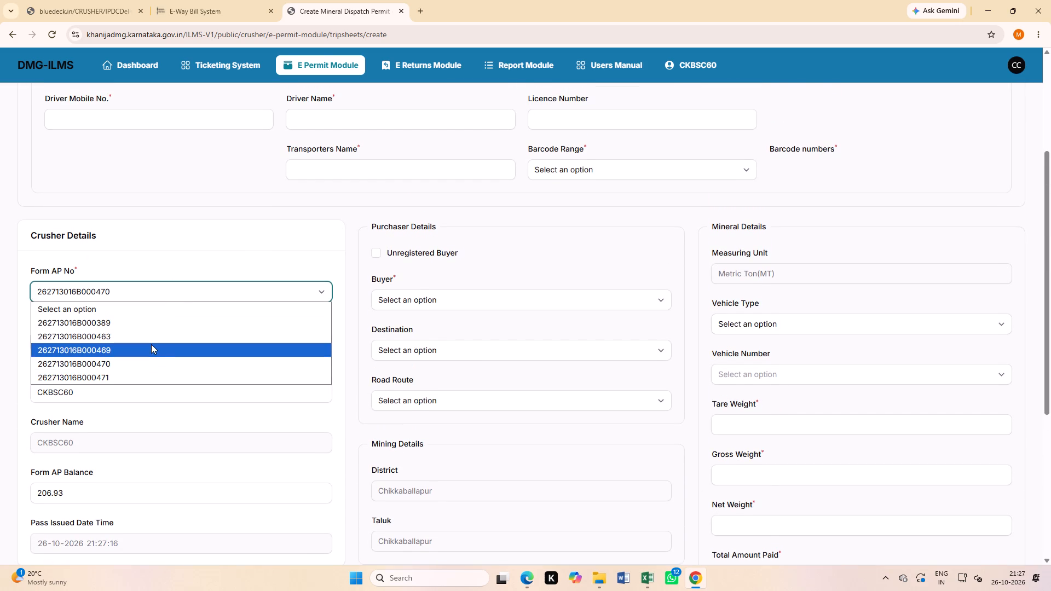
{"action": "left_click", "coordinate": [151, 344]}
{"action": "left_click", "coordinate": [158, 320]}
{"action": "scroll", "coordinate": [206, 319], "scroll_direction": "down", "scroll_amount": 5}
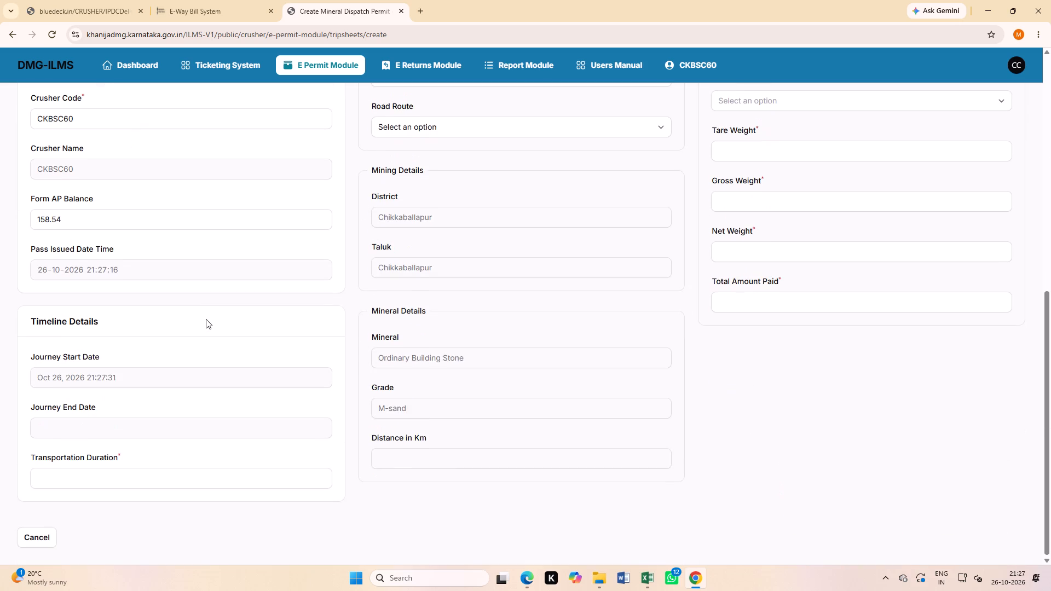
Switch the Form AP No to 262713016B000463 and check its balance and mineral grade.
{"action": "scroll", "coordinate": [206, 319], "scroll_direction": "up", "scroll_amount": 4}
{"action": "left_click", "coordinate": [204, 235]}
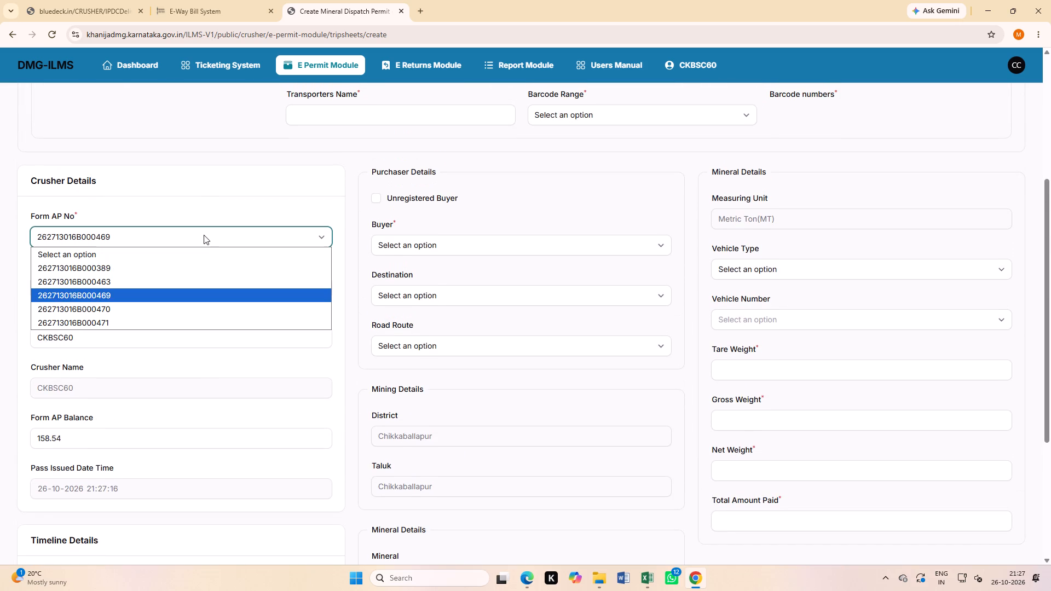
{"action": "left_click", "coordinate": [186, 282]}
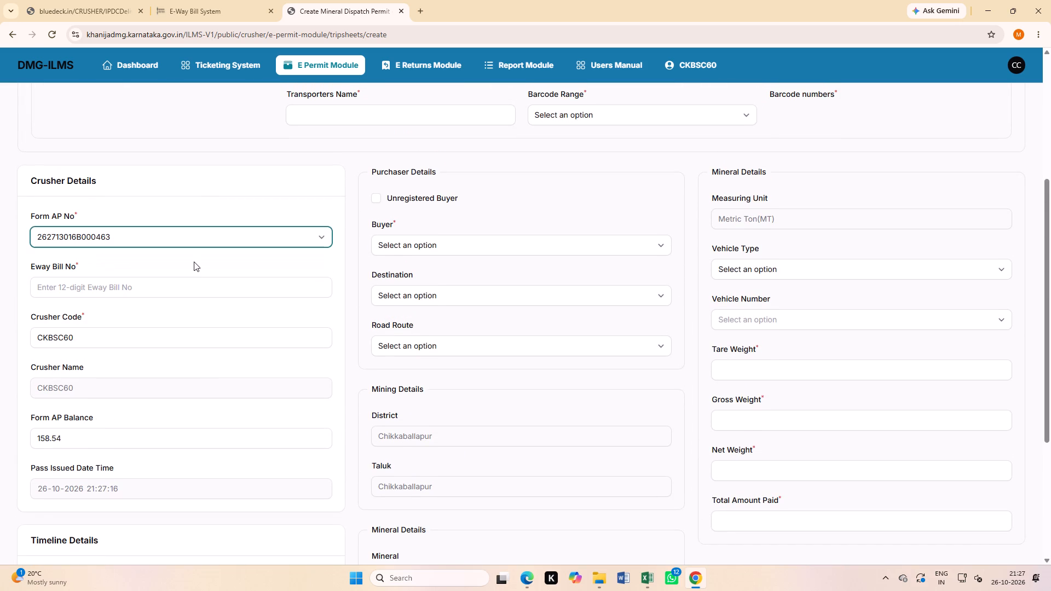
{"action": "left_click", "coordinate": [194, 262]}
{"action": "scroll", "coordinate": [195, 272], "scroll_direction": "down", "scroll_amount": 4}
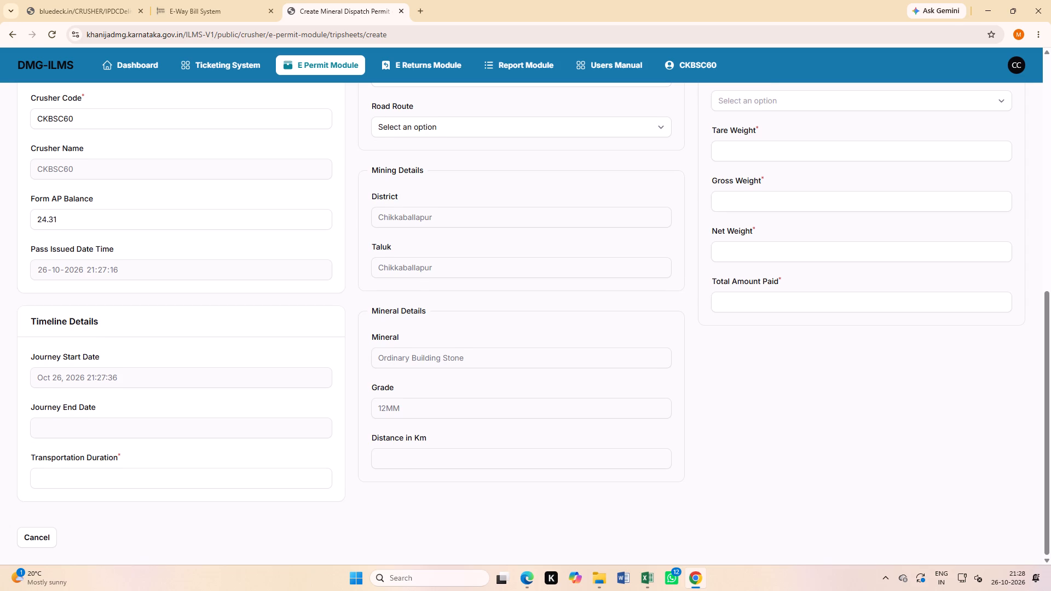
{"action": "scroll", "coordinate": [312, 265], "scroll_direction": "up", "scroll_amount": 3}
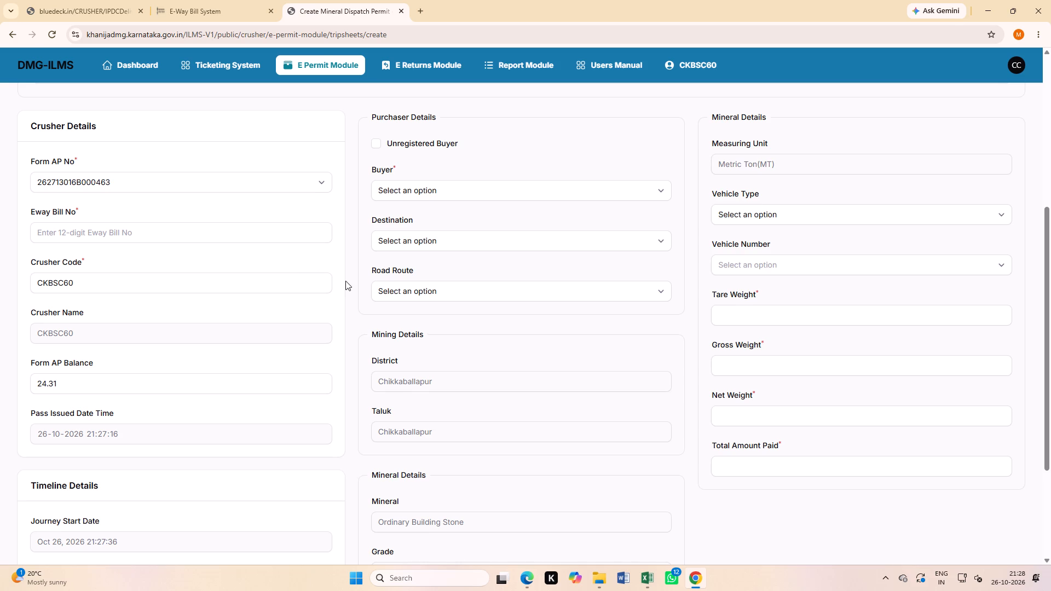
{"action": "scroll", "coordinate": [350, 294], "scroll_direction": "down", "scroll_amount": 3}
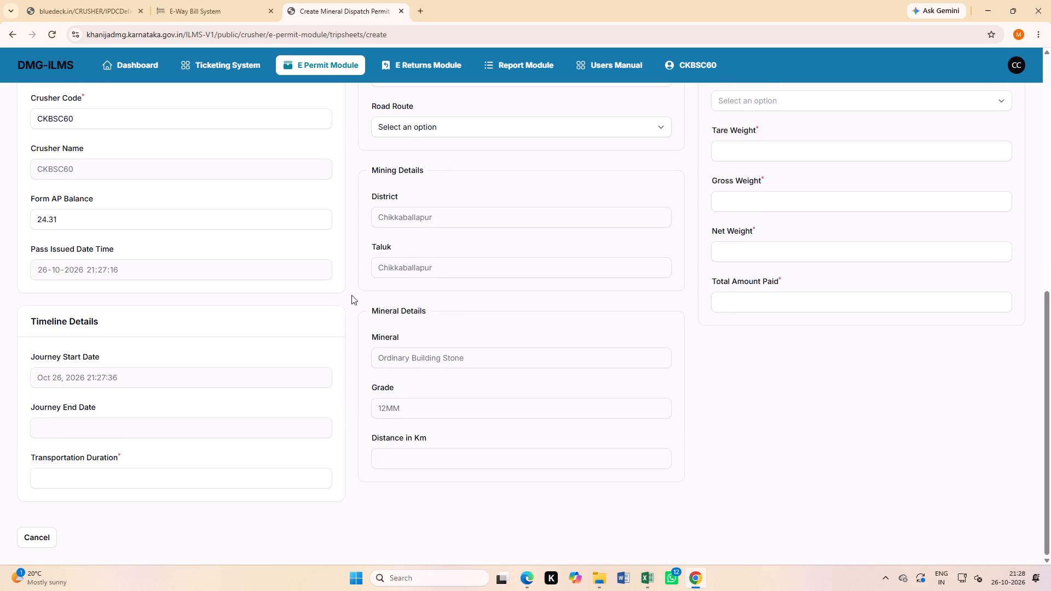
{"action": "scroll", "coordinate": [352, 295], "scroll_direction": "up", "scroll_amount": 4}
{"action": "left_click", "coordinate": [215, 236]}
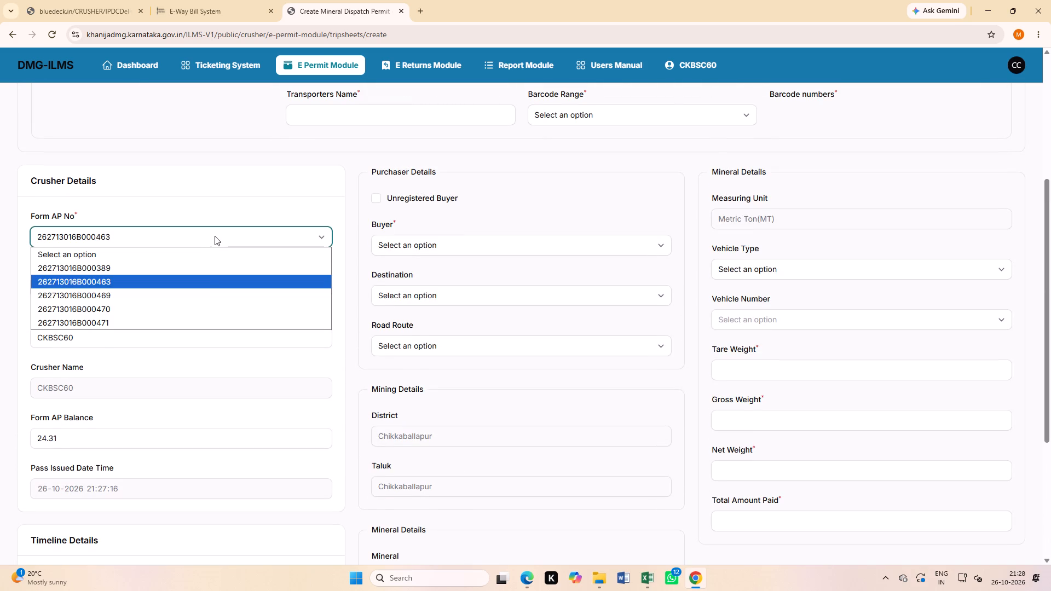
{"action": "left_click", "coordinate": [205, 264]}
{"action": "left_click", "coordinate": [205, 264]}
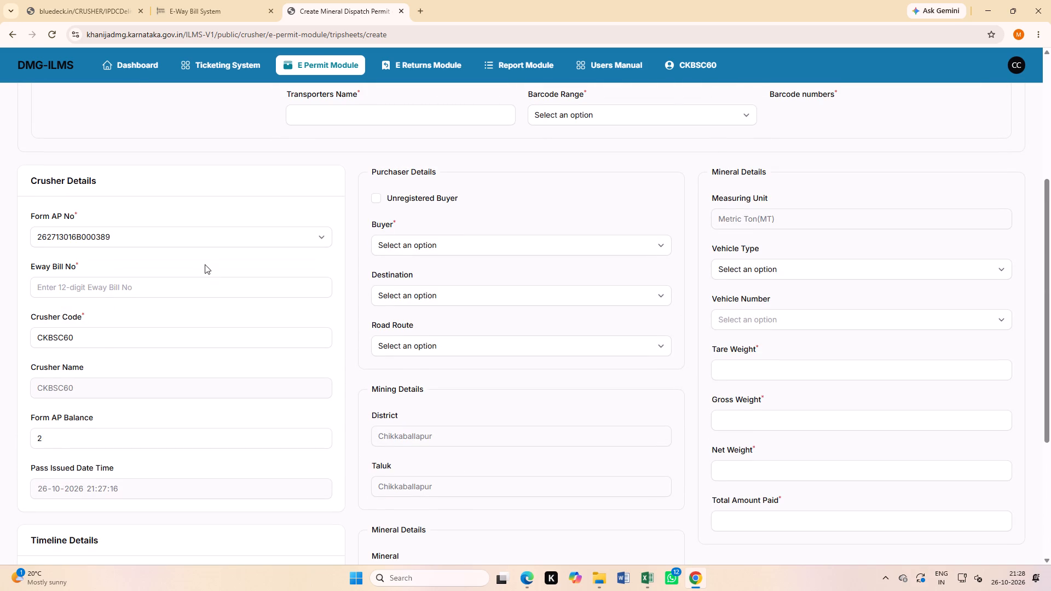
{"action": "scroll", "coordinate": [205, 264], "scroll_direction": "down", "scroll_amount": 4}
Leave the dispatch permit form and open a new Form AP application from the E Permit transactions.
{"action": "scroll", "coordinate": [205, 264], "scroll_direction": "up", "scroll_amount": 2}
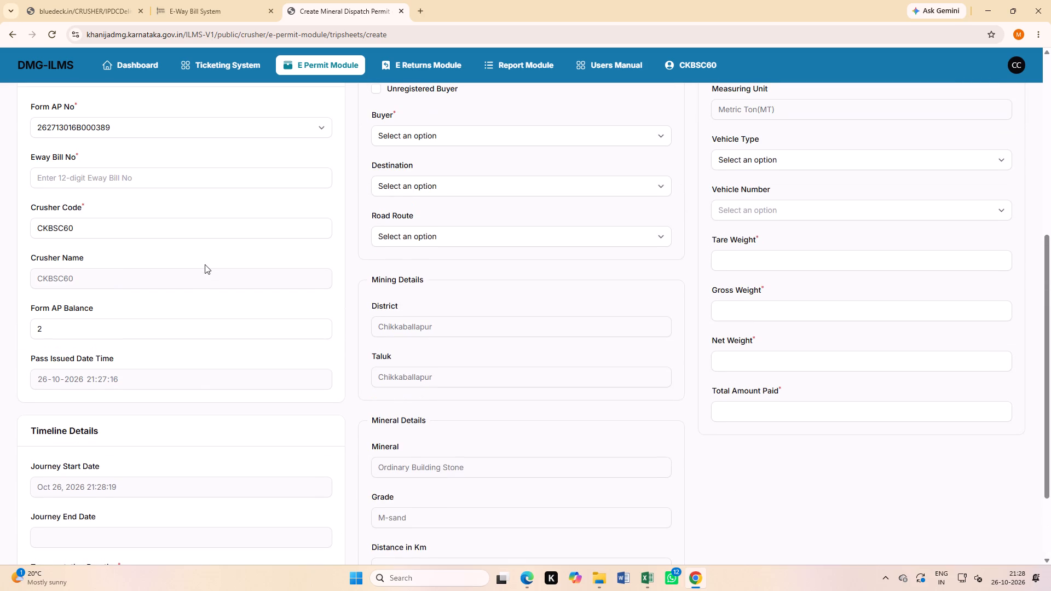
{"action": "scroll", "coordinate": [205, 264], "scroll_direction": "up", "scroll_amount": 5}
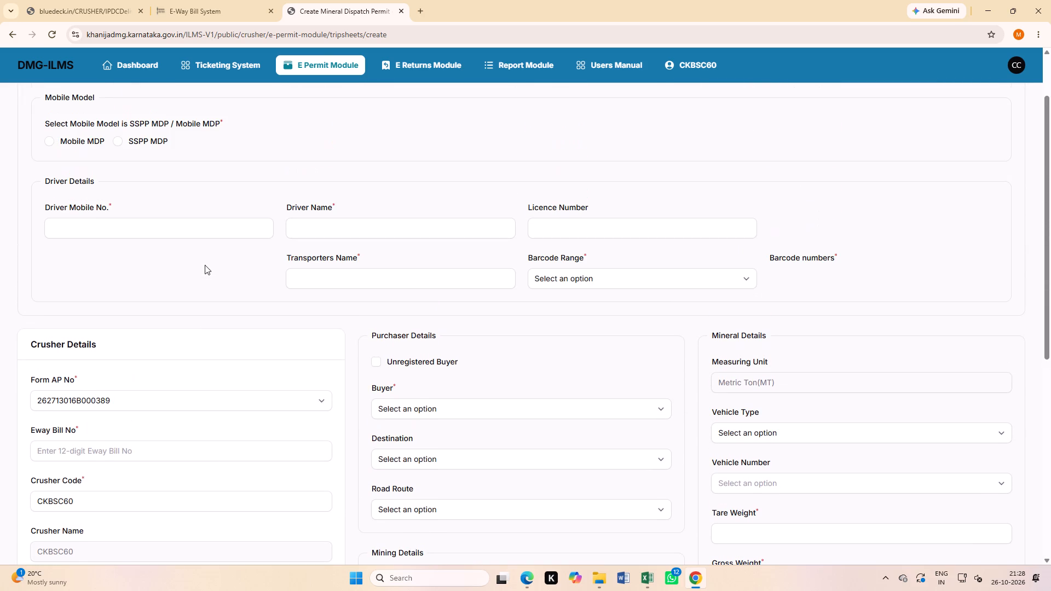
{"action": "scroll", "coordinate": [205, 265], "scroll_direction": "up", "scroll_amount": 1}
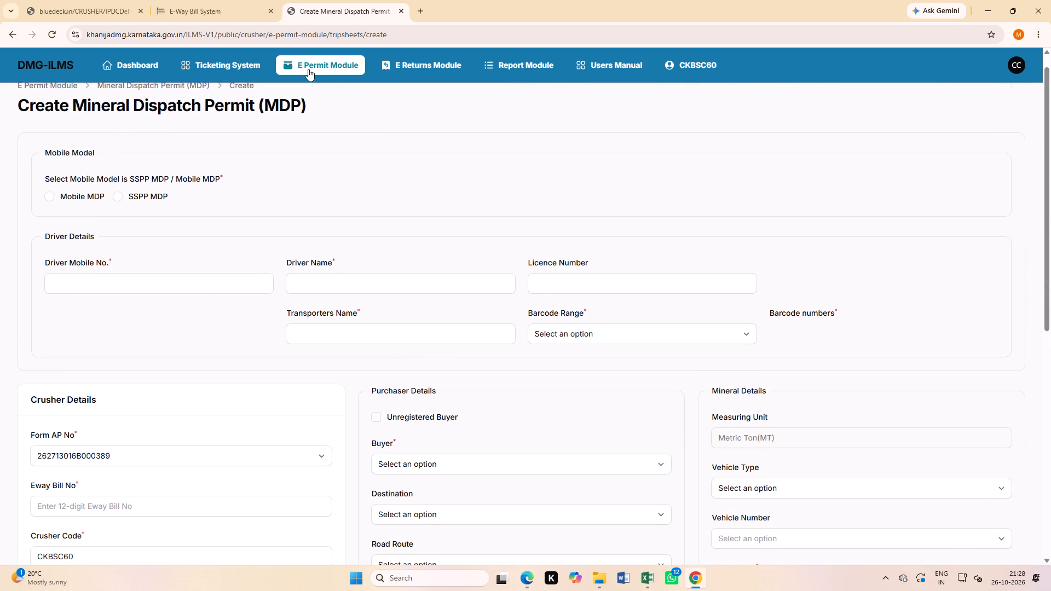
{"action": "left_click", "coordinate": [308, 63]}
{"action": "scroll", "coordinate": [121, 304], "scroll_direction": "down", "scroll_amount": 3}
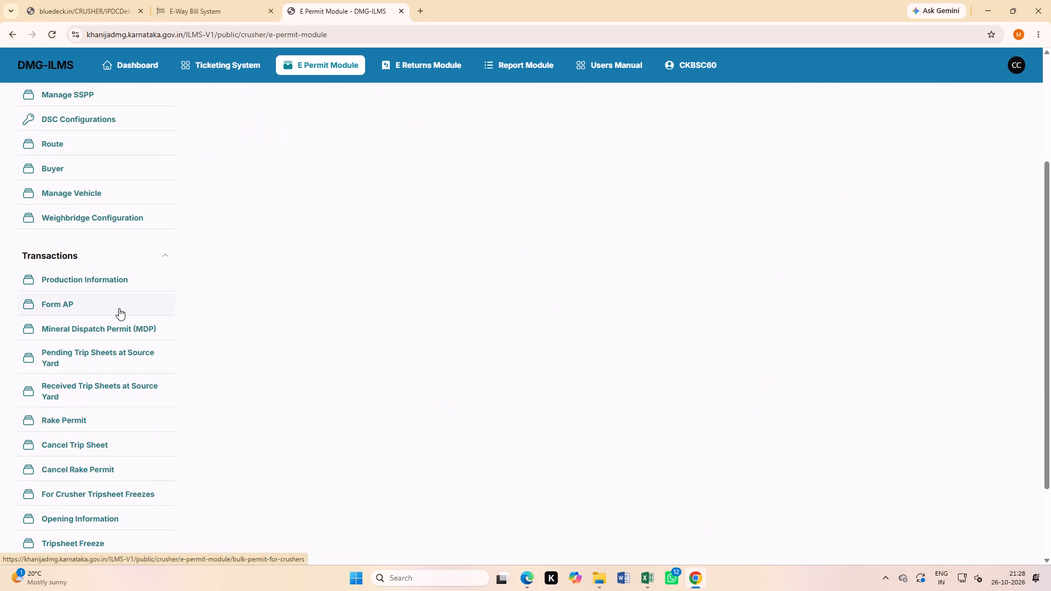
{"action": "left_click", "coordinate": [118, 308]}
{"action": "left_click", "coordinate": [948, 117]}
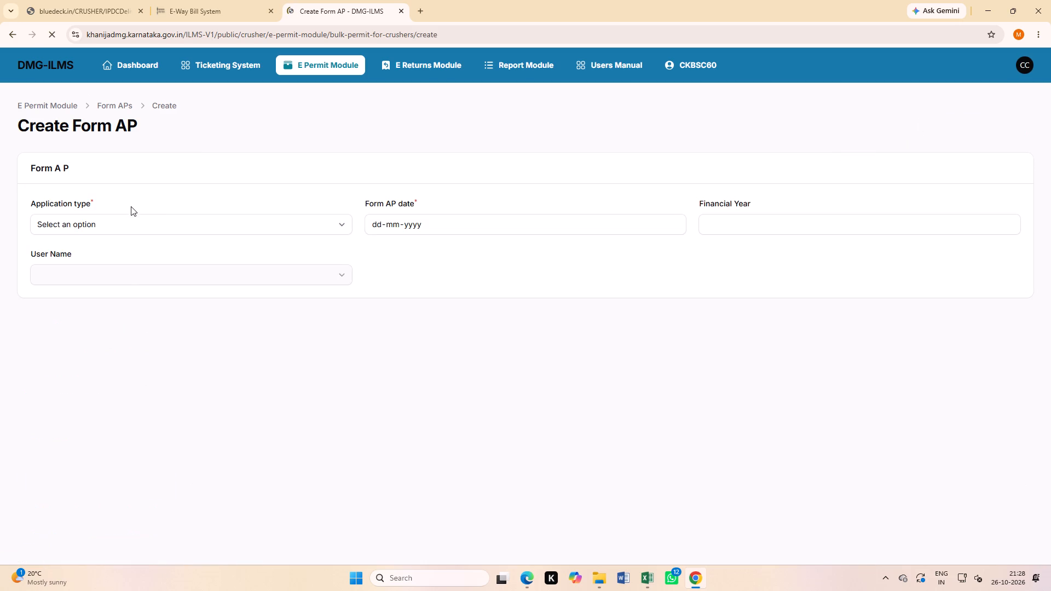
Set the Form AP application type to Amendment.
{"action": "left_click", "coordinate": [131, 221]}
{"action": "left_click", "coordinate": [139, 265]}
{"action": "left_click", "coordinate": [145, 249]}
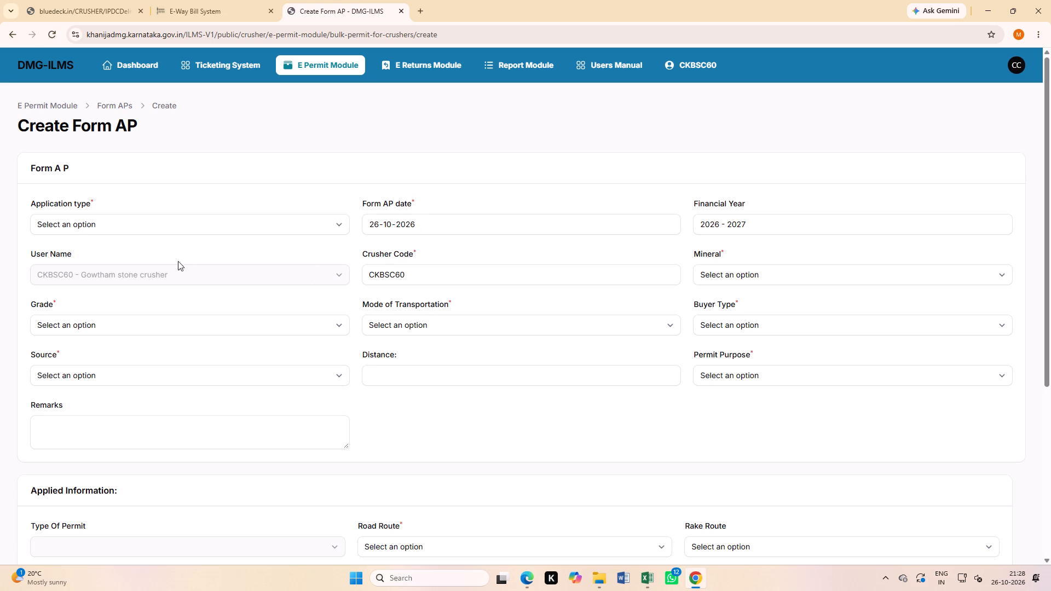
{"action": "left_click", "coordinate": [176, 224]}
{"action": "left_click", "coordinate": [154, 274]}
{"action": "left_click", "coordinate": [155, 258]}
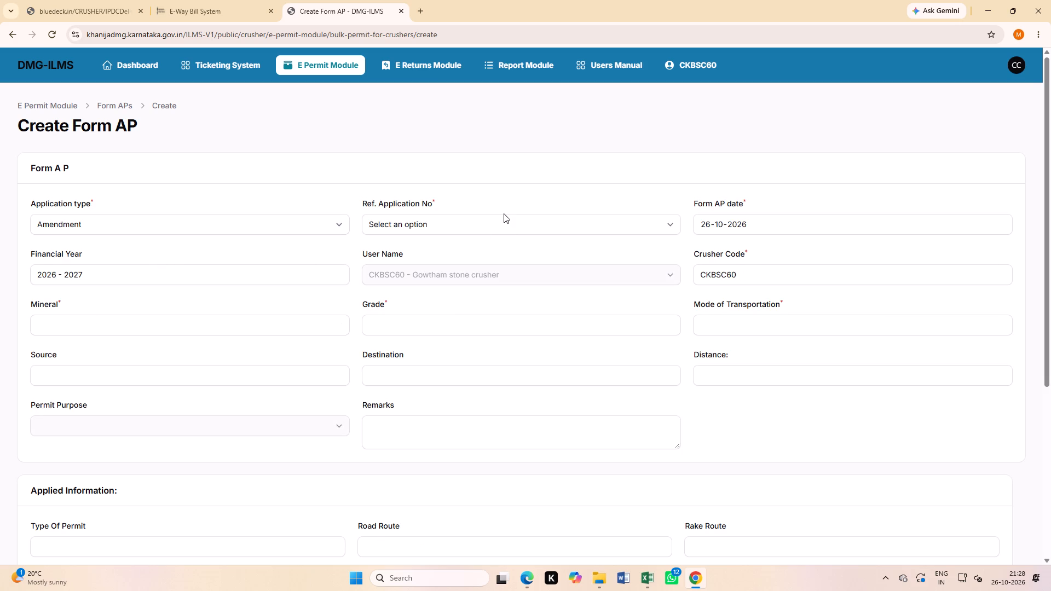
{"action": "left_click", "coordinate": [504, 213]}
{"action": "left_click", "coordinate": [500, 224]}
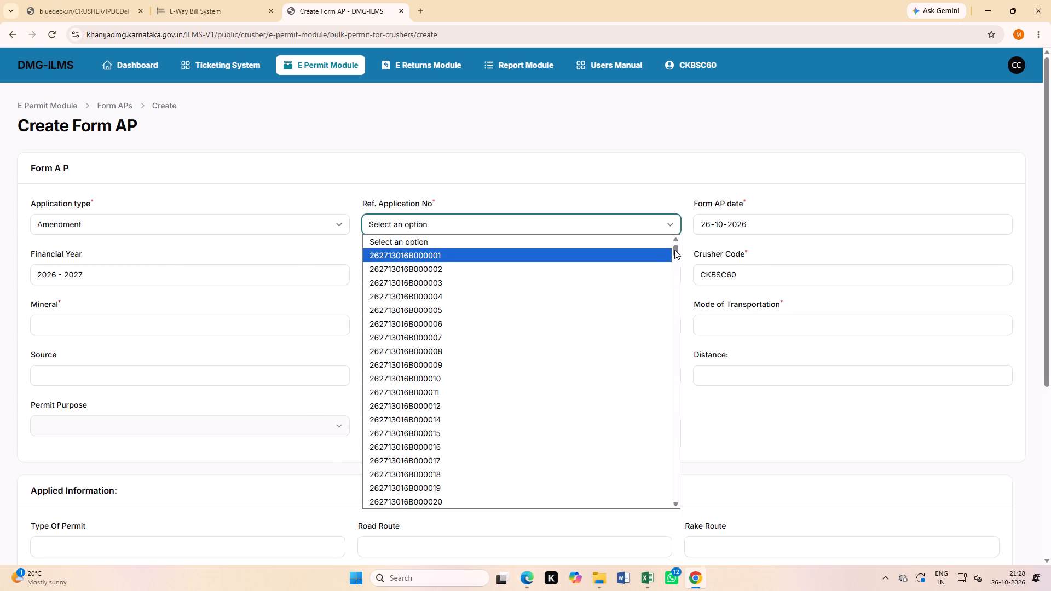
{"action": "left_click_drag", "start_coordinate": [674, 250], "coordinate": [695, 518]}
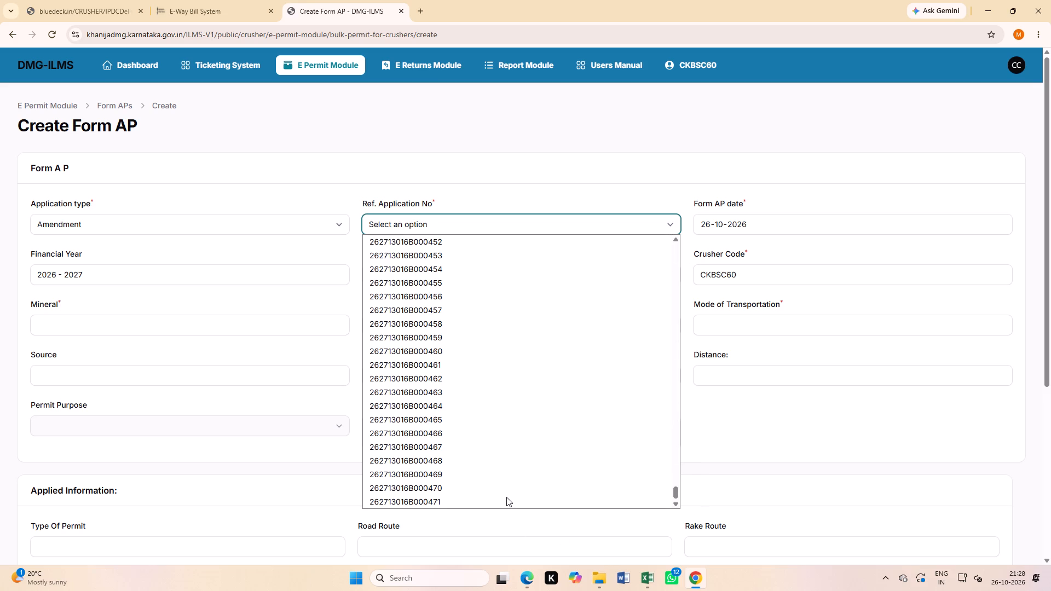
{"action": "left_click", "coordinate": [493, 389]}
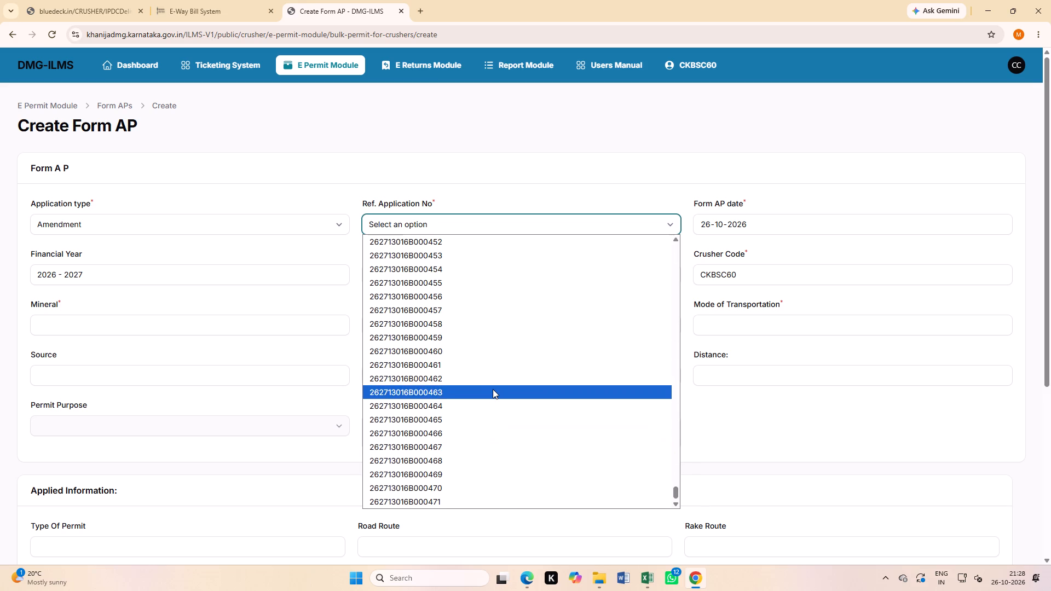
{"action": "left_click", "coordinate": [507, 247]}
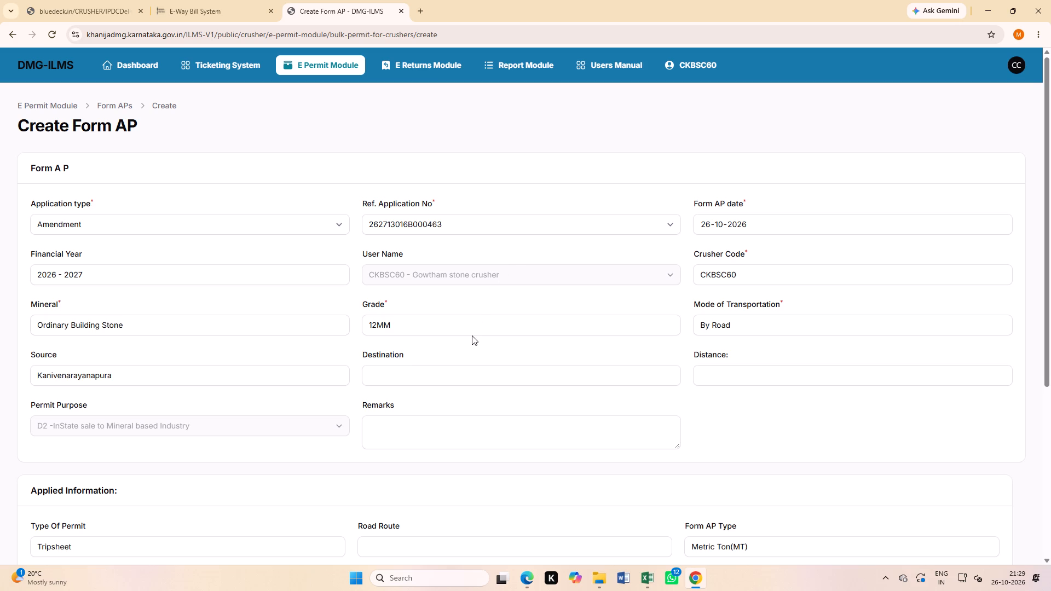
Enter 24.31 as the Form AP quantity in the applied information and create the amendment.
{"action": "scroll", "coordinate": [350, 370], "scroll_direction": "down", "scroll_amount": 2}
{"action": "scroll", "coordinate": [412, 368], "scroll_direction": "down", "scroll_amount": 1}
{"action": "left_click", "coordinate": [429, 434]}
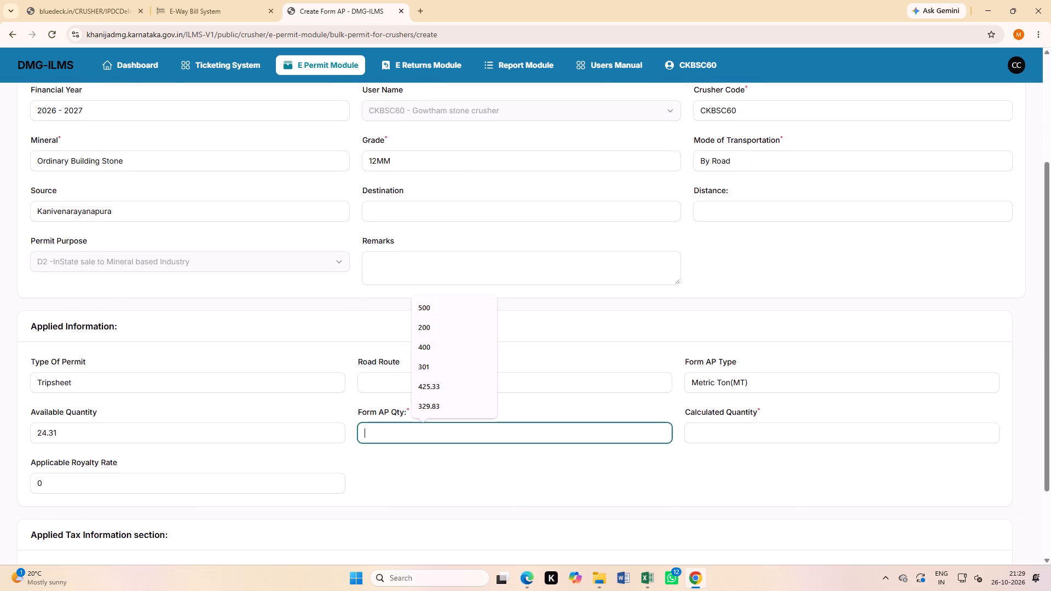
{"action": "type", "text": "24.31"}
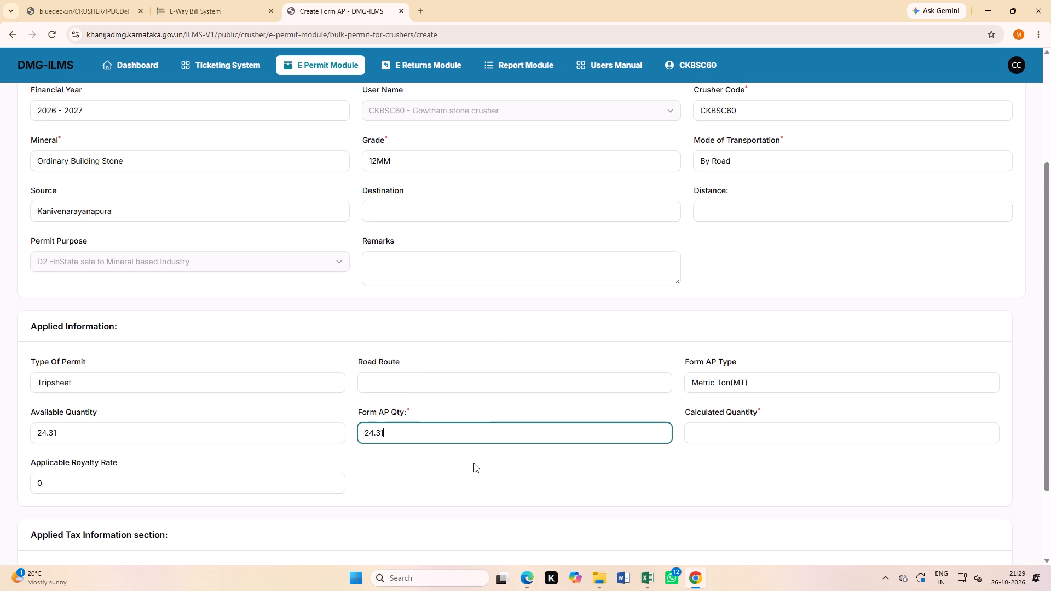
{"action": "left_click", "coordinate": [473, 463]}
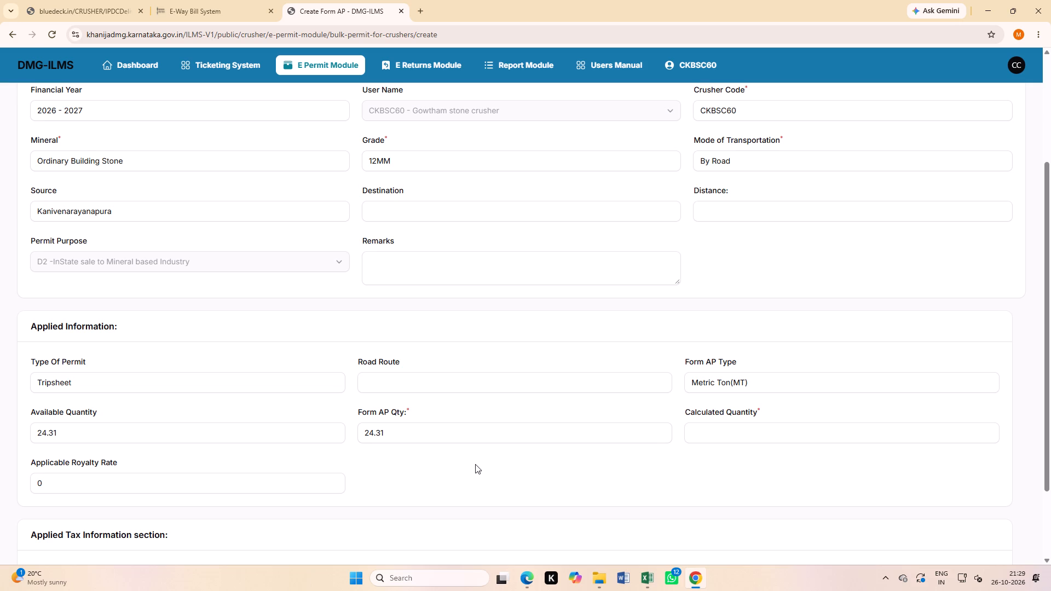
{"action": "scroll", "coordinate": [50, 513], "scroll_direction": "down", "scroll_amount": 3}
{"action": "left_click", "coordinate": [41, 535]}
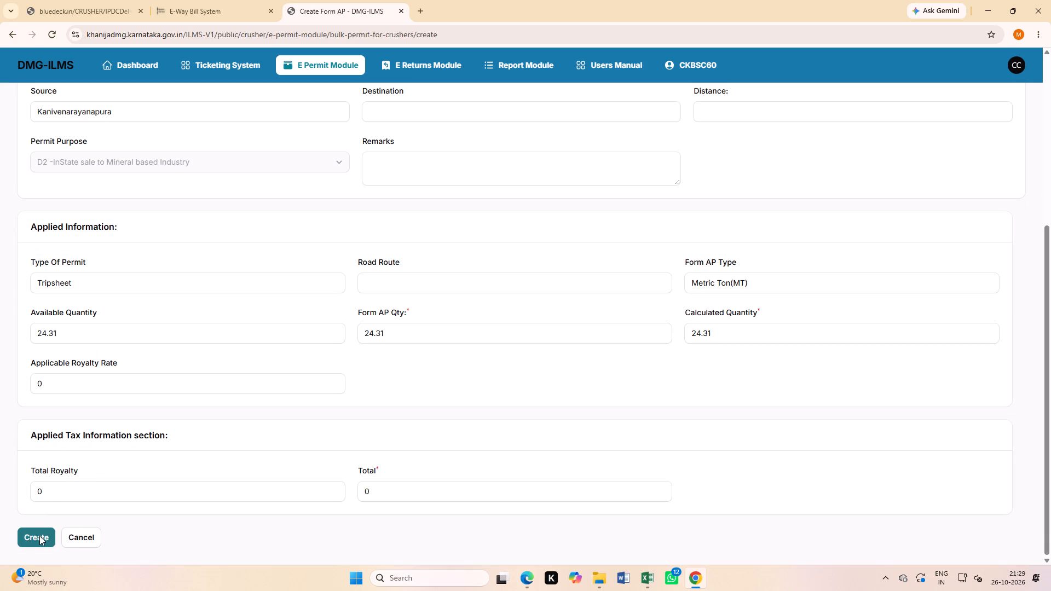
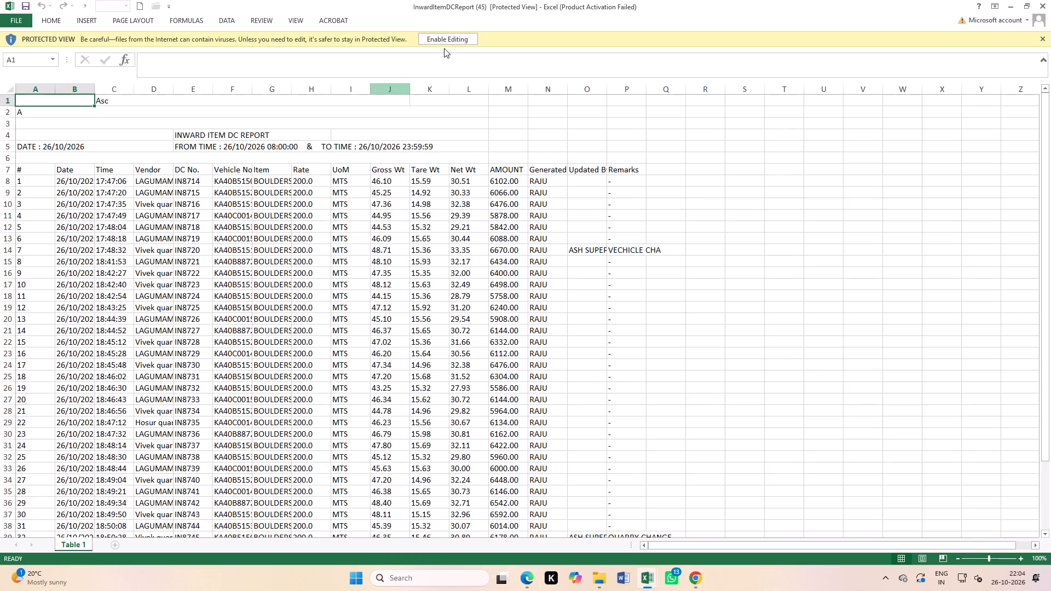
Enable editing of the InwardItemDCReport (45) workbook in Excel and delete the six title rows above the table header.
{"action": "left_click", "coordinate": [446, 39]}
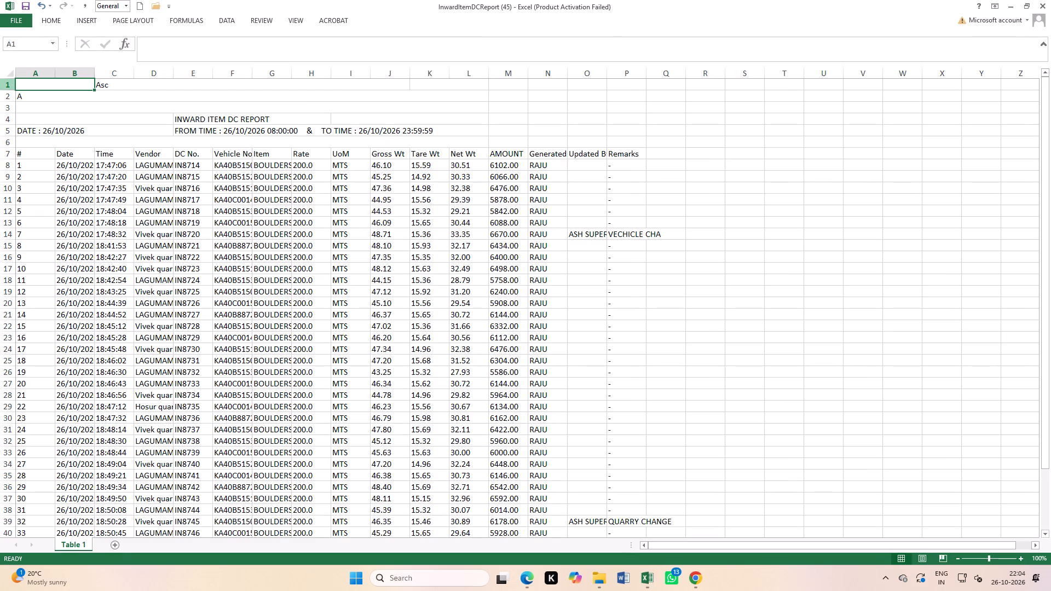
{"action": "left_click_drag", "start_coordinate": [5, 83], "coordinate": [13, 141]}
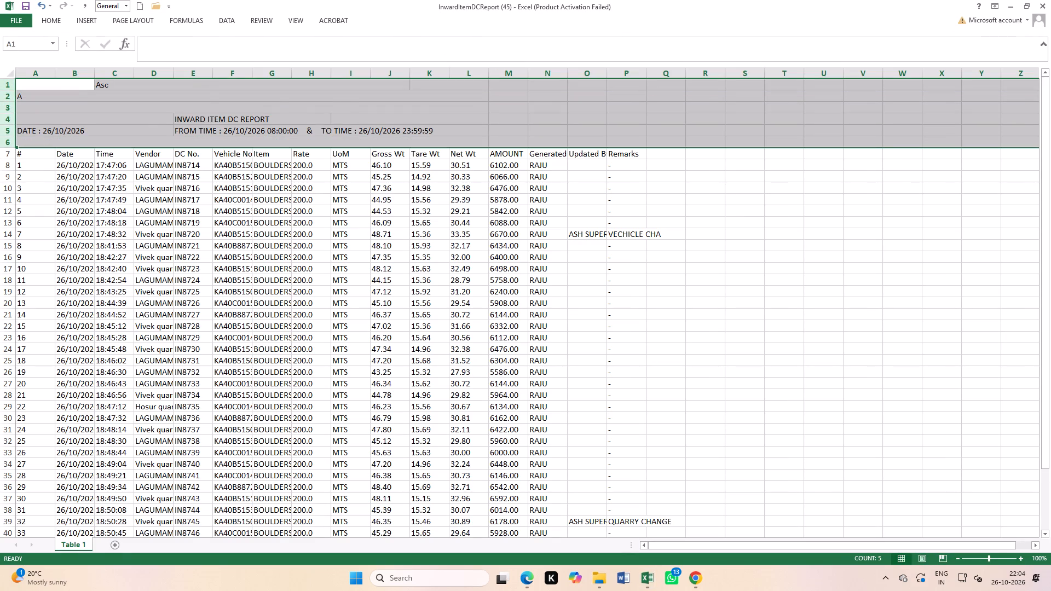
{"action": "right_click", "coordinate": [67, 111]}
{"action": "left_click", "coordinate": [89, 199]}
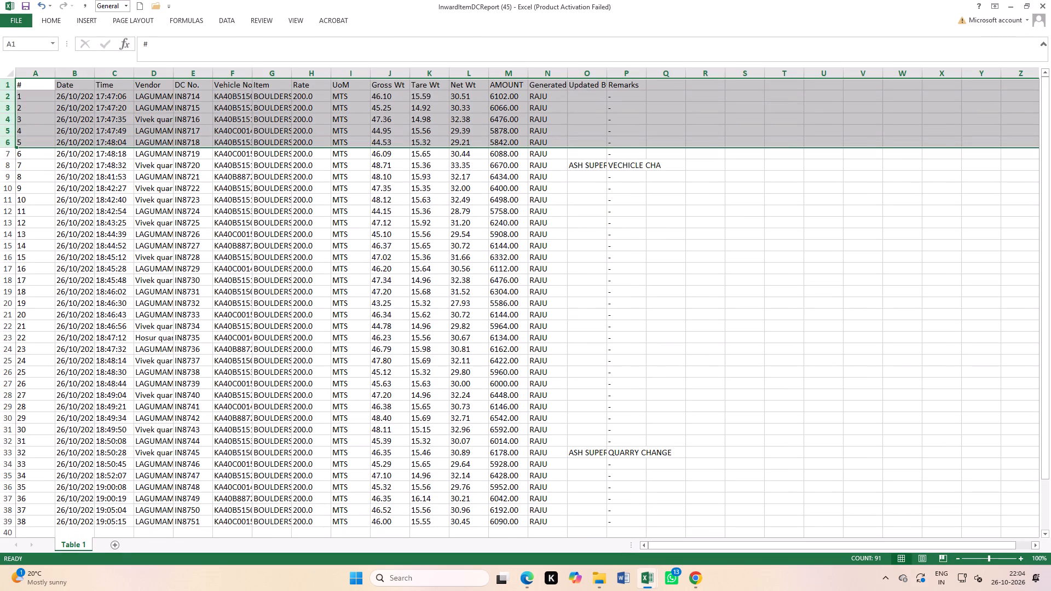
Narrow the #, Time and Vendor columns to about half their width.
{"action": "left_click", "coordinate": [55, 73]}
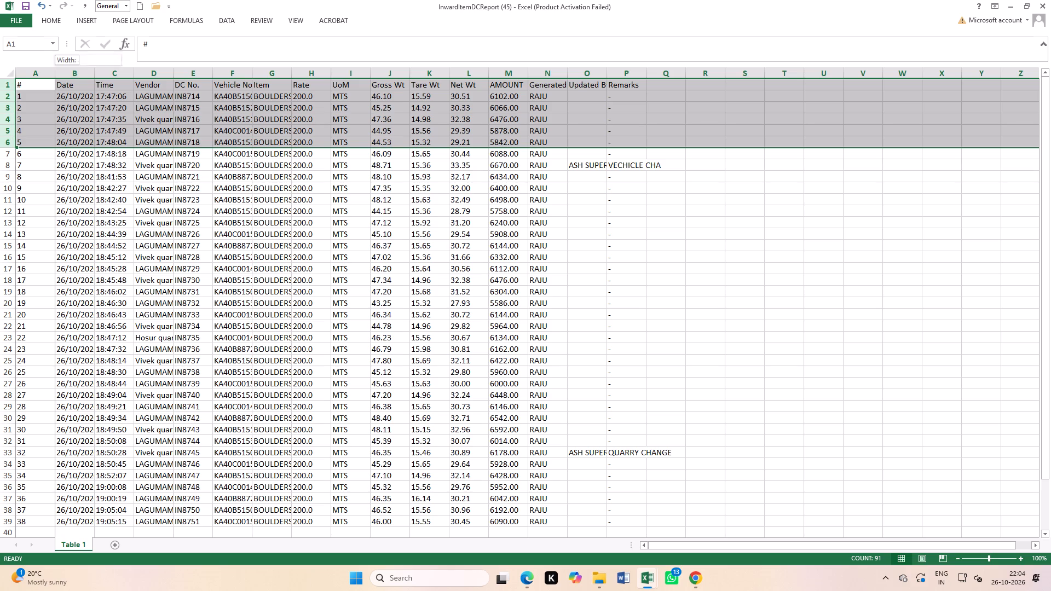
{"action": "left_click_drag", "start_coordinate": [56, 71], "coordinate": [37, 79]}
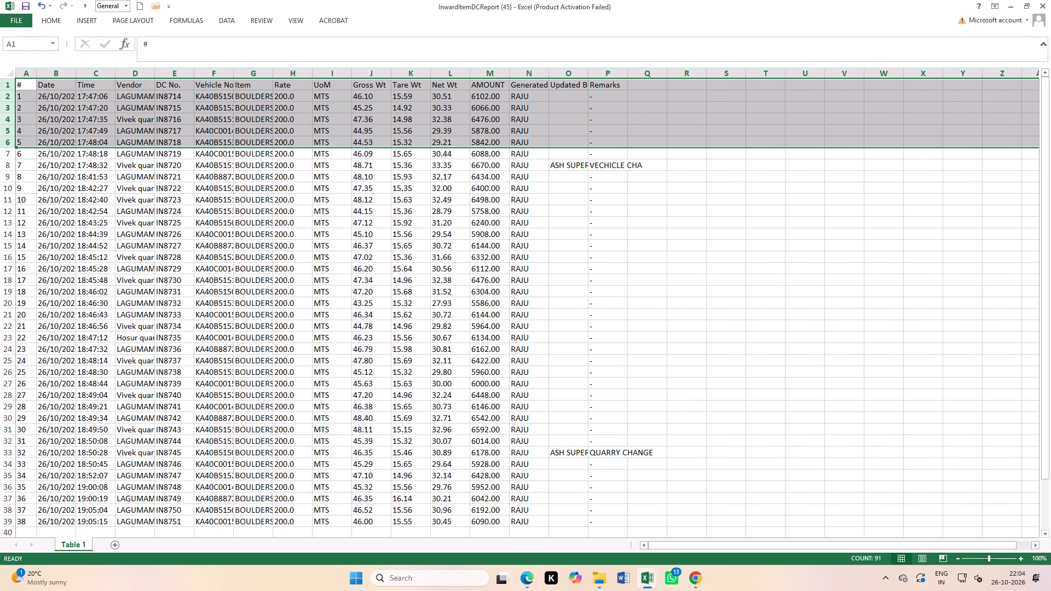
{"action": "left_click_drag", "start_coordinate": [114, 75], "coordinate": [95, 80]}
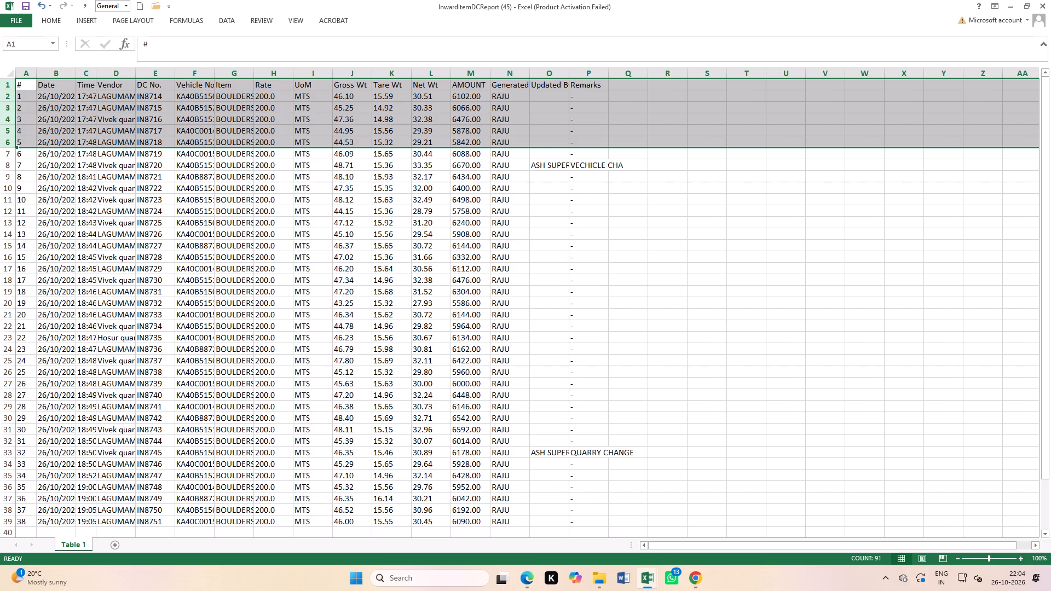
{"action": "left_click_drag", "start_coordinate": [135, 74], "coordinate": [114, 77]}
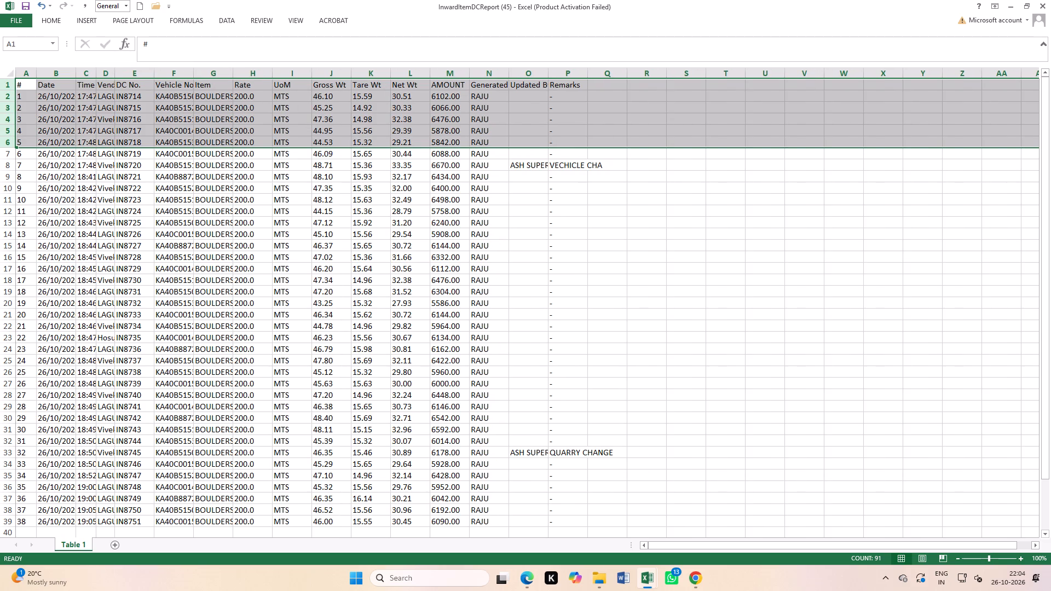
Add filters to the table's header row.
{"action": "left_click", "coordinate": [6, 82]}
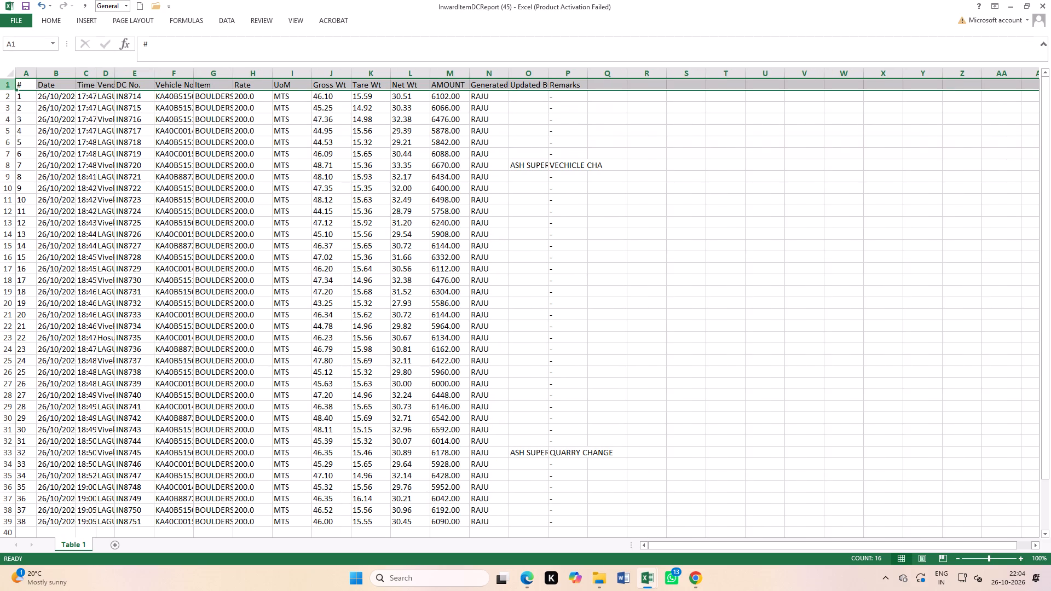
{"action": "left_click", "coordinate": [61, 18]}
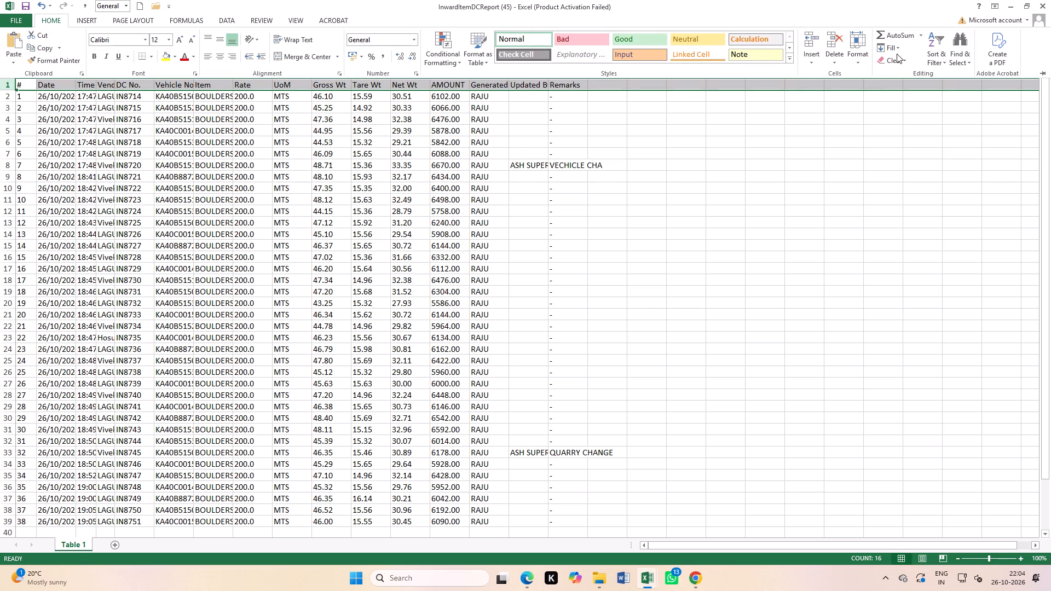
{"action": "left_click", "coordinate": [944, 65]}
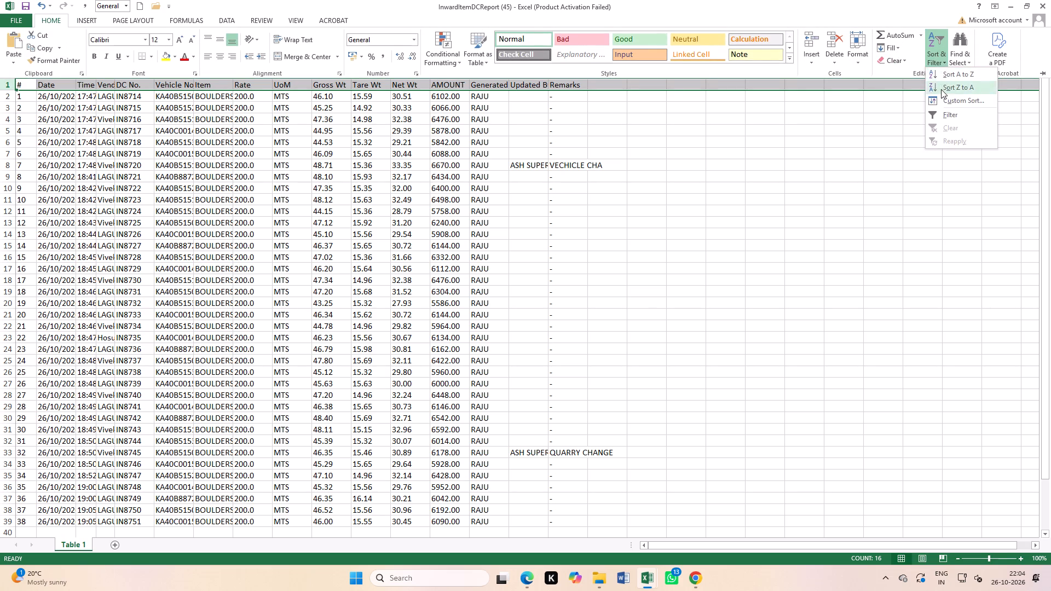
{"action": "left_click", "coordinate": [952, 114]}
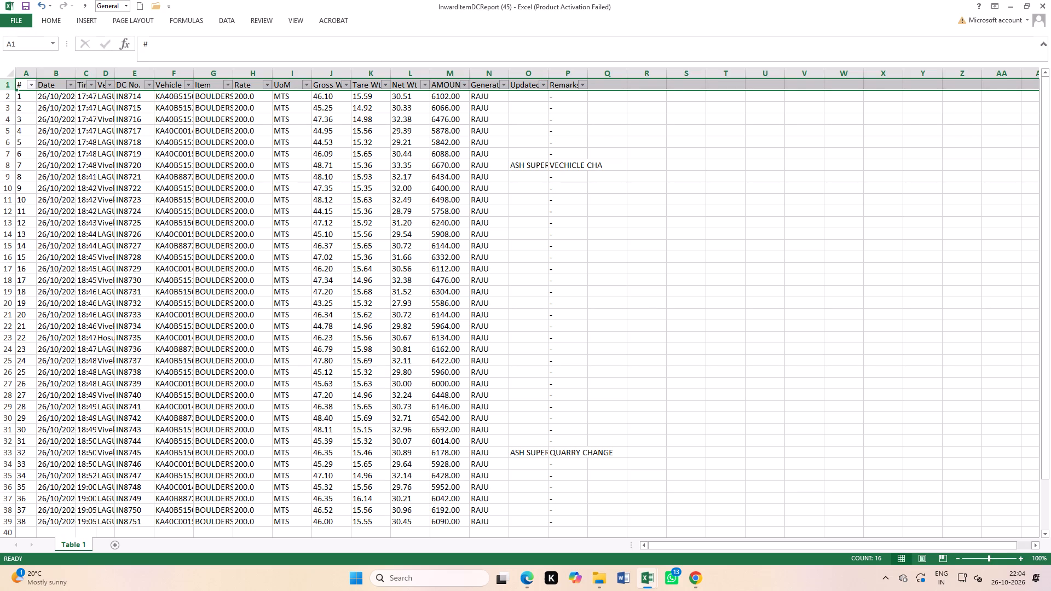
Delete the columns from AMOUNT through Remarks, and the Item, Rate and UoM columns.
{"action": "left_click_drag", "start_coordinate": [447, 73], "coordinate": [638, 128]}
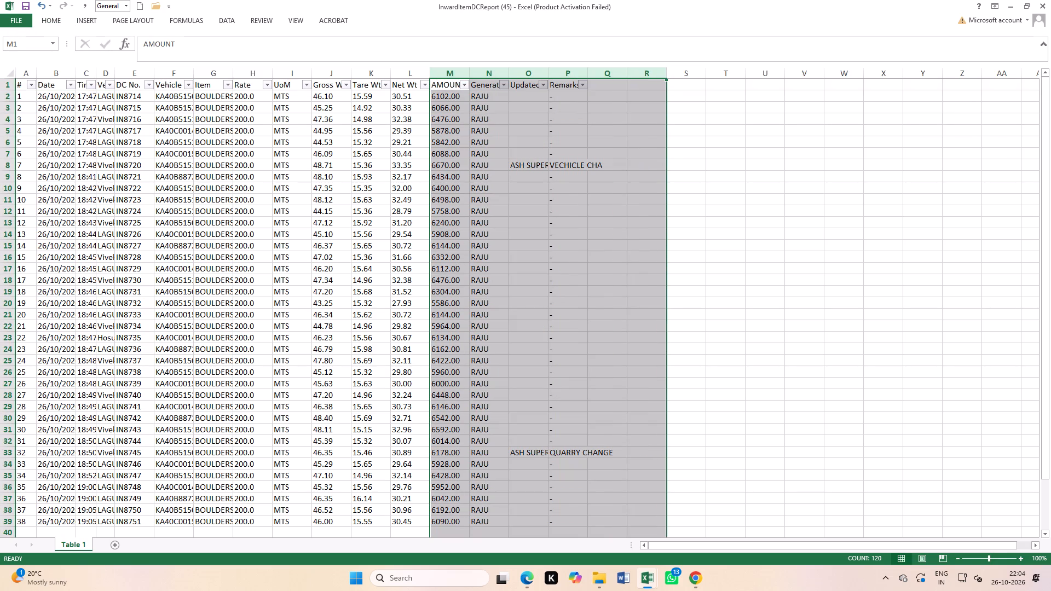
{"action": "right_click", "coordinate": [626, 157]}
{"action": "left_click", "coordinate": [647, 252]}
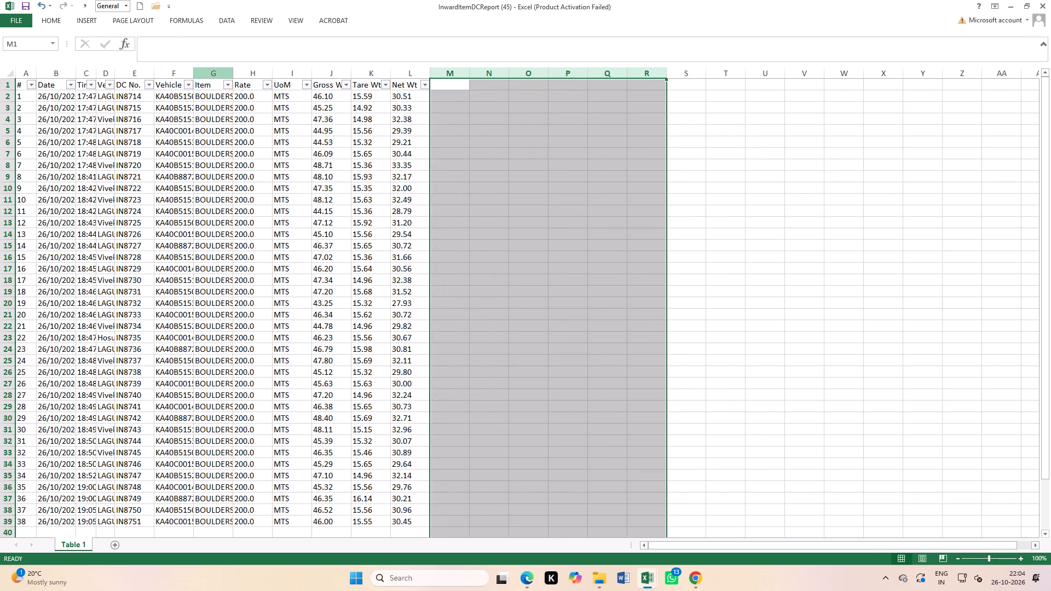
{"action": "left_click_drag", "start_coordinate": [213, 72], "coordinate": [277, 86]}
{"action": "right_click", "coordinate": [278, 107]}
{"action": "left_click", "coordinate": [313, 196]}
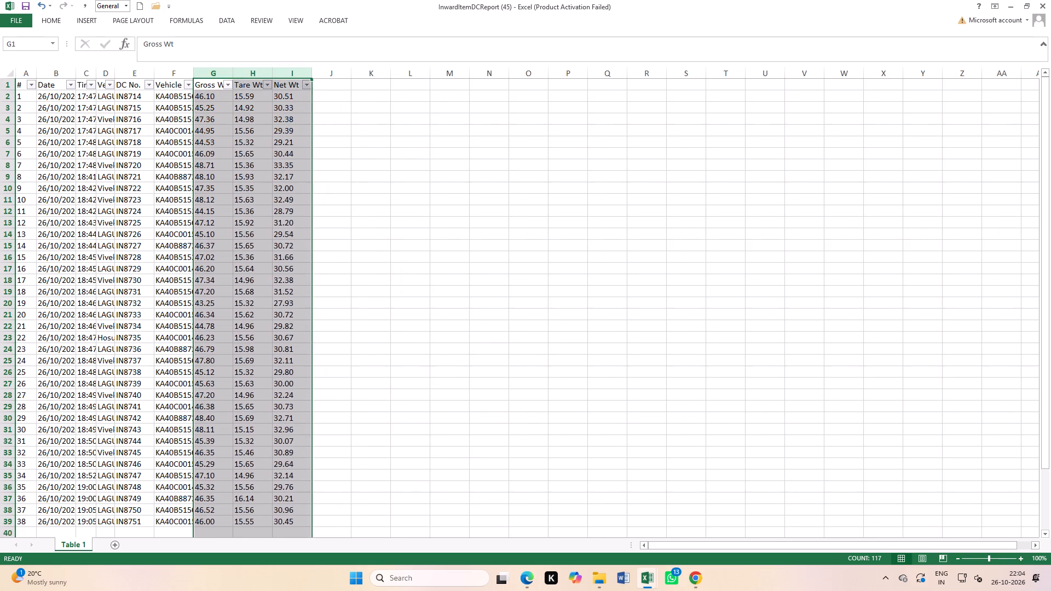
Filter the Vendor column to show only LAGUMAMMA QUARRY.
{"action": "left_click", "coordinate": [113, 85]}
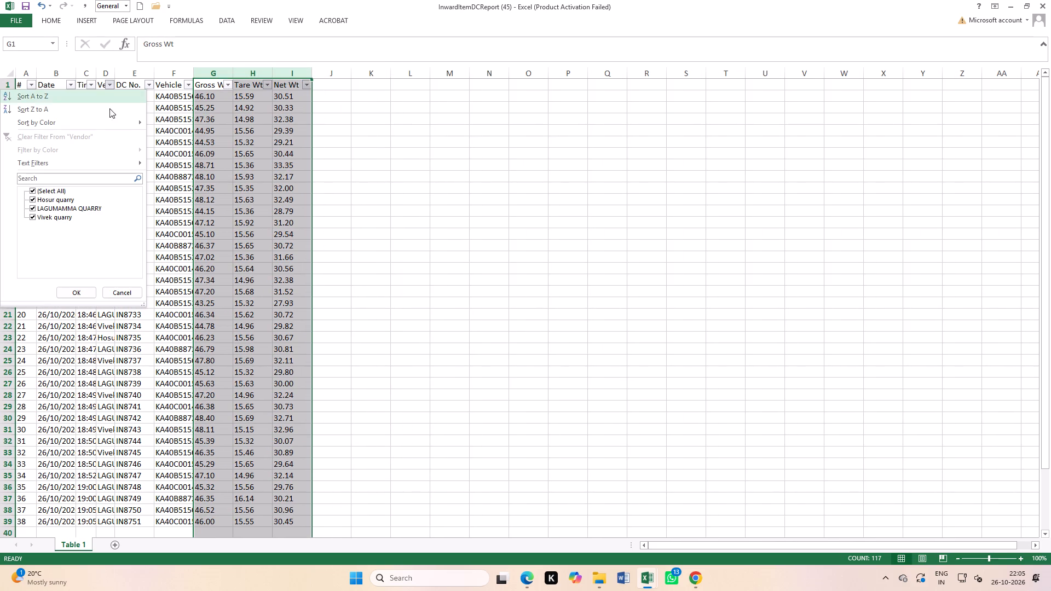
{"action": "left_click", "coordinate": [61, 190]}
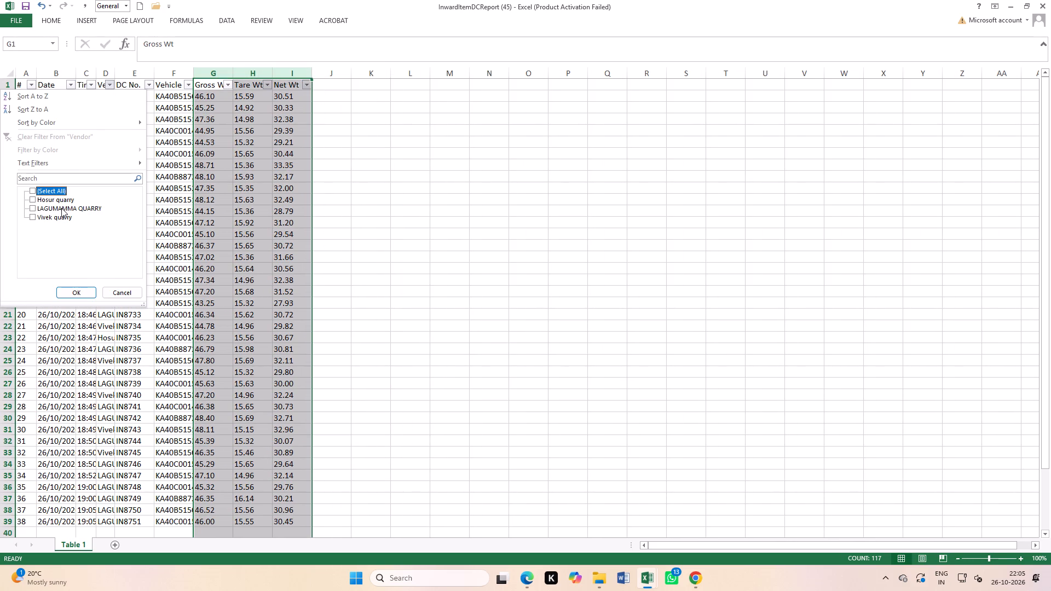
{"action": "left_click", "coordinate": [61, 208]}
{"action": "left_click", "coordinate": [80, 291]}
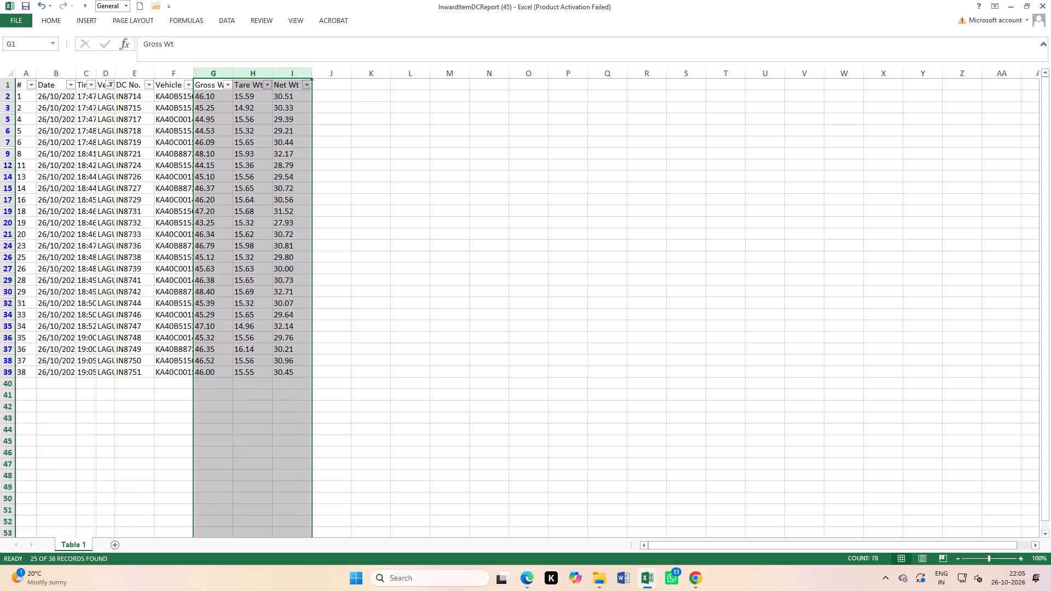
{"action": "left_click", "coordinate": [393, 248]}
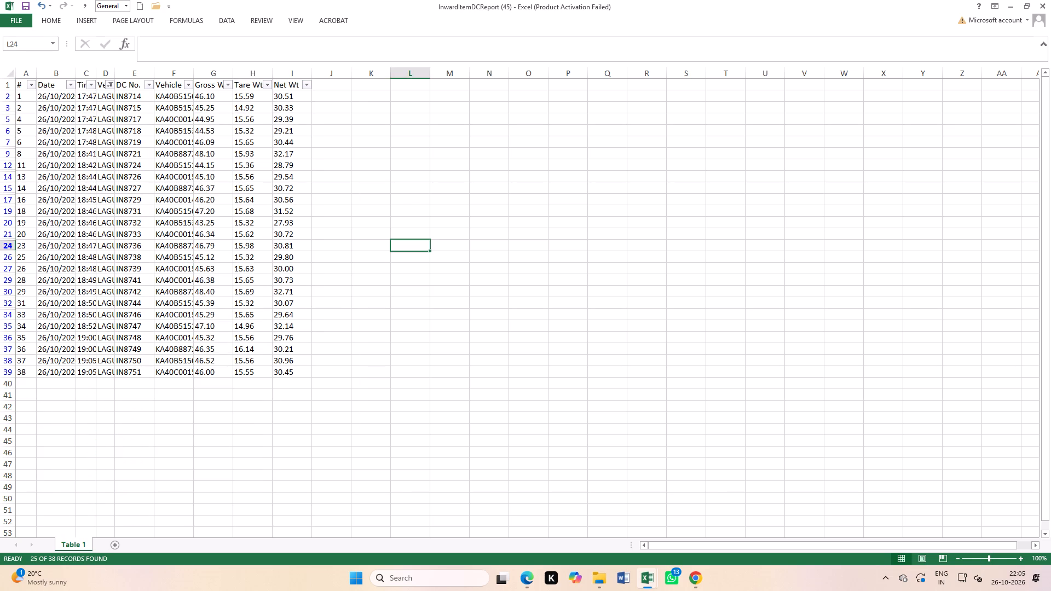
Widen the Vehicle No. column so full registration numbers fit, and slightly narrow the Gross Wt, Tare Wt and Net Wt columns.
{"action": "double_click", "coordinate": [193, 73]}
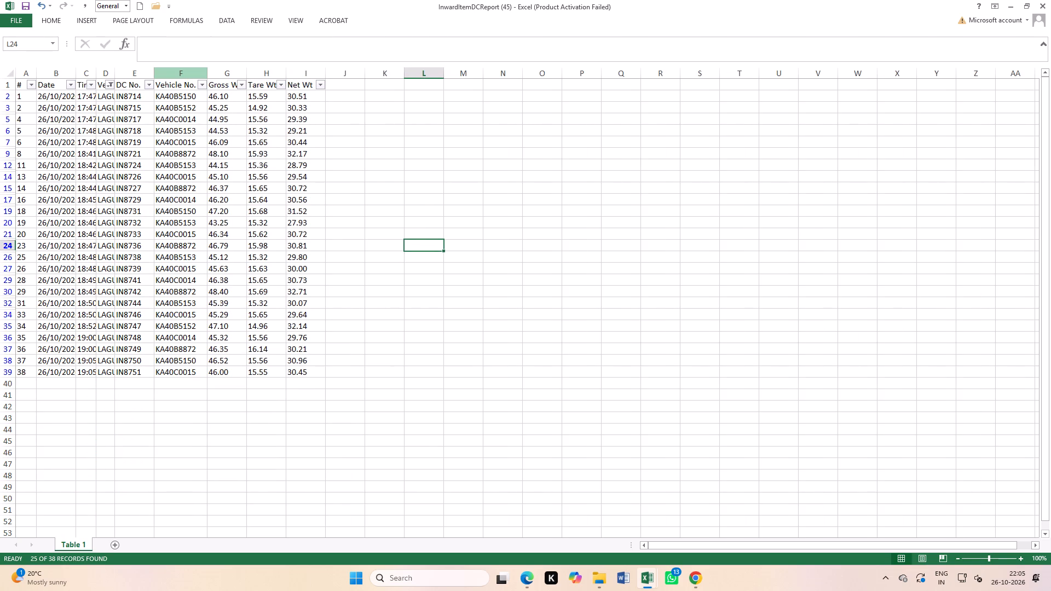
{"action": "left_click_drag", "start_coordinate": [207, 69], "coordinate": [203, 72]}
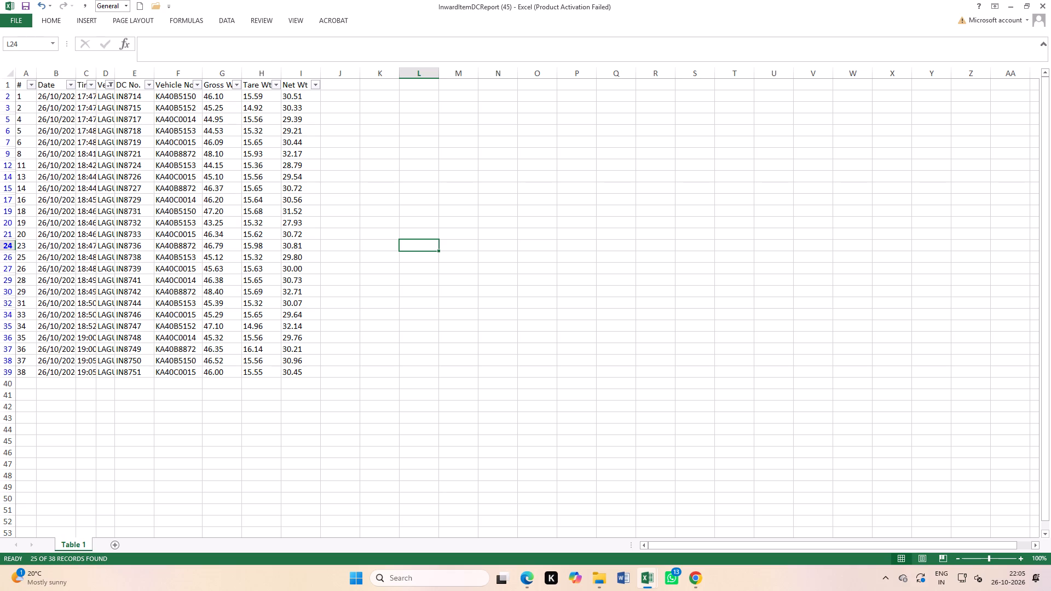
{"action": "left_click_drag", "start_coordinate": [241, 72], "coordinate": [231, 72]}
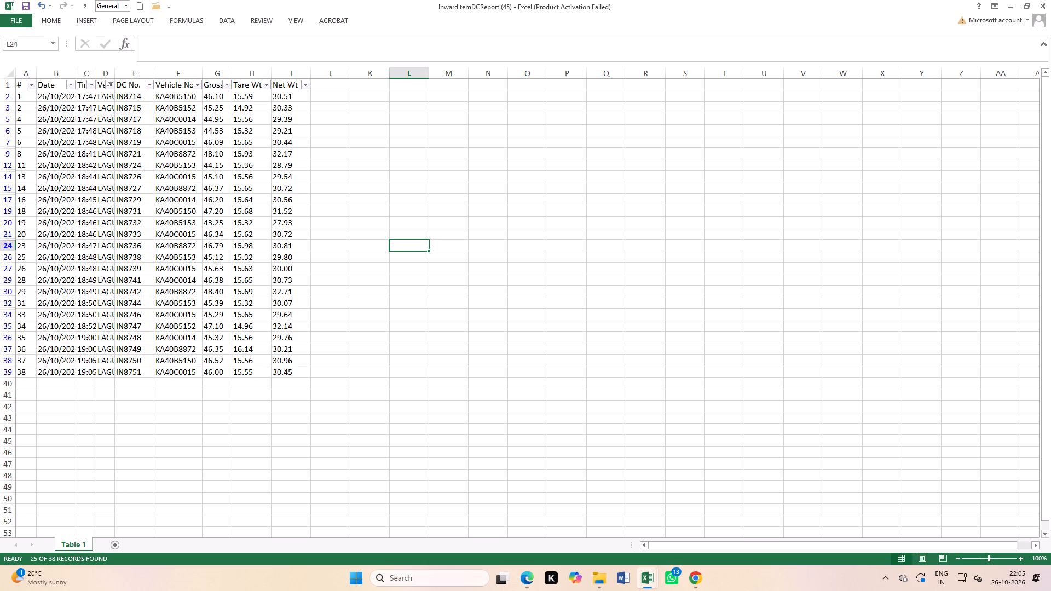
{"action": "left_click_drag", "start_coordinate": [272, 71], "coordinate": [262, 71]}
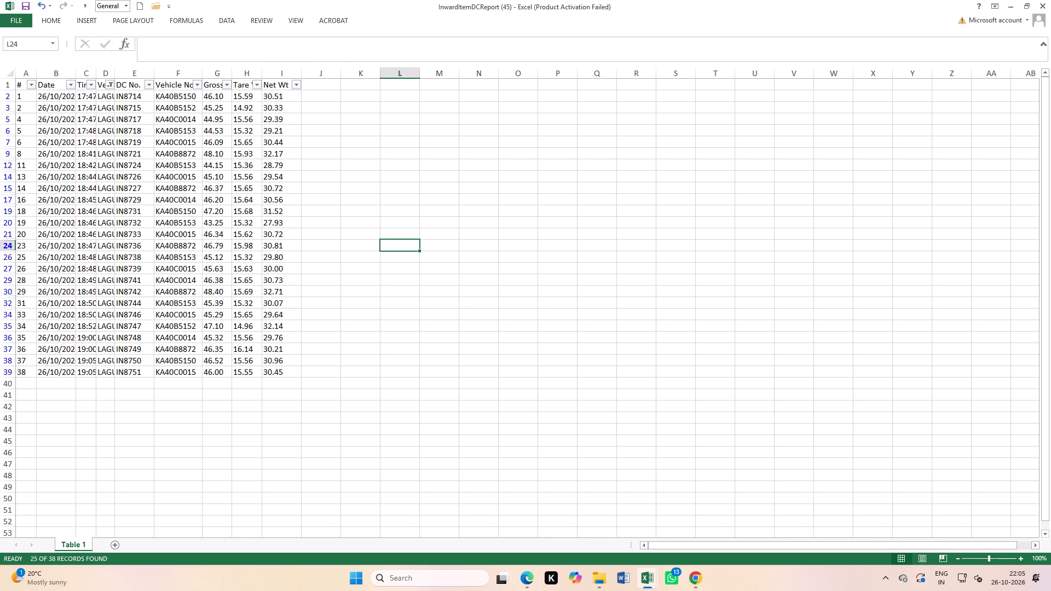
{"action": "left_click_drag", "start_coordinate": [302, 71], "coordinate": [294, 74]}
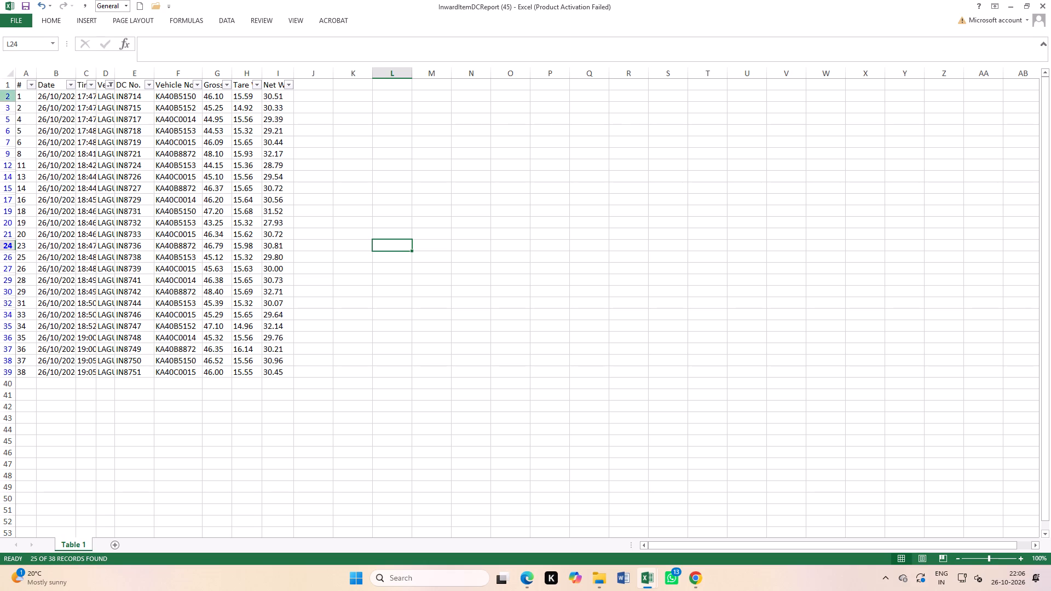
Apply All Borders to the whole filtered table, from the # header through the last Net Wt value.
{"action": "left_click_drag", "start_coordinate": [21, 88], "coordinate": [230, 348]}
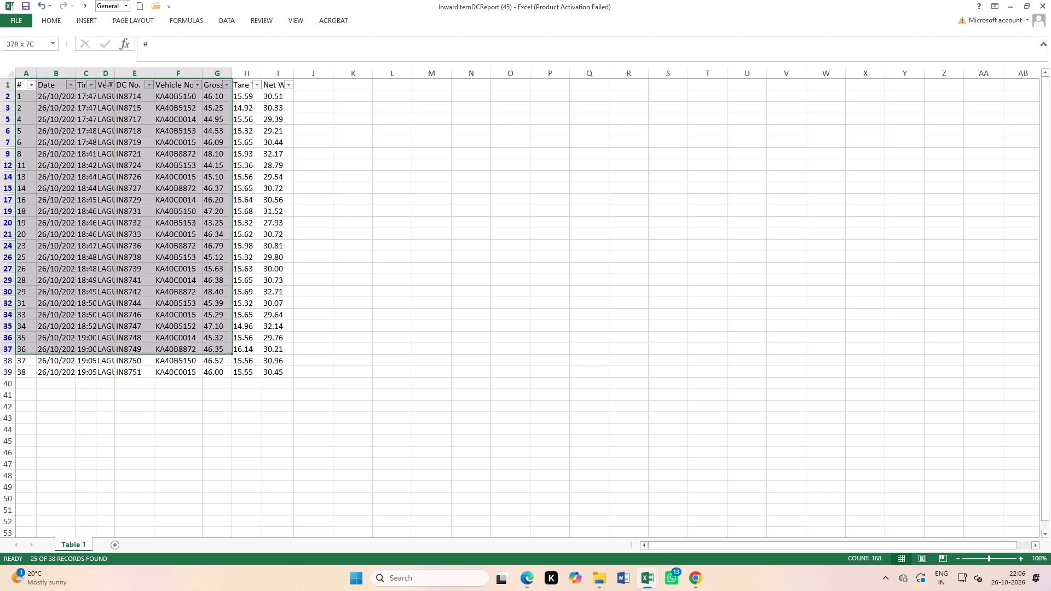
{"action": "left_click_drag", "start_coordinate": [230, 348], "coordinate": [269, 381]}
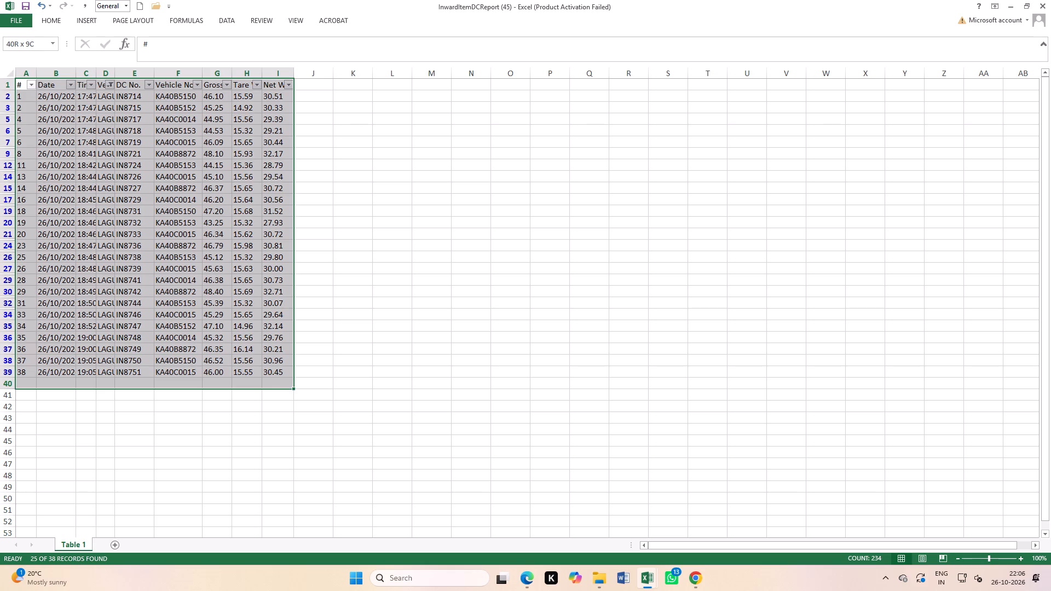
{"action": "left_click_drag", "start_coordinate": [269, 381], "coordinate": [276, 373]}
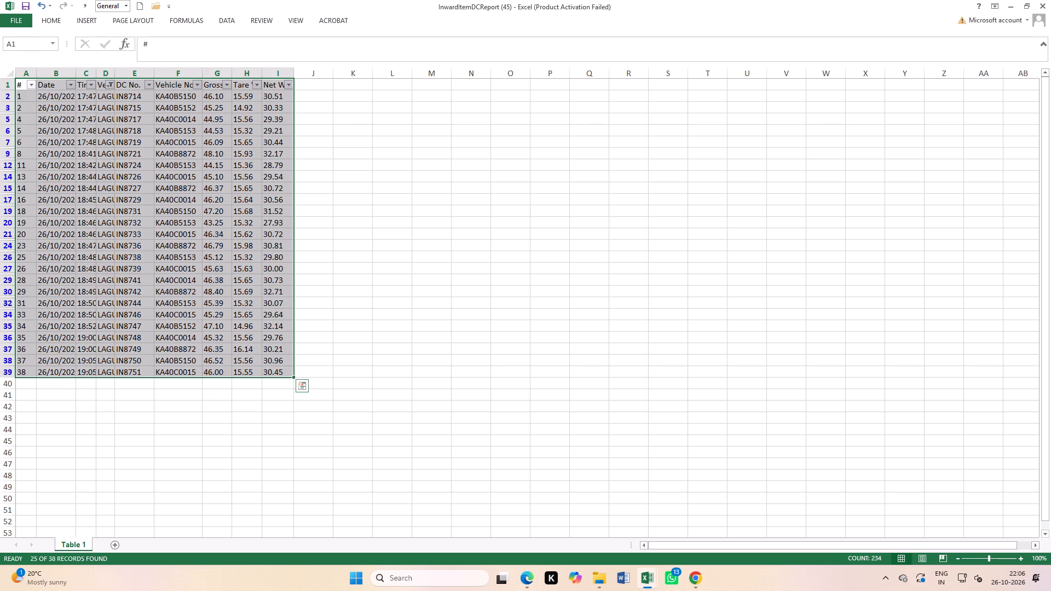
{"action": "left_click", "coordinate": [54, 23]}
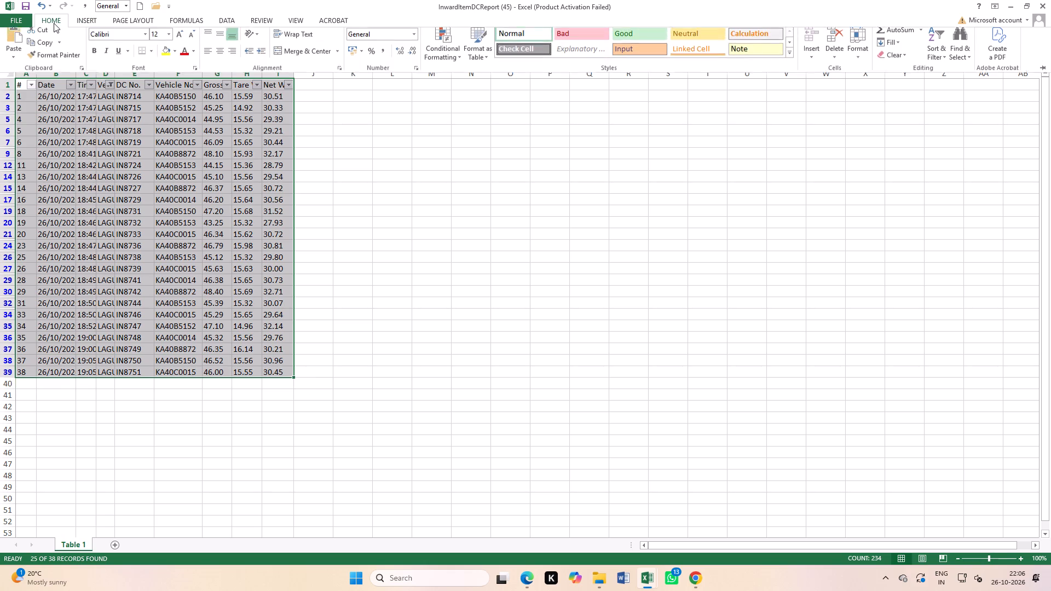
{"action": "left_click", "coordinate": [151, 60]}
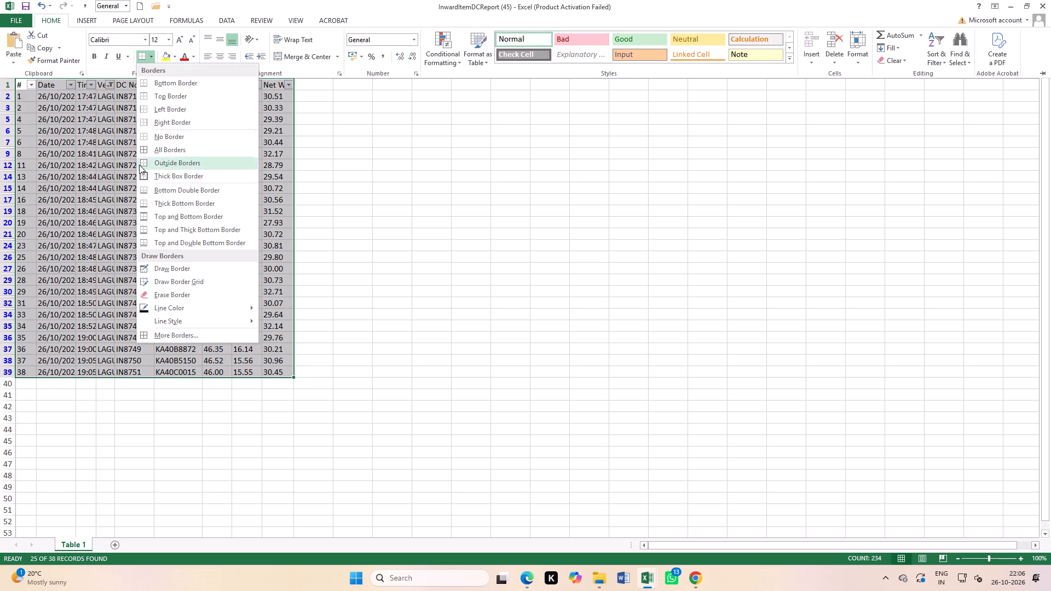
{"action": "left_click", "coordinate": [160, 153]}
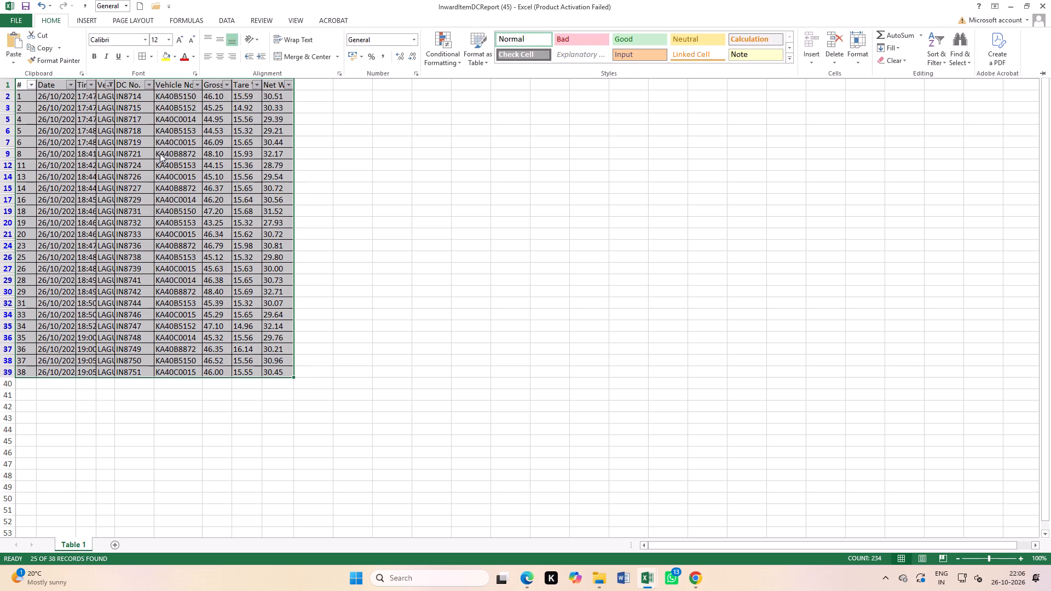
{"action": "left_click", "coordinate": [363, 177]}
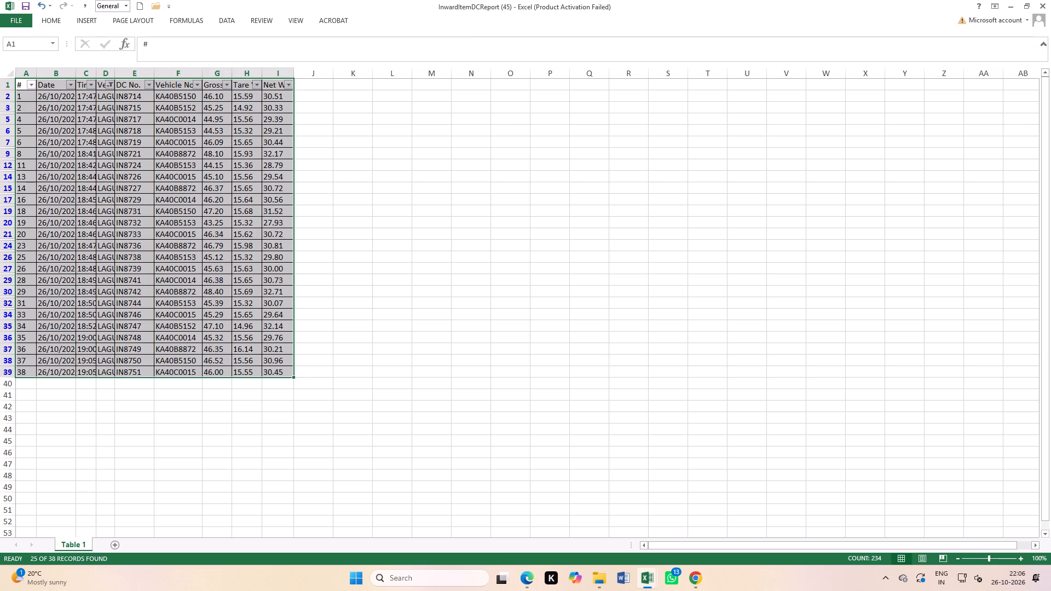
{"action": "left_click", "coordinate": [195, 303]}
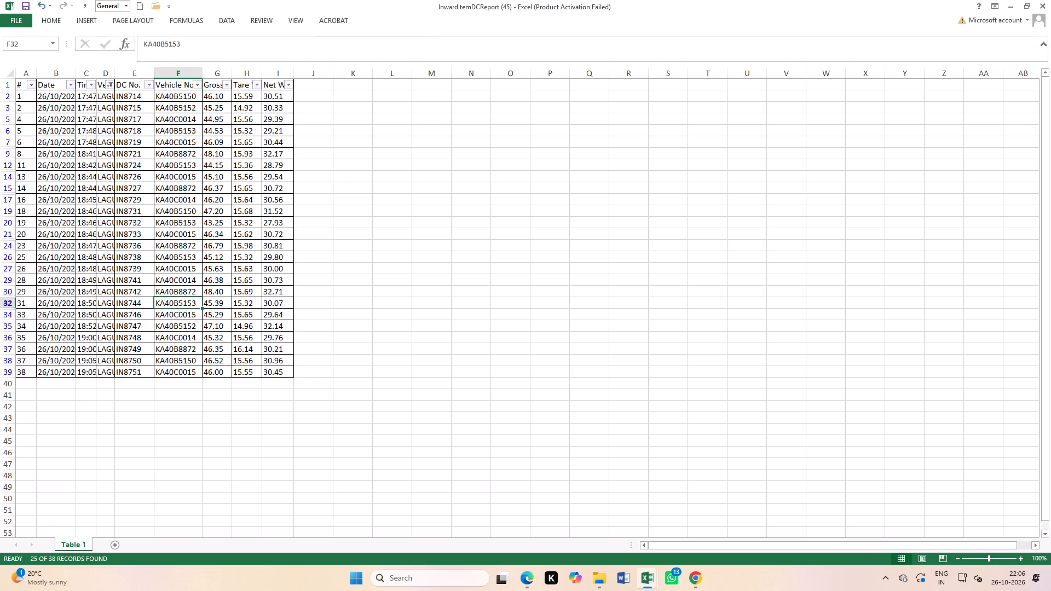
Select the bordered table and print one copy of the active sheet in portrait A4.
{"action": "left_click_drag", "start_coordinate": [25, 88], "coordinate": [153, 233]}
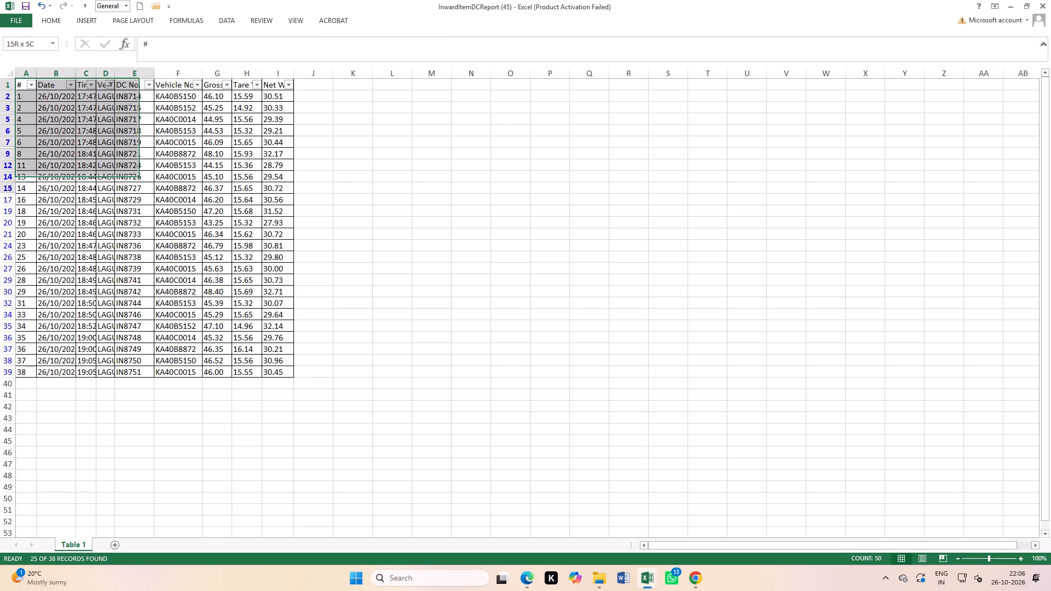
{"action": "left_click_drag", "start_coordinate": [153, 233], "coordinate": [272, 373]}
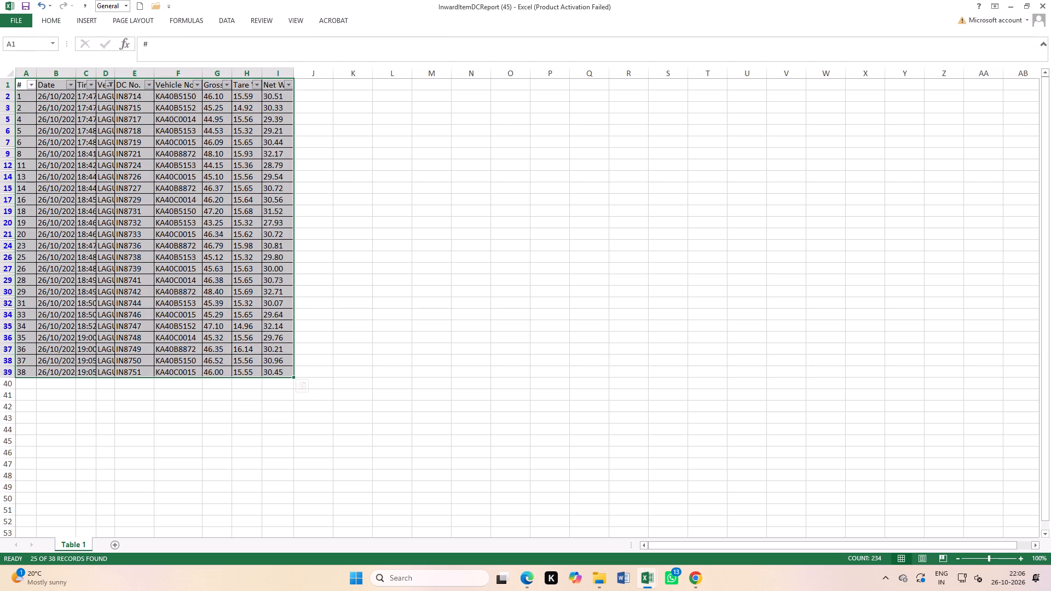
{"action": "key", "text": "ctrl+p"}
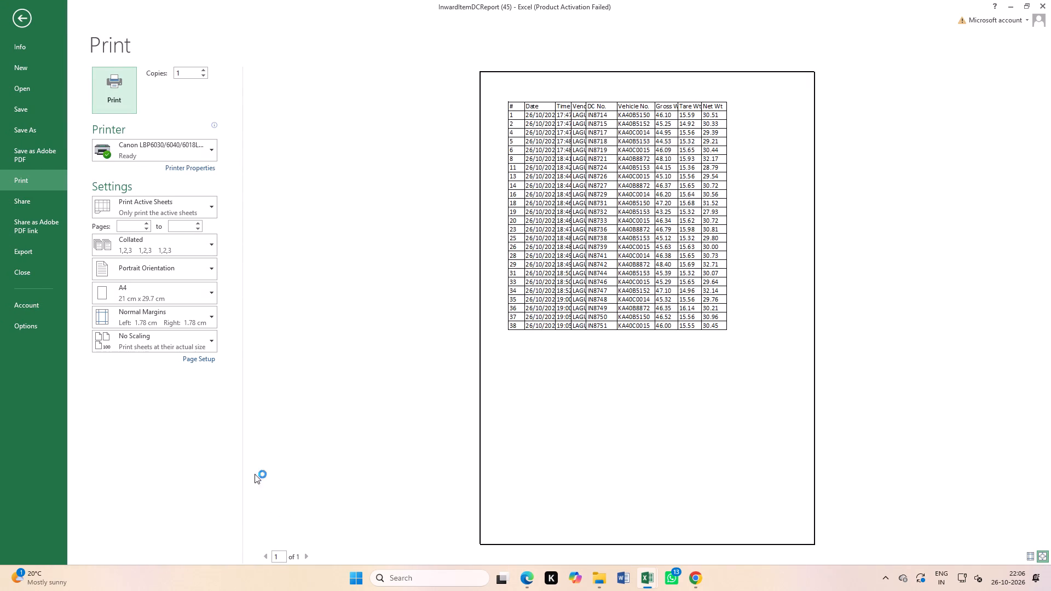
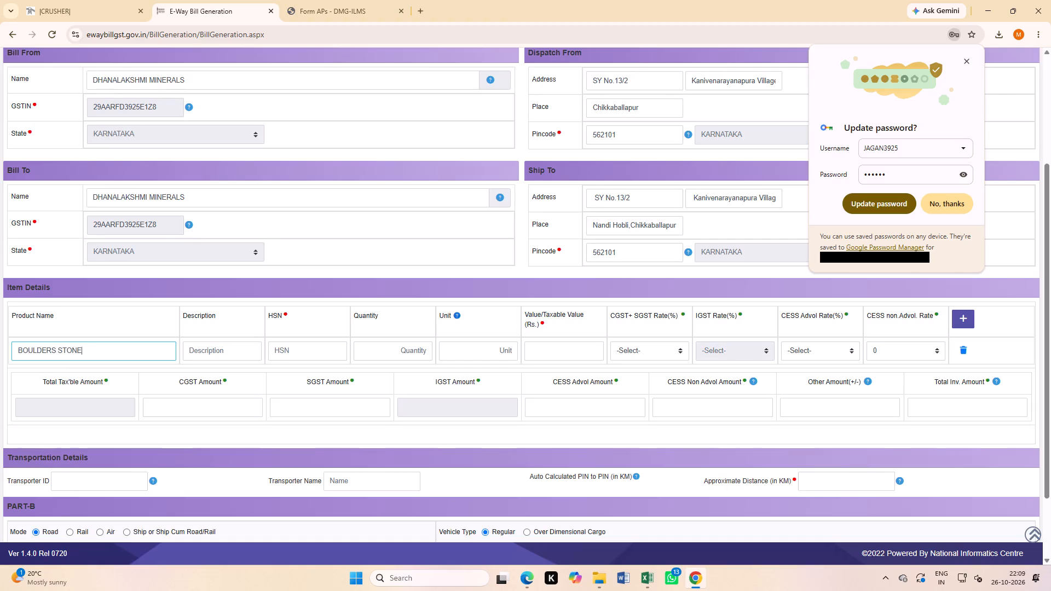
Complete the BOULDERS STONE item row with description ODBS, HSN 251710, quantity 100, unit TON and taxable value Rs. 20000.
{"action": "left_click", "coordinate": [204, 356]}
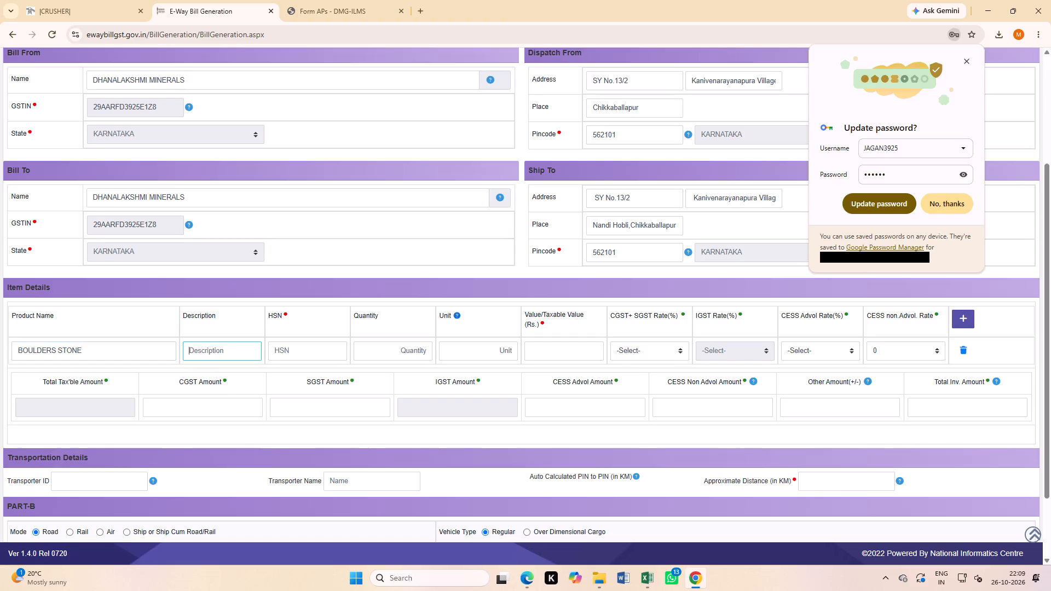
{"action": "type", "text": "ODBS"}
{"action": "left_click", "coordinate": [280, 356]}
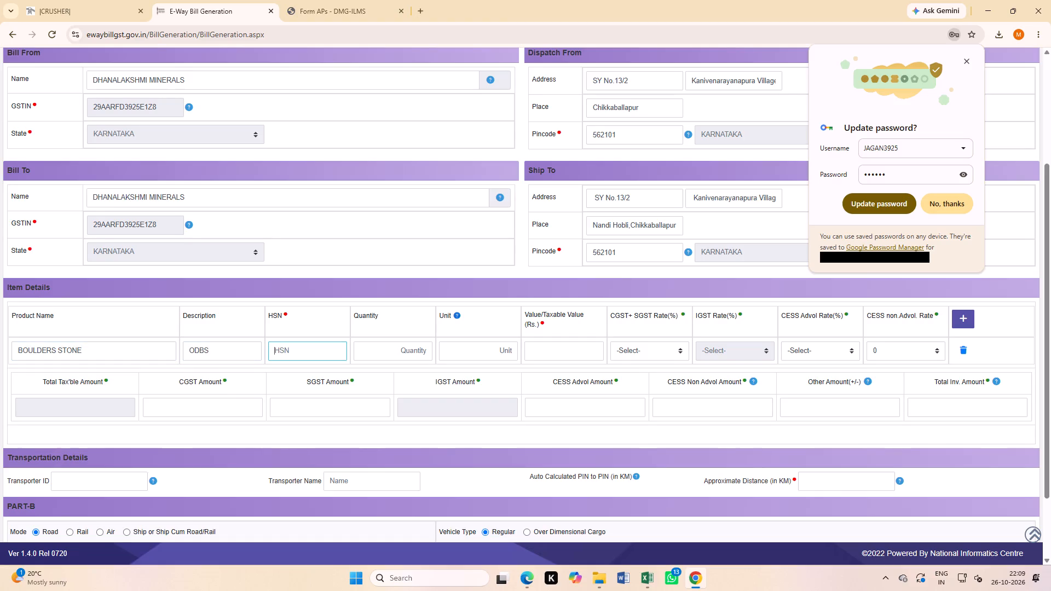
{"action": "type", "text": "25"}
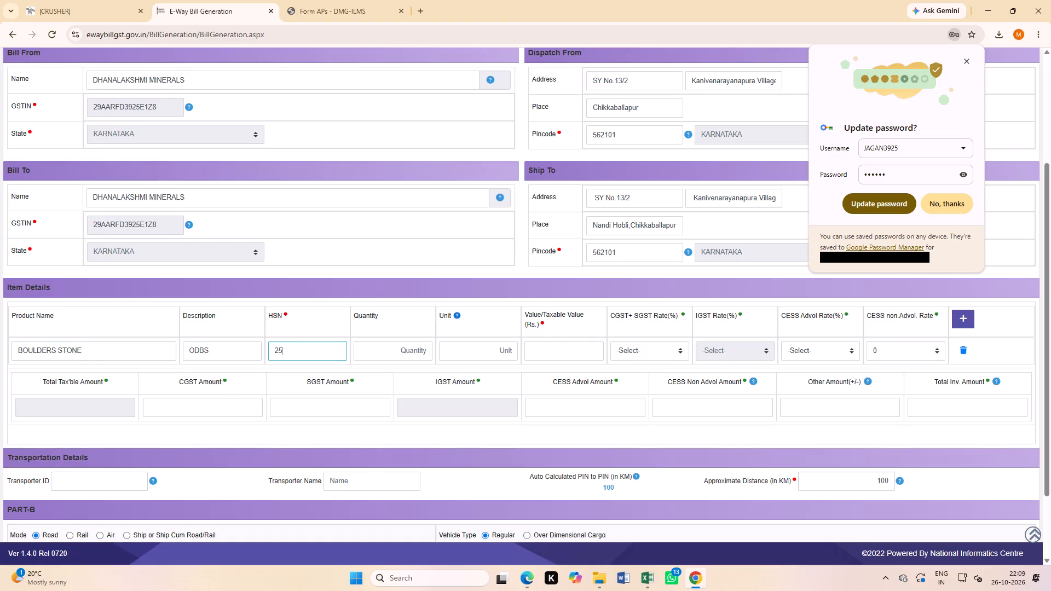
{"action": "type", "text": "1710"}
{"action": "left_click", "coordinate": [379, 355]}
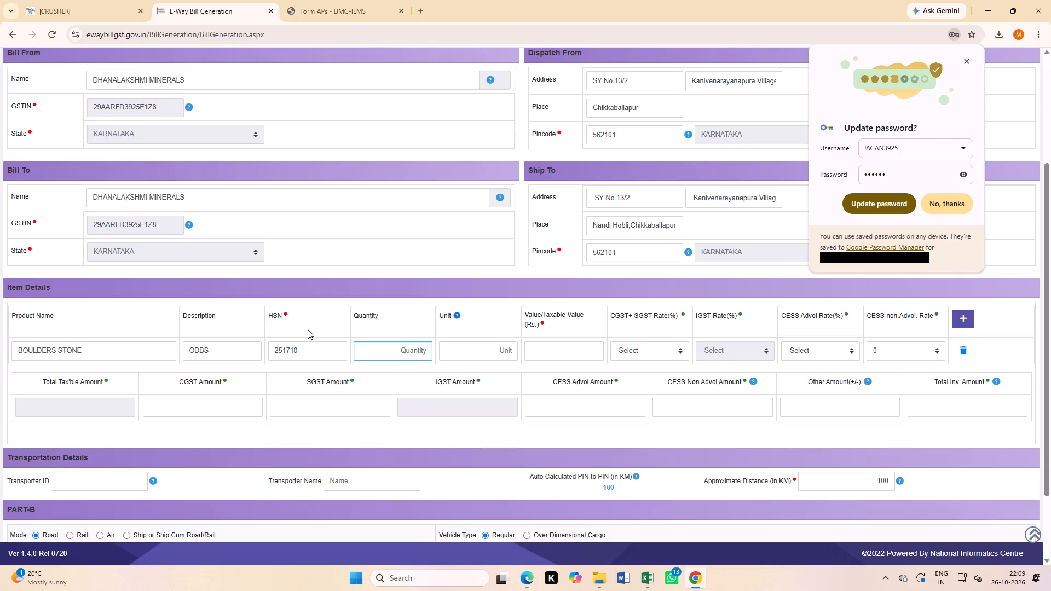
{"action": "type", "text": "100"}
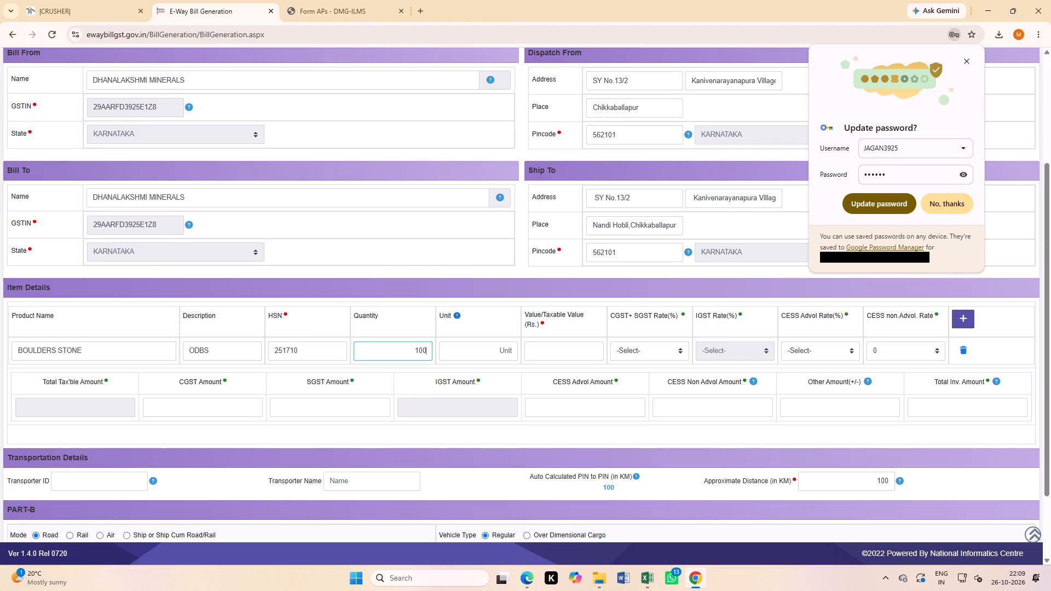
{"action": "left_click", "coordinate": [464, 356]}
{"action": "key", "text": "t"}
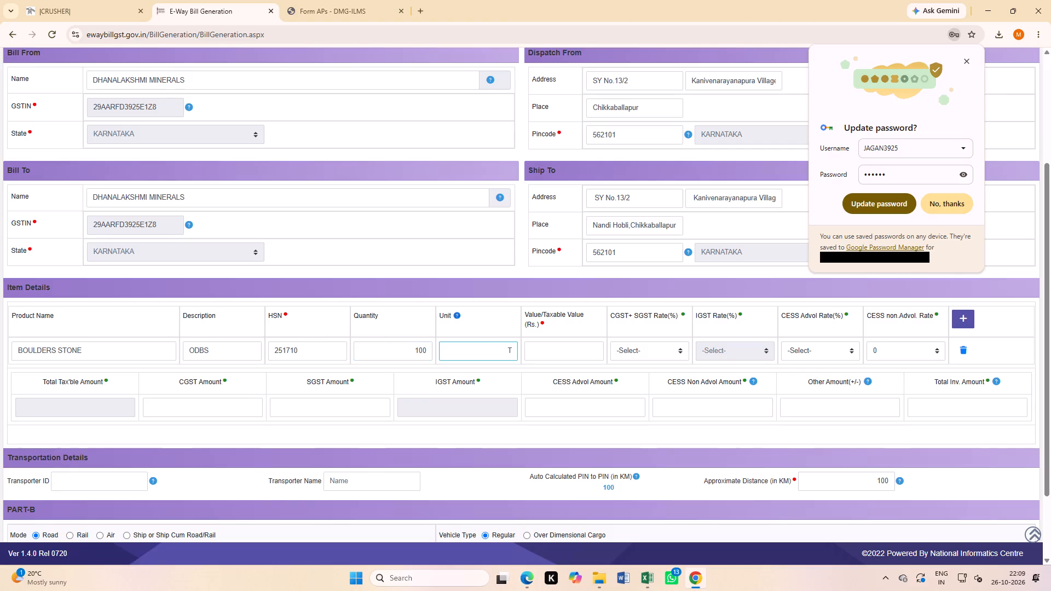
{"action": "type", "text": "ON"}
{"action": "left_click", "coordinate": [547, 348]}
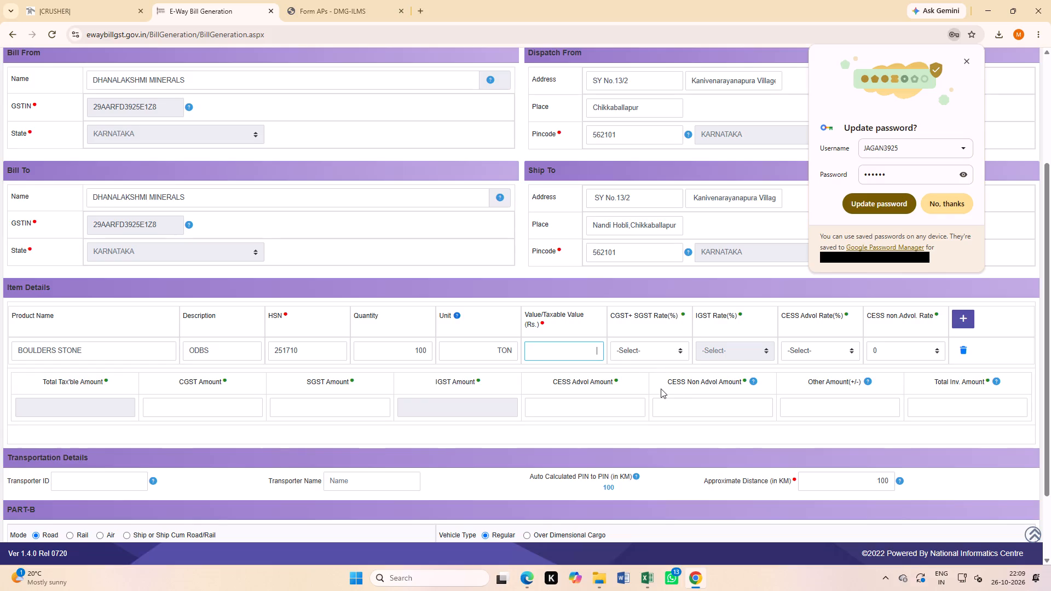
{"action": "type", "text": "20000"}
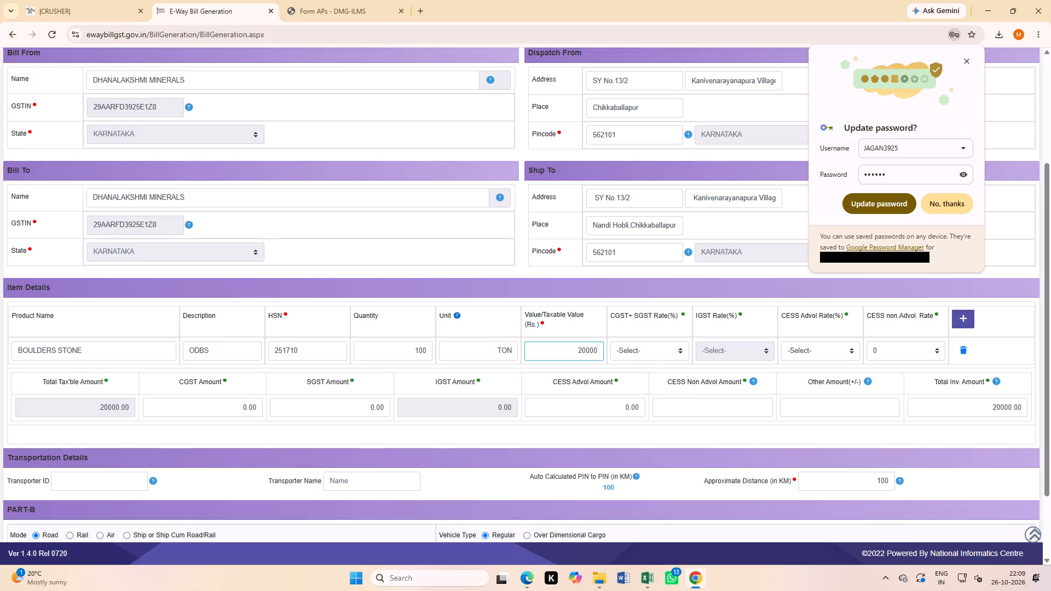
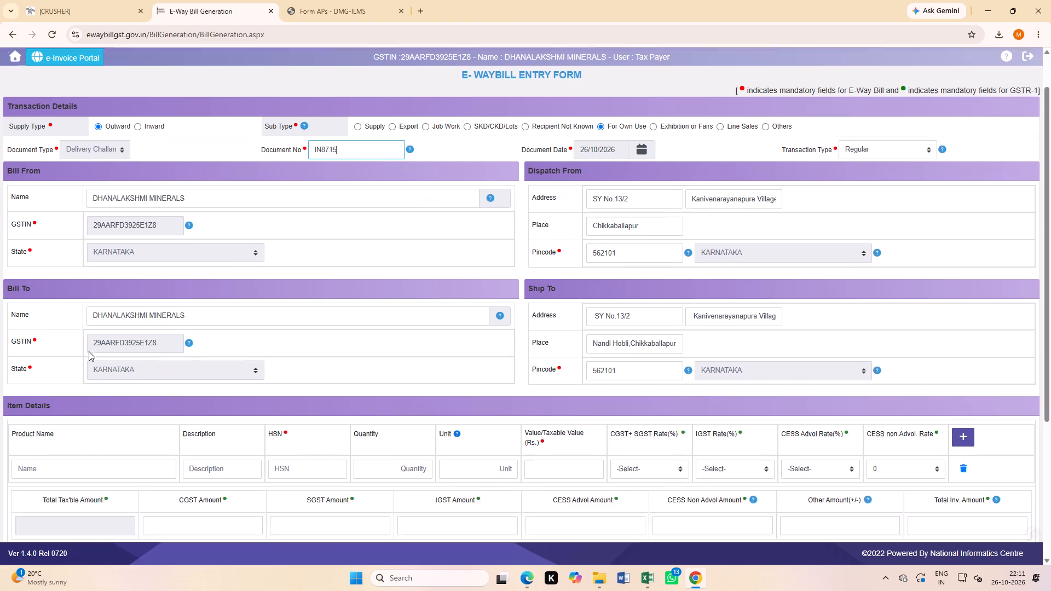
{"action": "left_click", "coordinate": [125, 404]}
{"action": "type", "text": "BOULDERS STONE"}
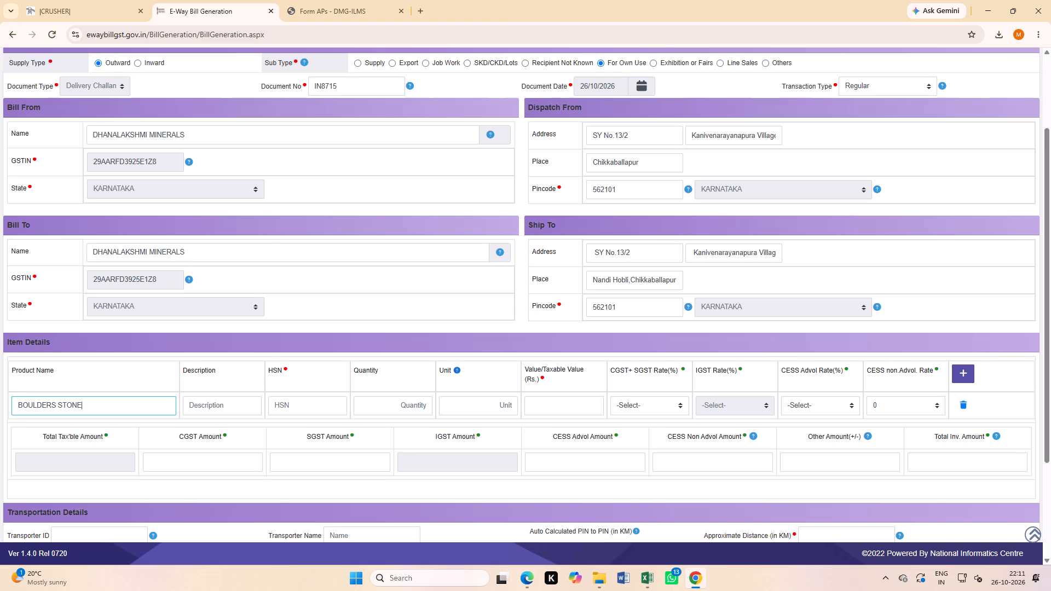
{"action": "left_click", "coordinate": [192, 410]}
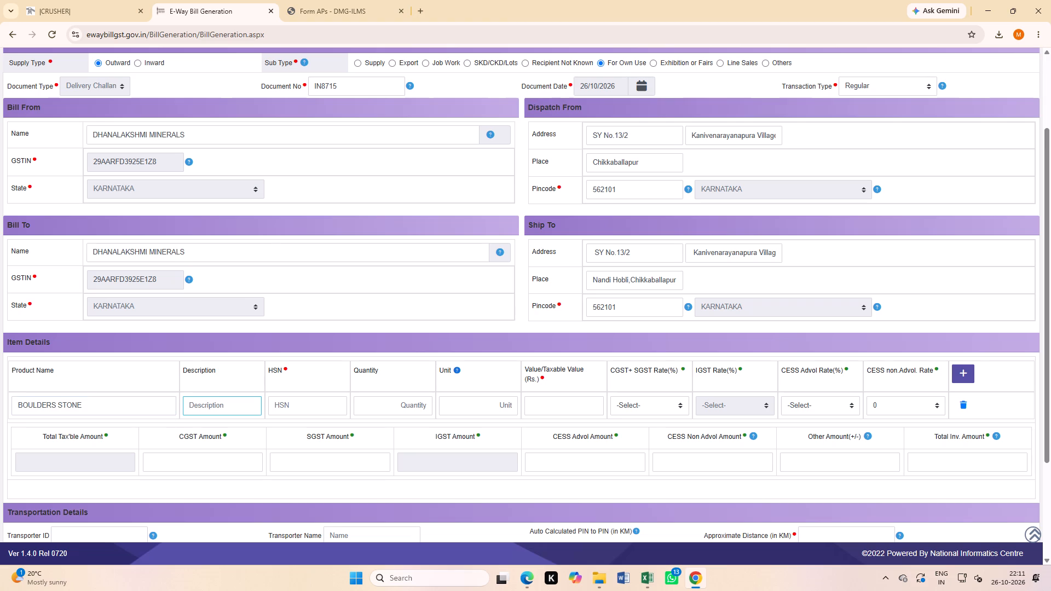
{"action": "type", "text": "ODBS"}
{"action": "left_click", "coordinate": [282, 409]}
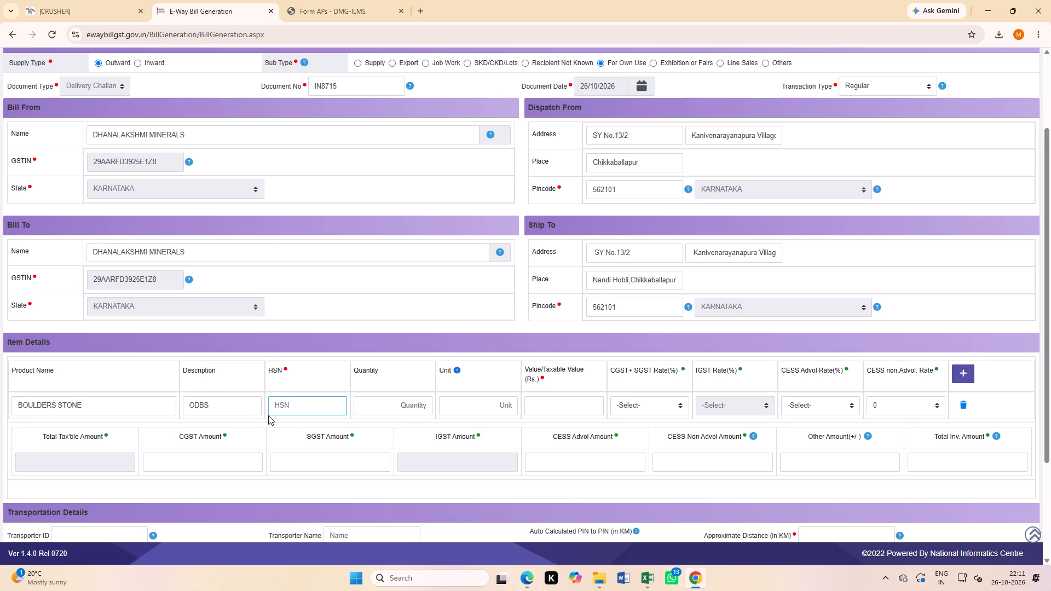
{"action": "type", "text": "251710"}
{"action": "left_click", "coordinate": [388, 403]}
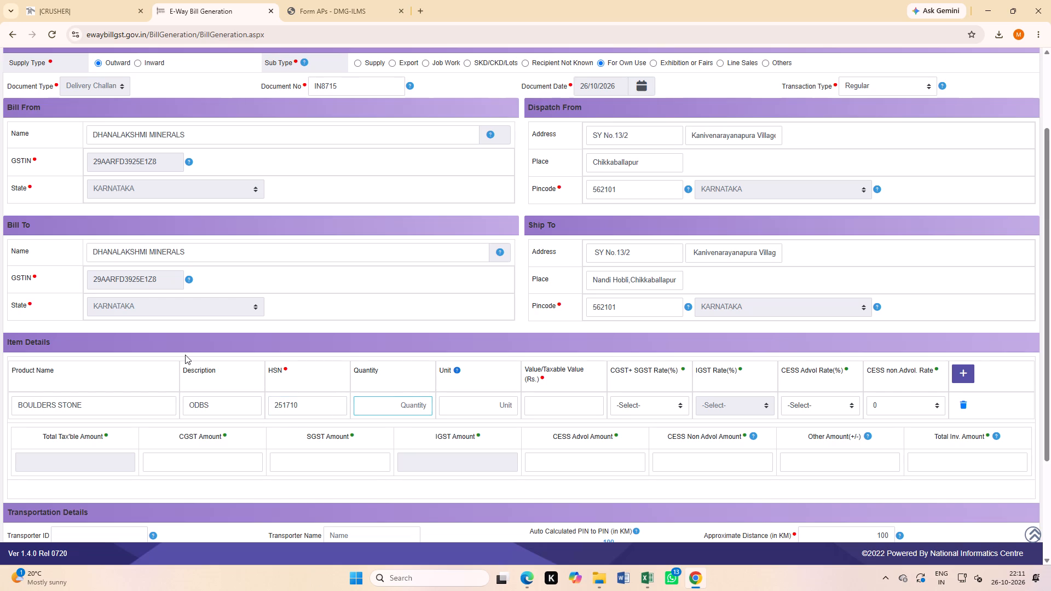
{"action": "type", "text": "100"}
{"action": "left_click_drag", "start_coordinate": [461, 403], "coordinate": [457, 404]}
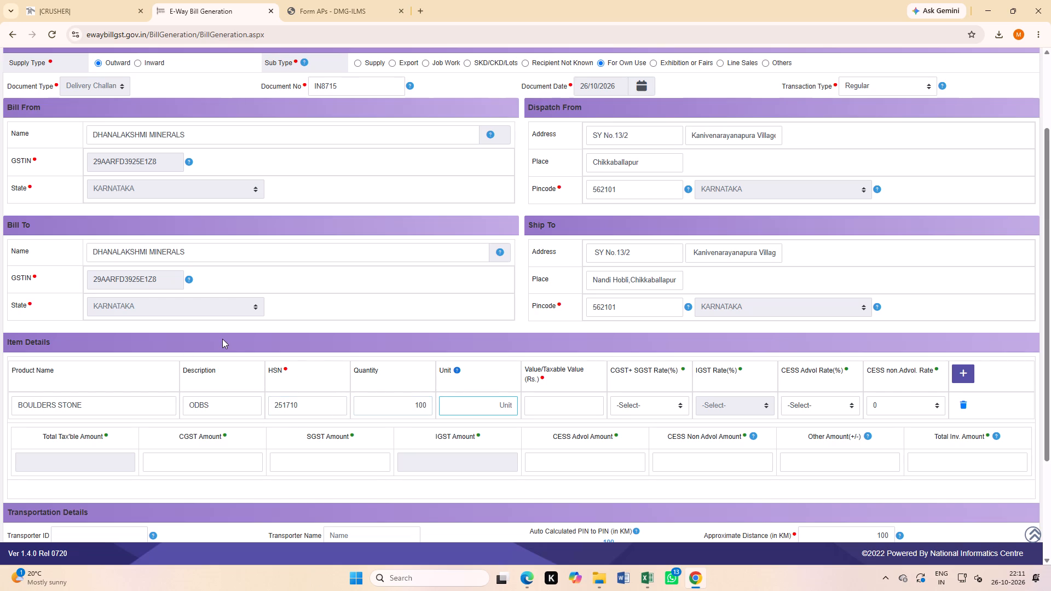
{"action": "type", "text": "TON"}
{"action": "left_click", "coordinate": [553, 405]}
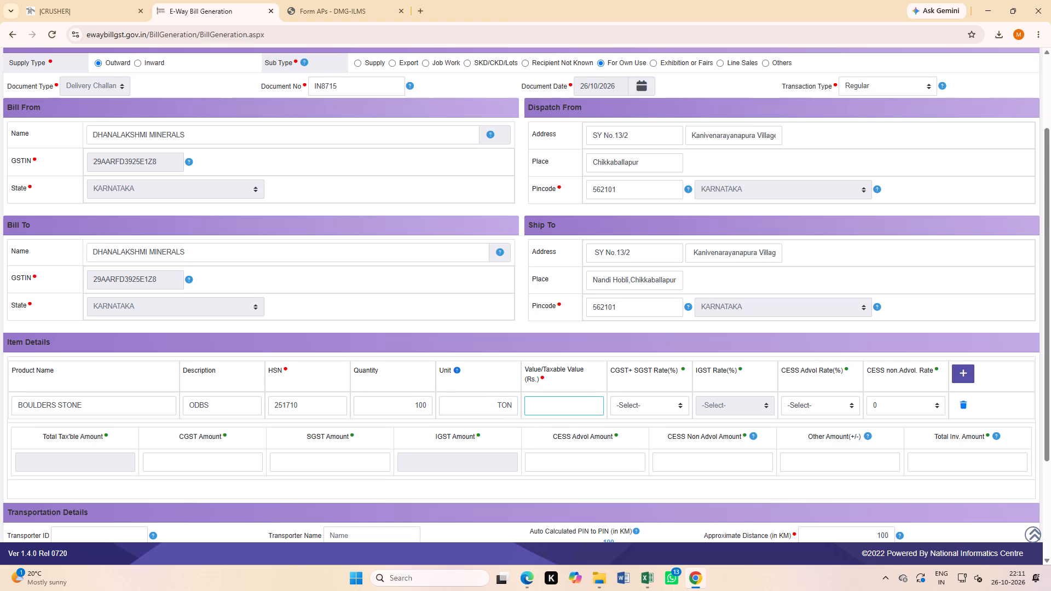
{"action": "type", "text": "20000"}
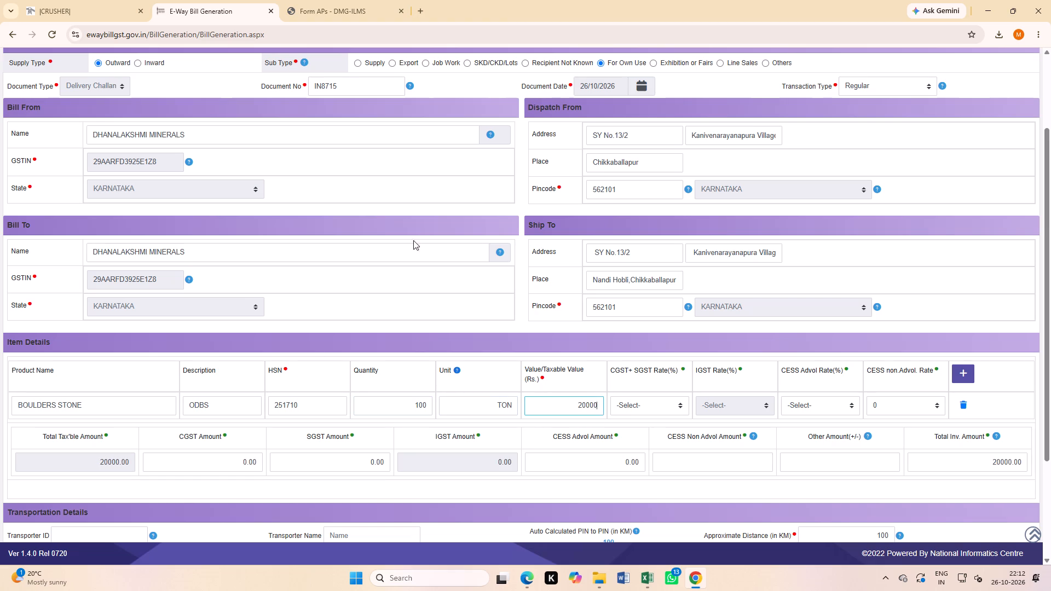
{"action": "left_click", "coordinate": [640, 408]}
{"action": "left_click", "coordinate": [643, 222]}
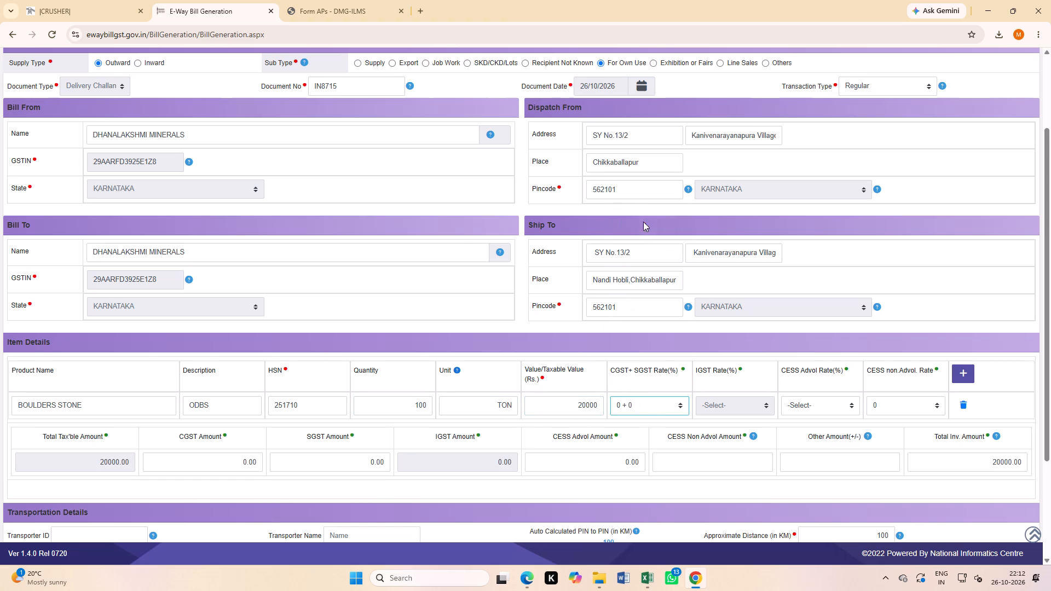
{"action": "scroll", "coordinate": [159, 442], "scroll_direction": "down", "scroll_amount": 4}
{"action": "left_click", "coordinate": [90, 468]}
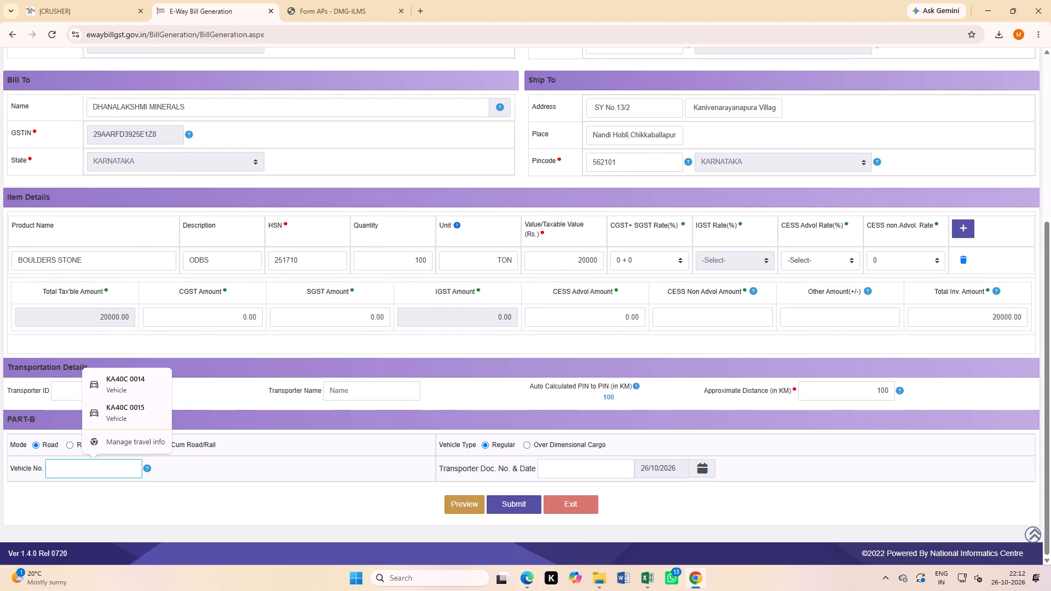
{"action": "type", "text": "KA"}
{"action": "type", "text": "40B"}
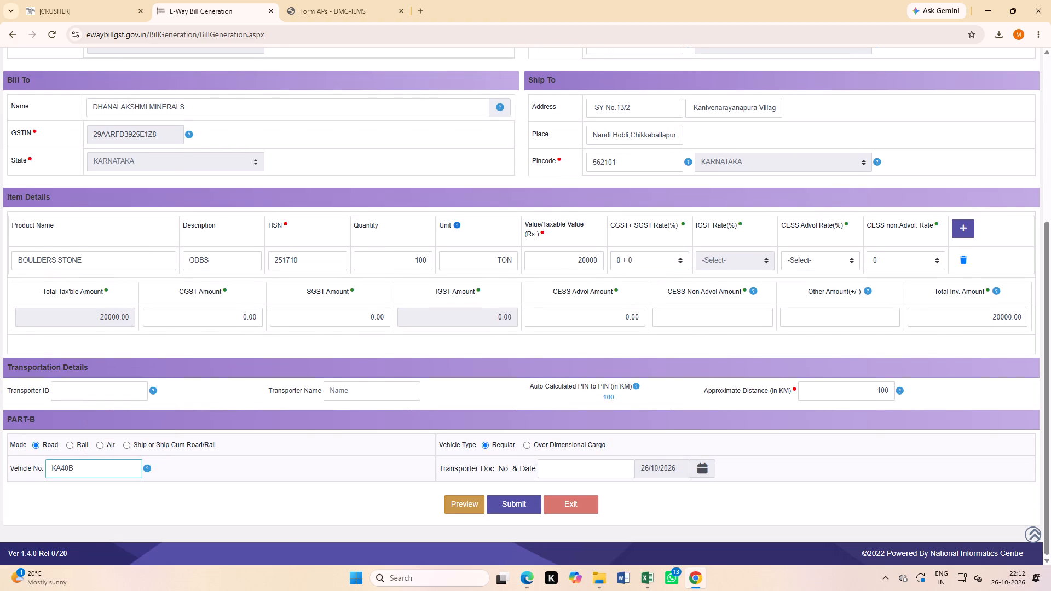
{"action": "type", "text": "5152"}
{"action": "left_click", "coordinate": [154, 522]}
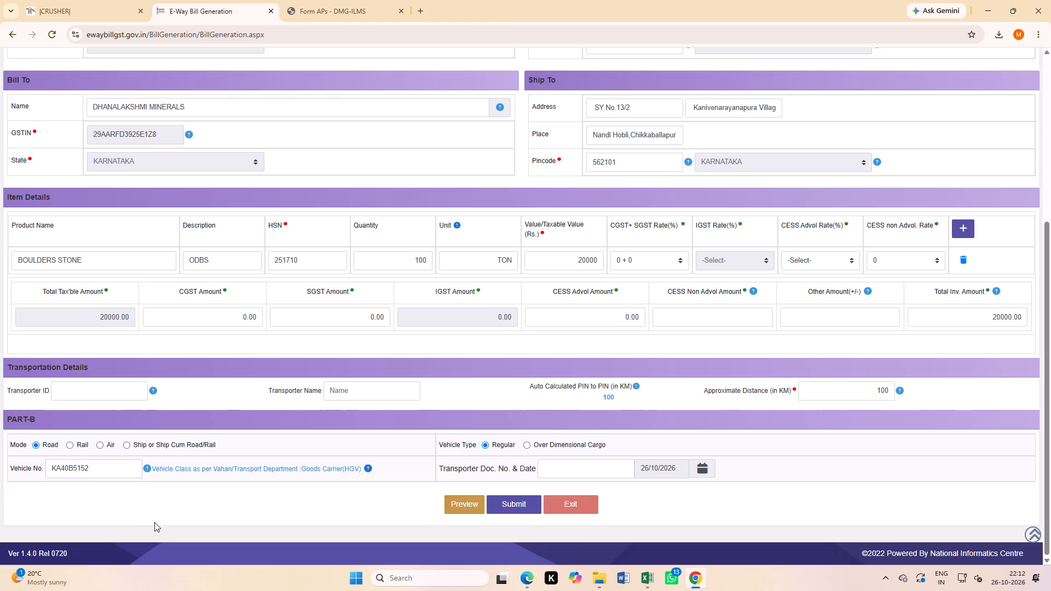
Submit the e-way bill for IN8715, continuing without the unfilled GSTR1 fields.
{"action": "left_click", "coordinate": [501, 506]}
{"action": "left_click", "coordinate": [581, 124]}
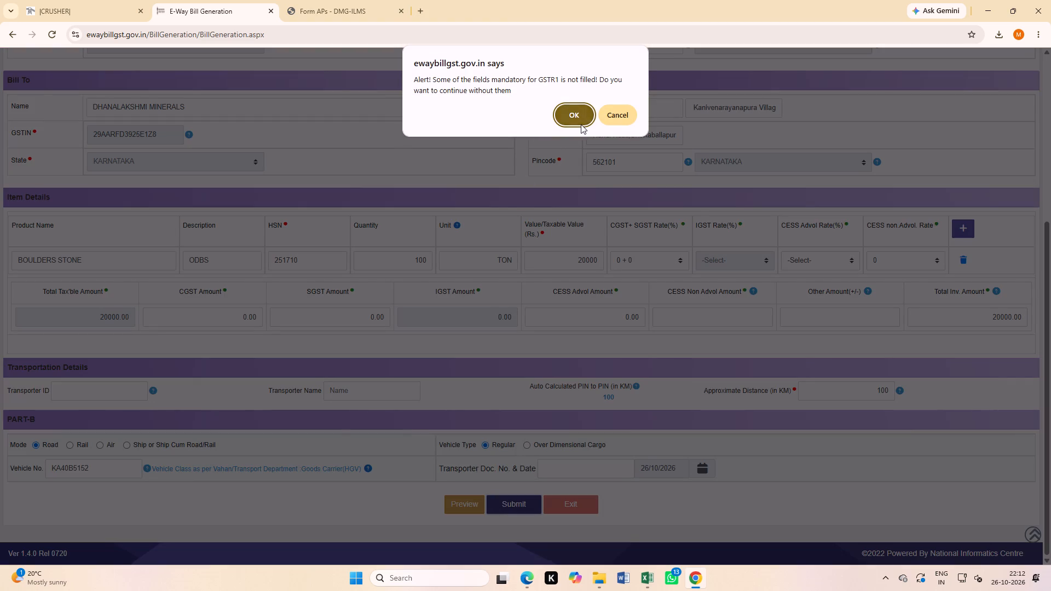
{"action": "left_click", "coordinate": [581, 128]}
Print one copy of the detailed e-way bill for IN8715 on the Canon LBP6030/6040 printer.
{"action": "scroll", "coordinate": [524, 390], "scroll_direction": "down", "scroll_amount": 10}
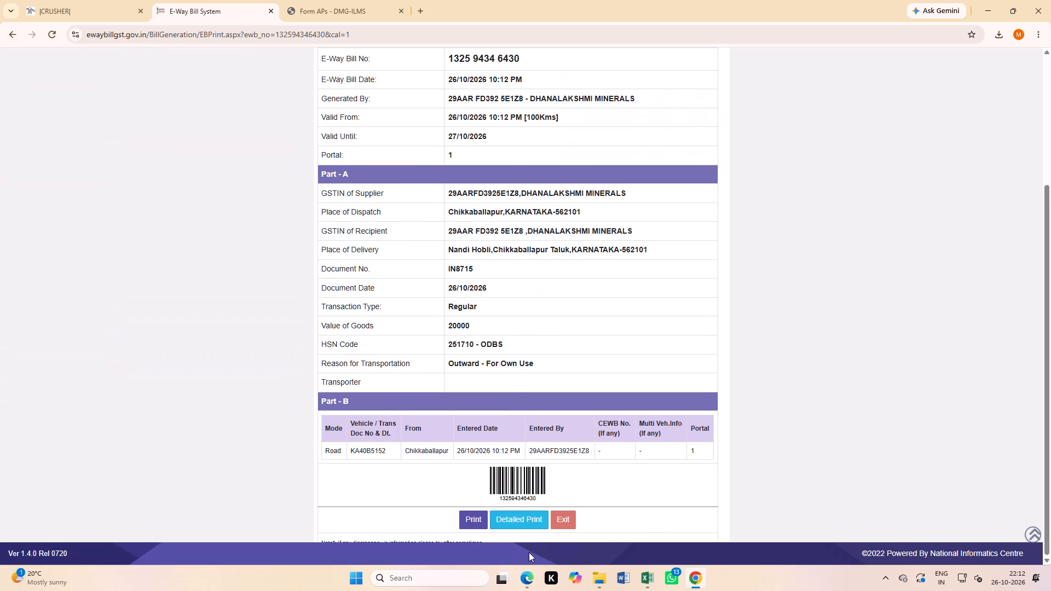
{"action": "left_click", "coordinate": [533, 511]}
{"action": "scroll", "coordinate": [515, 411], "scroll_direction": "down", "scroll_amount": 11}
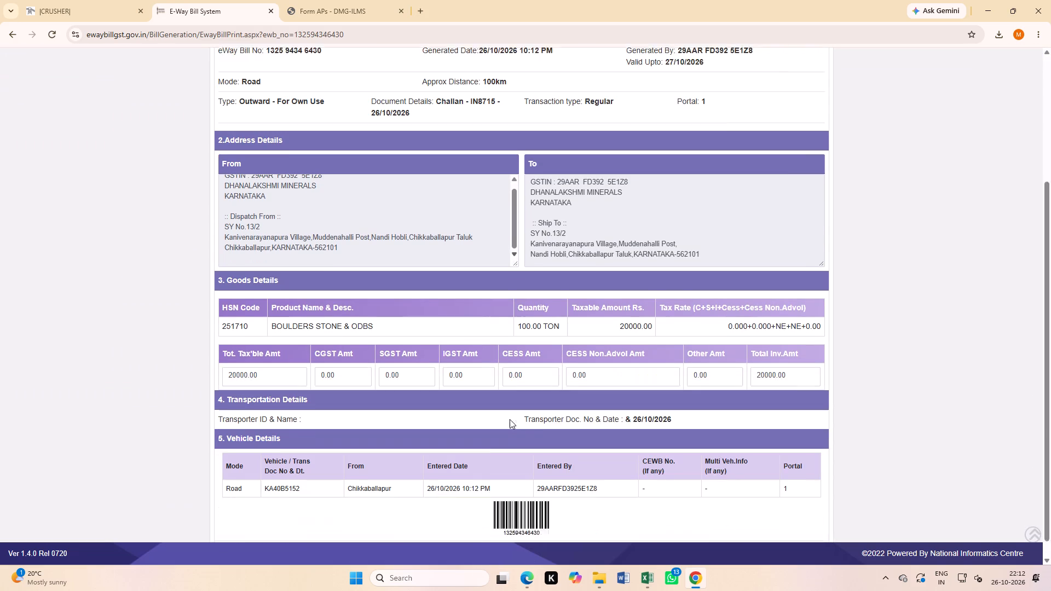
{"action": "scroll", "coordinate": [510, 419], "scroll_direction": "down", "scroll_amount": 5}
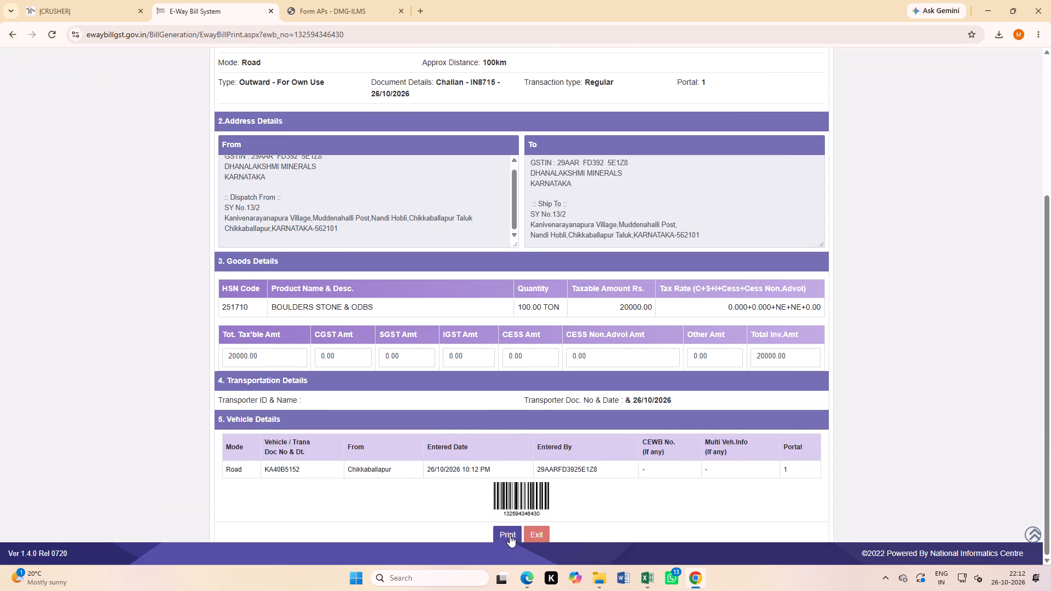
{"action": "left_click", "coordinate": [515, 534]}
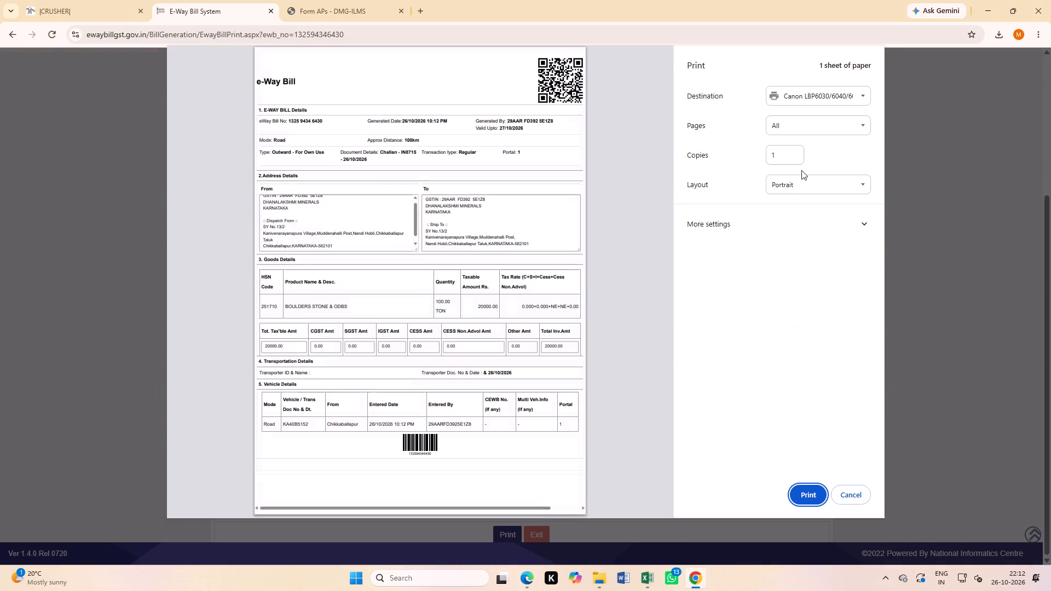
{"action": "left_click", "coordinate": [805, 499]}
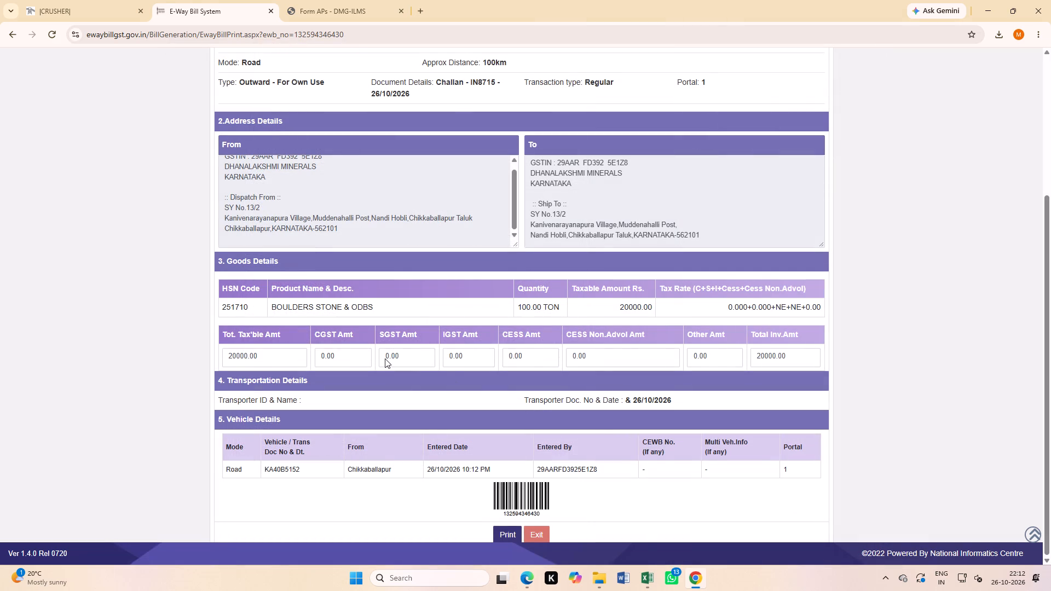
Return to the e-way bill home page and open a new e-waybill entry form.
{"action": "scroll", "coordinate": [2, 271], "scroll_direction": "up", "scroll_amount": 4}
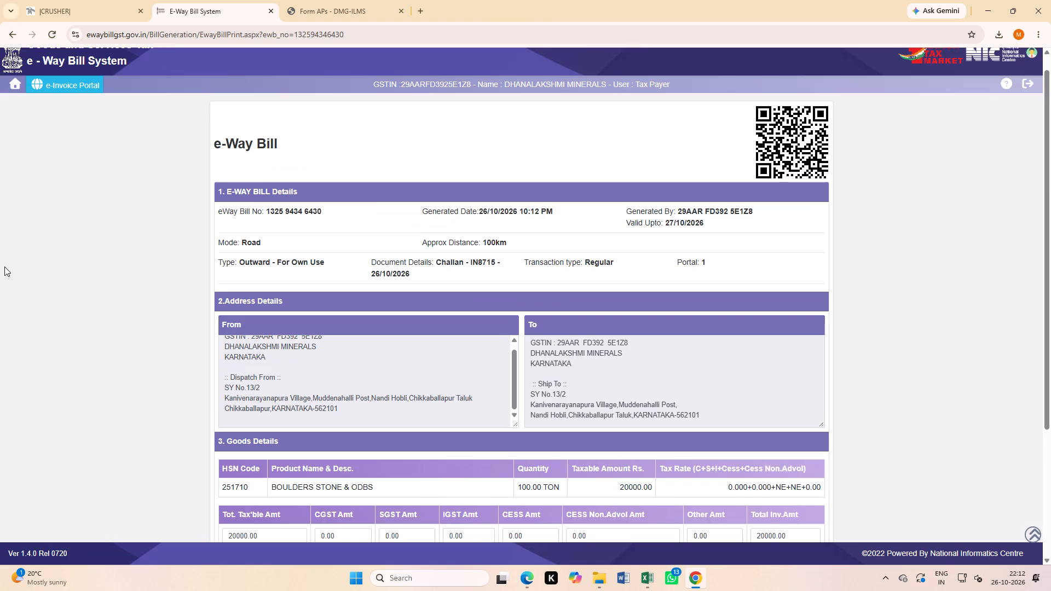
{"action": "scroll", "coordinate": [4, 266], "scroll_direction": "up", "scroll_amount": 6}
{"action": "left_click", "coordinate": [18, 107]}
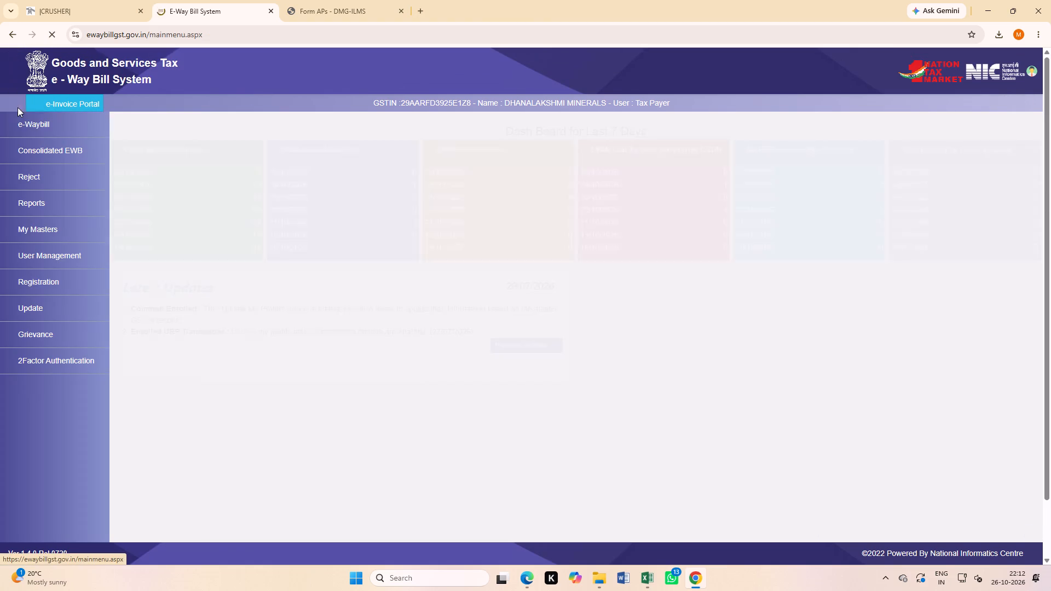
{"action": "left_click", "coordinate": [31, 128]}
{"action": "left_click", "coordinate": [34, 148]}
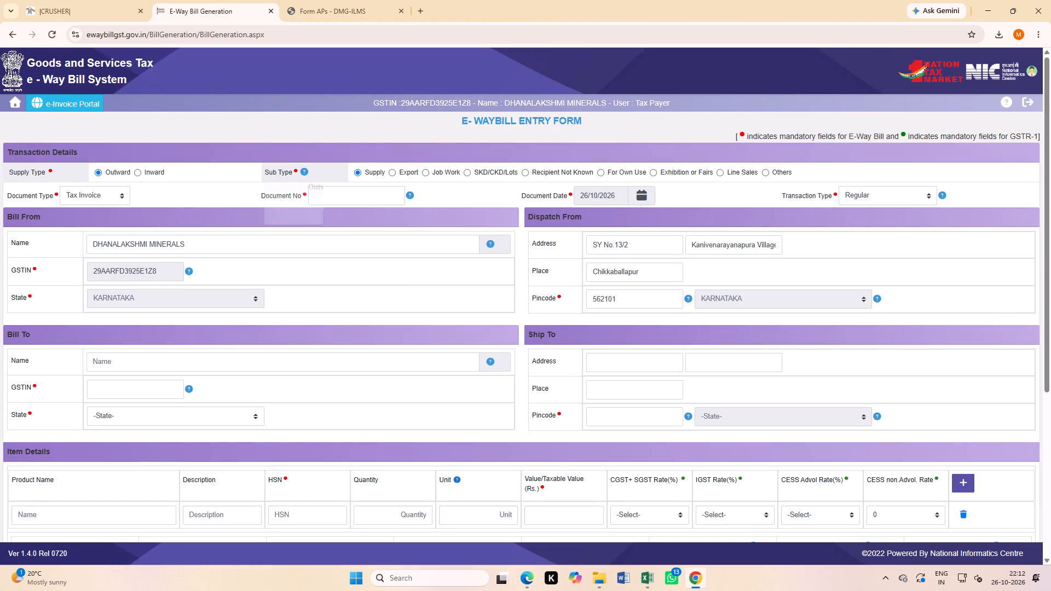
Set the new bill's sub type to For Own Use and its document number to IN8717.
{"action": "left_click", "coordinate": [600, 169]}
{"action": "left_click", "coordinate": [601, 132]}
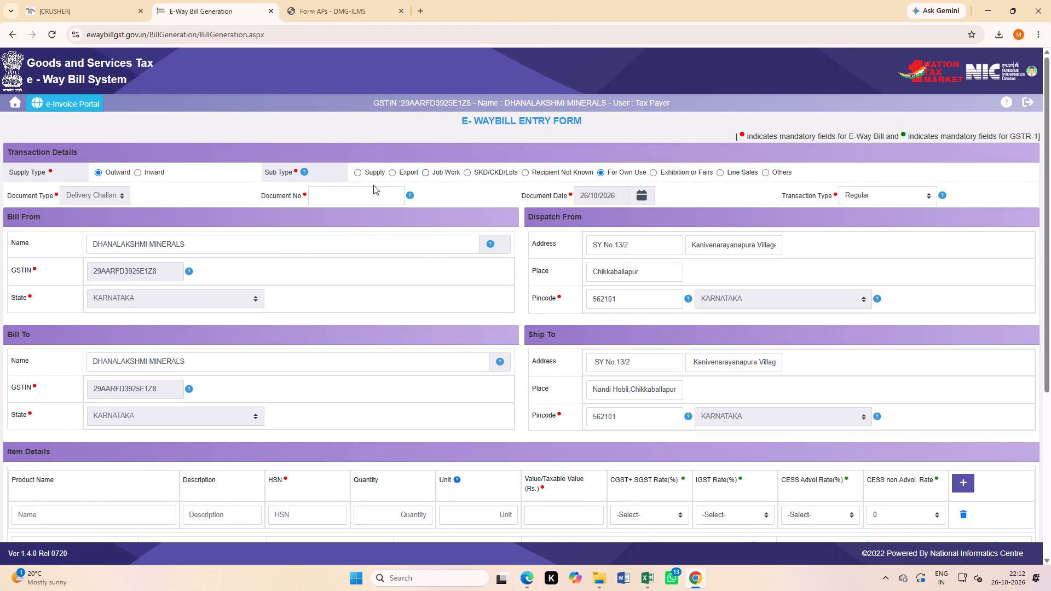
{"action": "left_click", "coordinate": [359, 196]}
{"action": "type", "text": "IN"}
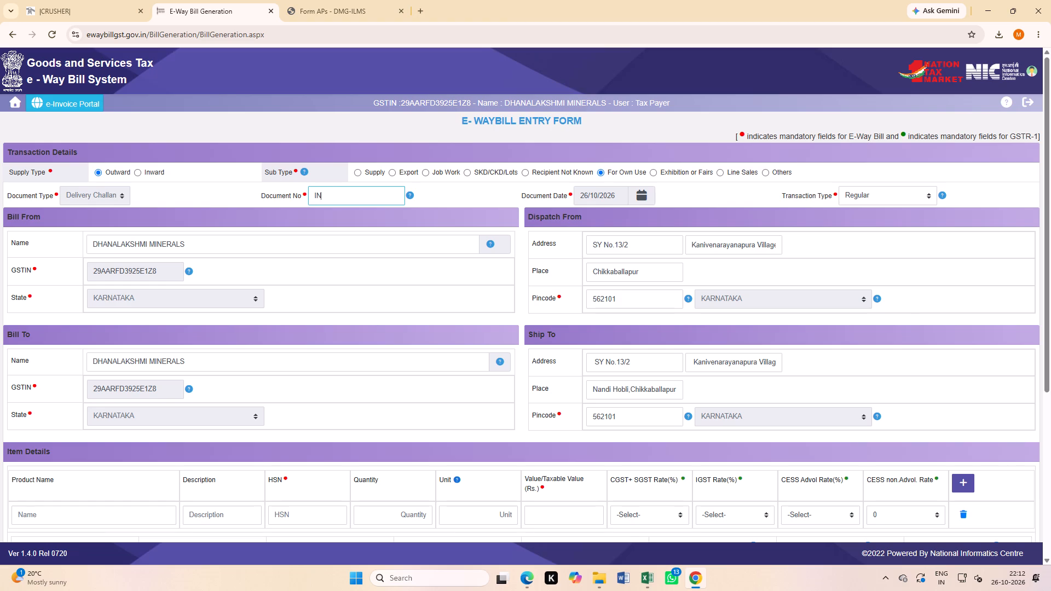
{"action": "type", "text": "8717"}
Enter the item's product name as BOULERS STONE, description as ODBS and HSN as 251710.
{"action": "scroll", "coordinate": [105, 422], "scroll_direction": "down", "scroll_amount": 3}
{"action": "left_click", "coordinate": [82, 360]}
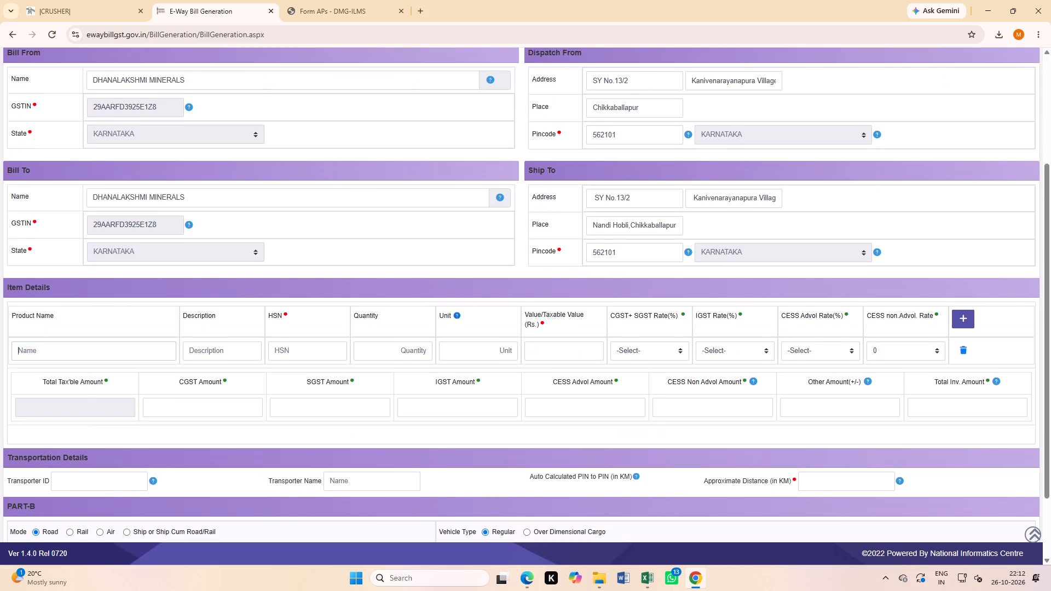
{"action": "type", "text": "BOUL"}
{"action": "type", "text": "ERS S"}
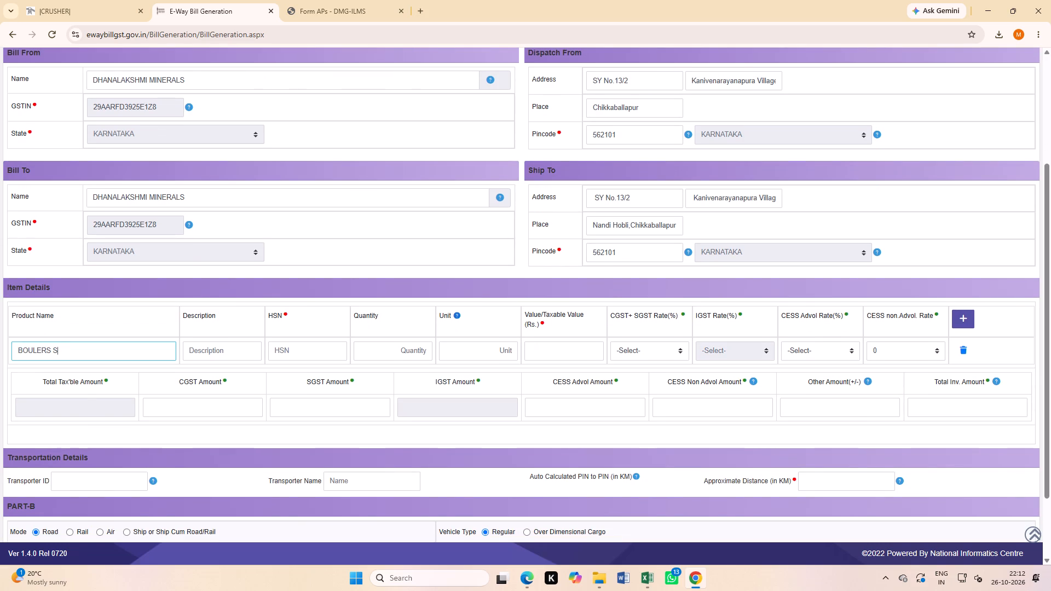
{"action": "key", "text": "t"}
{"action": "type", "text": "ONE"}
{"action": "left_click", "coordinate": [192, 351]}
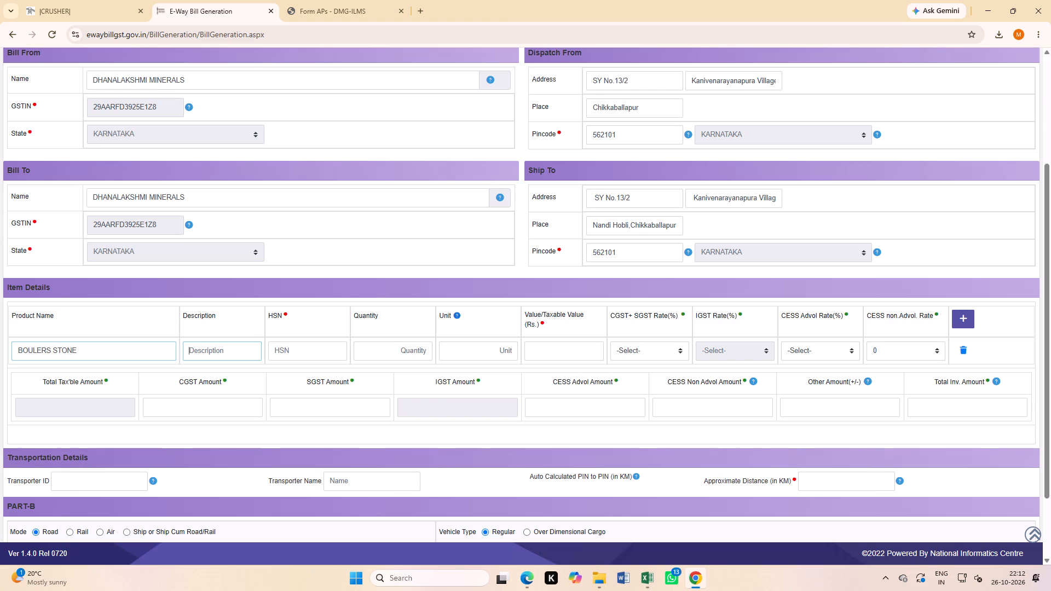
{"action": "type", "text": "ODBS"}
{"action": "left_click", "coordinate": [287, 358]}
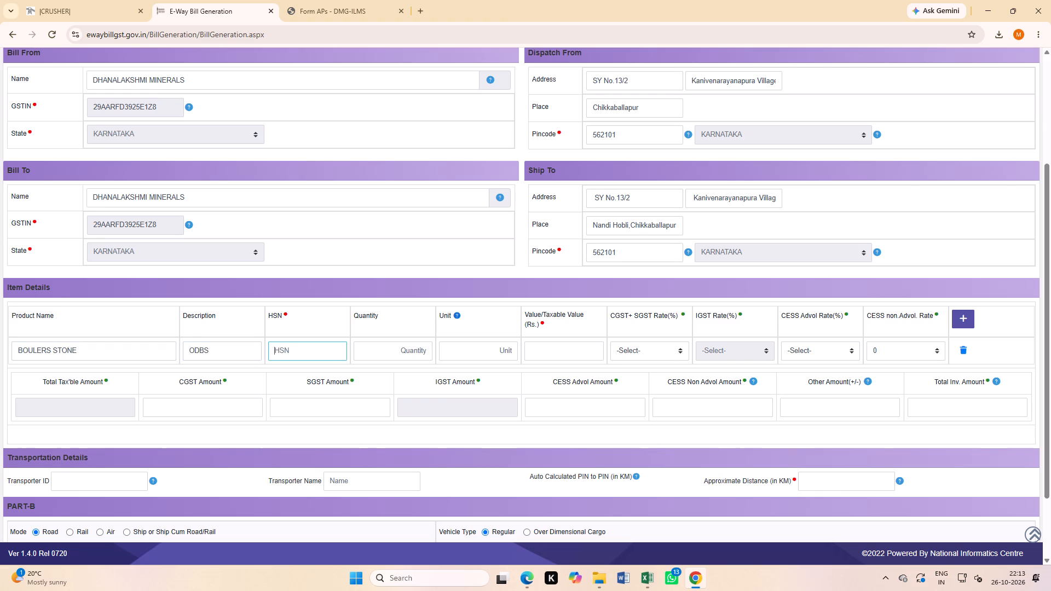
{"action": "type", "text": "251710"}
Set the item's quantity to 100, unit to TON, taxable value to 20000 and CGST+SGST rate to 0 + 0.
{"action": "left_click", "coordinate": [391, 350]}
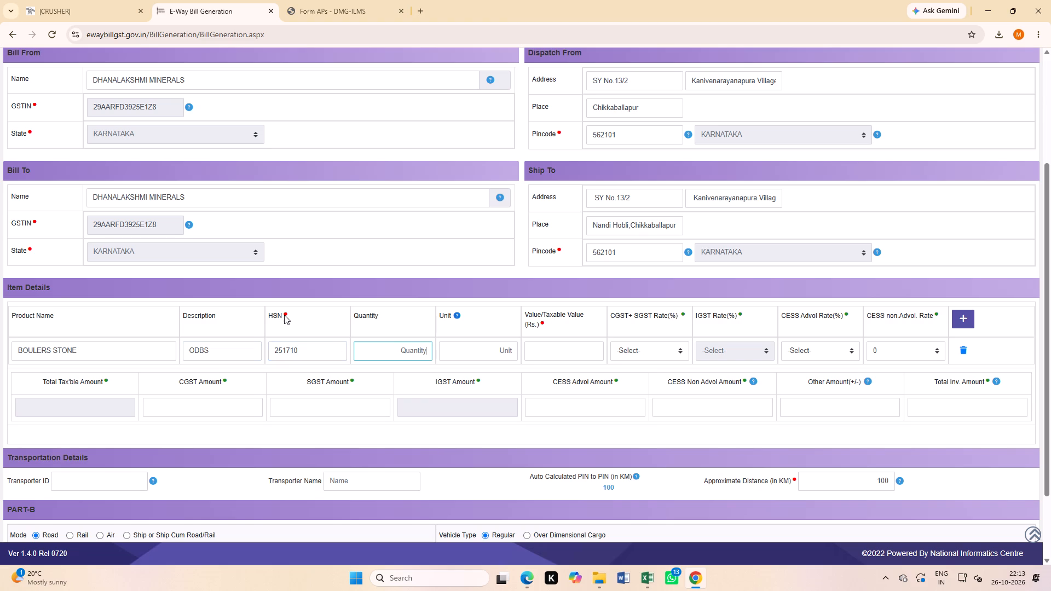
{"action": "type", "text": "100"}
{"action": "left_click", "coordinate": [469, 351]}
{"action": "type", "text": "TON"}
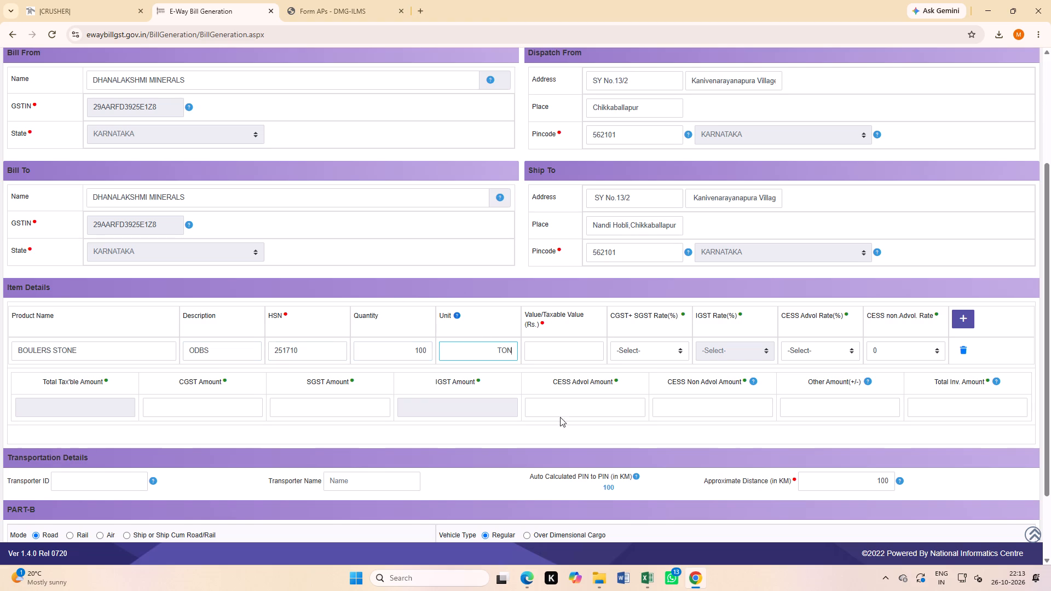
{"action": "left_click", "coordinate": [548, 355]}
{"action": "type", "text": "20000"}
{"action": "left_click", "coordinate": [661, 352]}
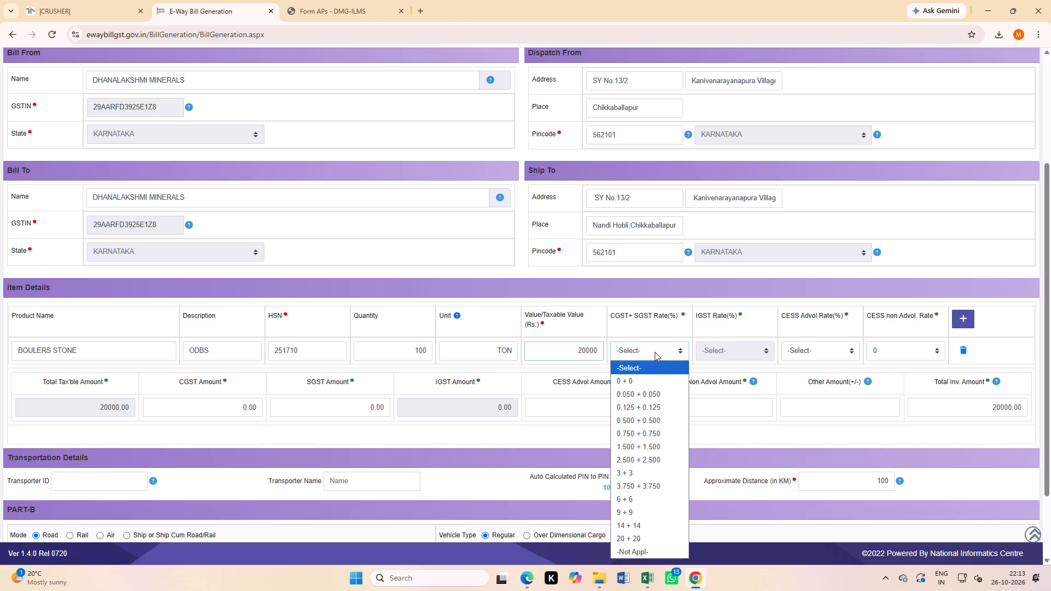
{"action": "left_click", "coordinate": [639, 385]}
{"action": "scroll", "coordinate": [3, 419], "scroll_direction": "down", "scroll_amount": 3}
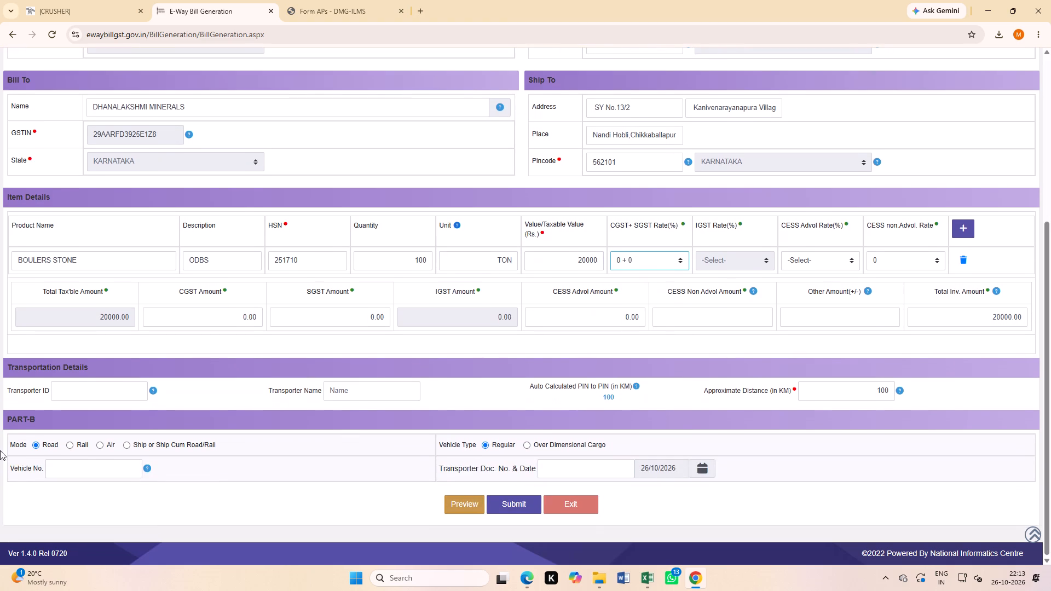
{"action": "left_click", "coordinate": [96, 468]}
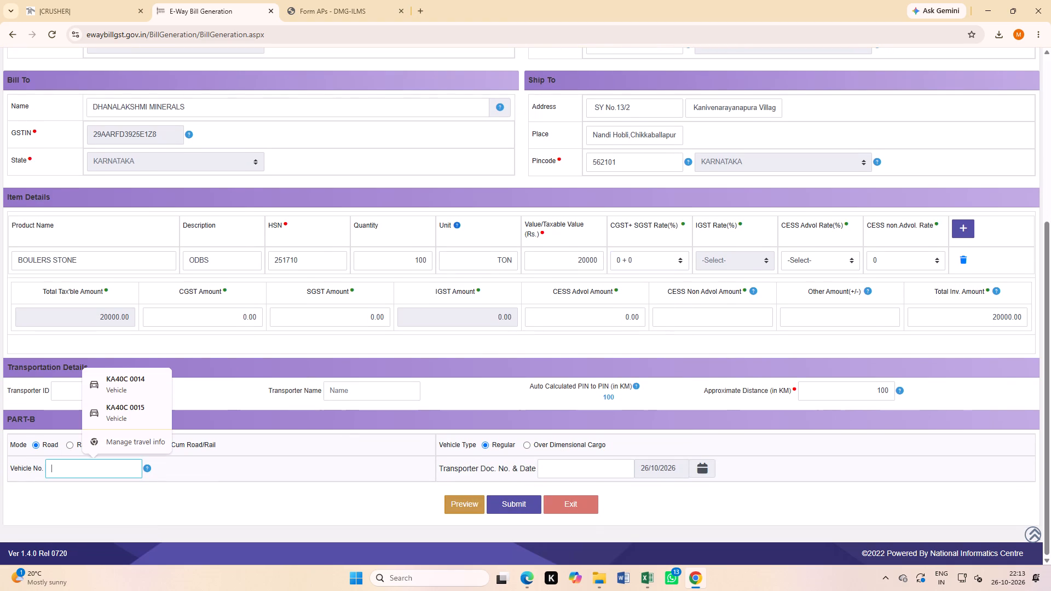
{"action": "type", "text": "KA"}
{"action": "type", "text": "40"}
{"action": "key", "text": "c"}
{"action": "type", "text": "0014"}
{"action": "left_click", "coordinate": [150, 509]}
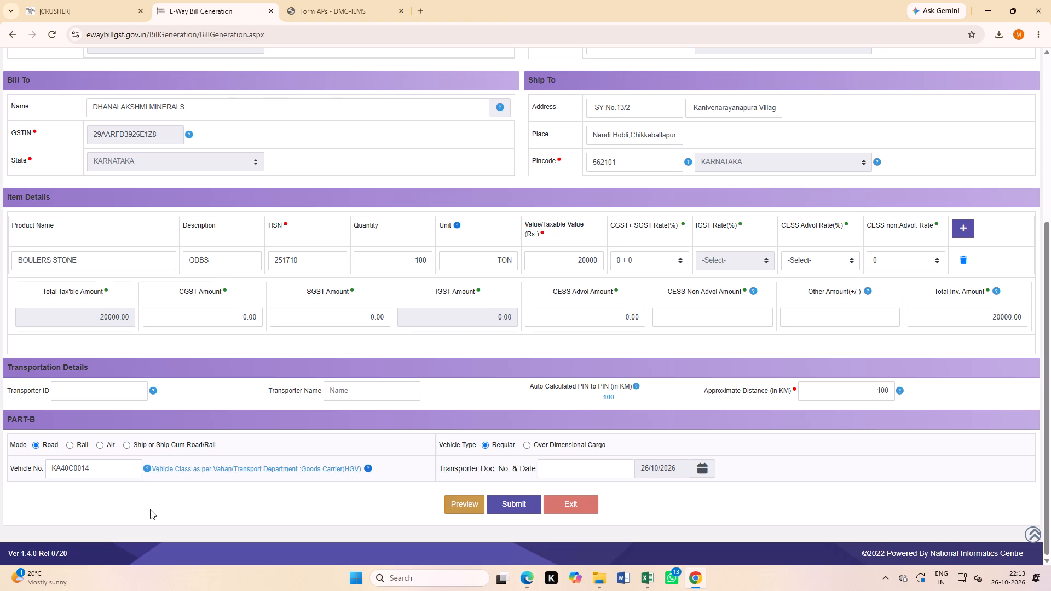
Submit the e-way bill for IN8717, continuing without the unfilled GSTR1 fields.
{"action": "left_click", "coordinate": [523, 502]}
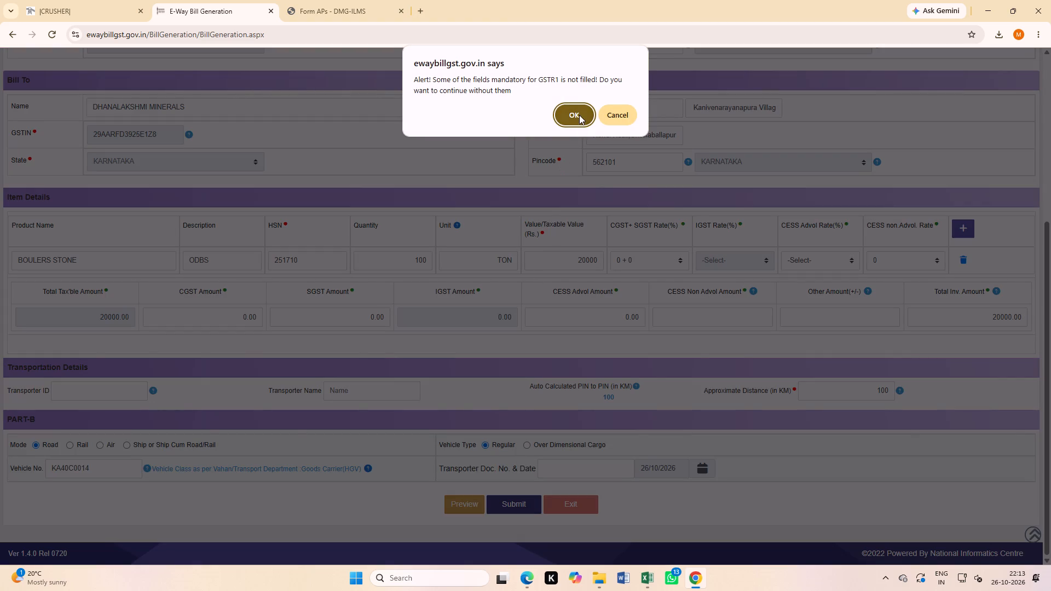
{"action": "left_click", "coordinate": [579, 115]}
{"action": "left_click", "coordinate": [581, 124]}
Print one copy of the detailed e-way bill for IN8717 on the Canon LBP6030/6040 printer.
{"action": "scroll", "coordinate": [348, 374], "scroll_direction": "down", "scroll_amount": 5}
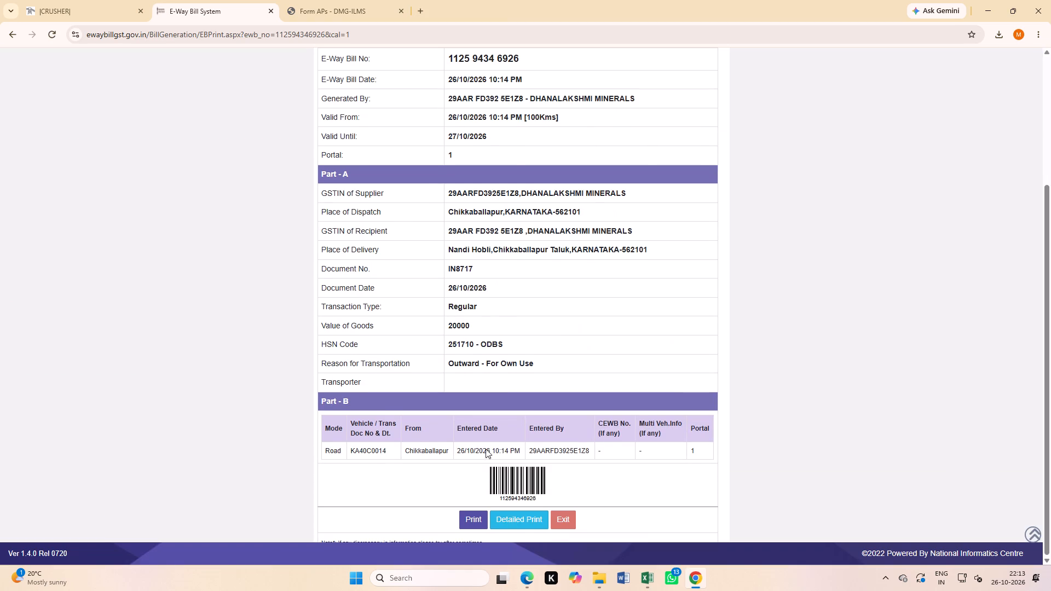
{"action": "scroll", "coordinate": [483, 461], "scroll_direction": "down", "scroll_amount": 1}
{"action": "left_click", "coordinate": [503, 522]}
{"action": "scroll", "coordinate": [524, 390], "scroll_direction": "down", "scroll_amount": 10}
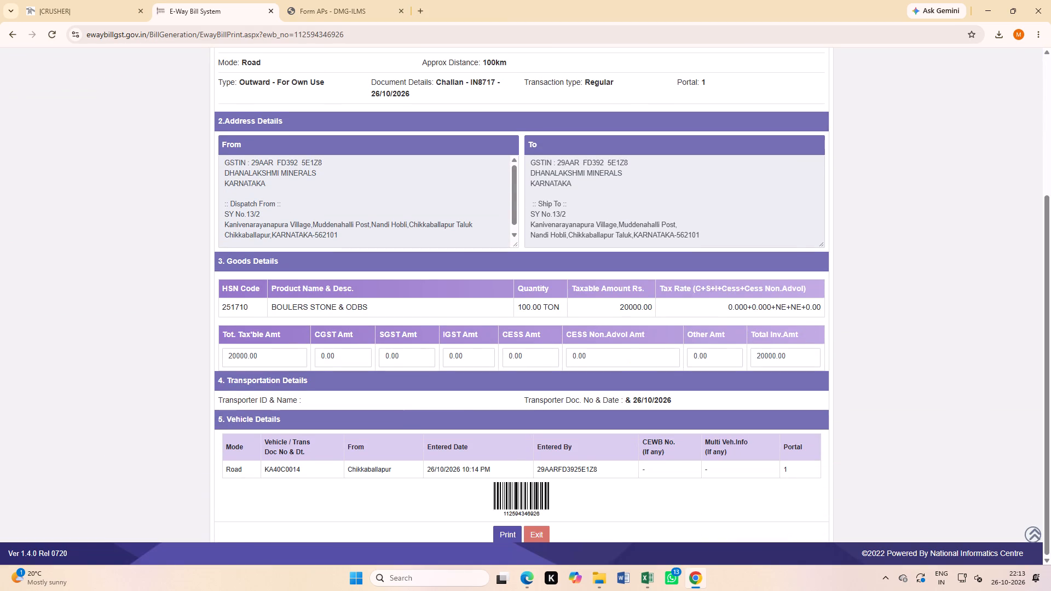
{"action": "left_click", "coordinate": [506, 532]}
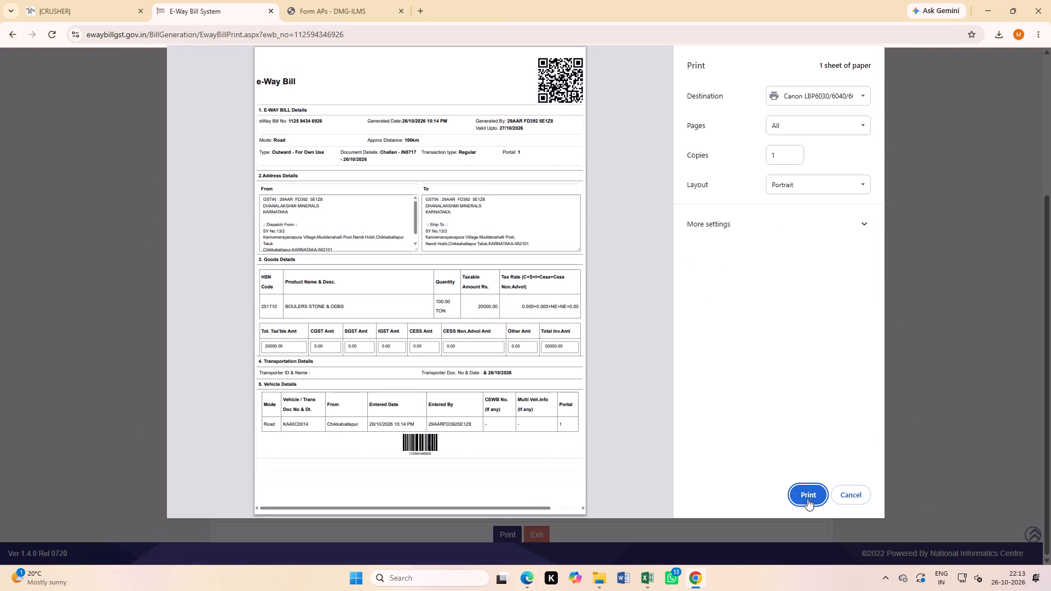
{"action": "left_click", "coordinate": [807, 499]}
Return to the e-way bill home page and open a new e-waybill entry form.
{"action": "scroll", "coordinate": [178, 370], "scroll_direction": "up", "scroll_amount": 9}
{"action": "left_click", "coordinate": [10, 106]}
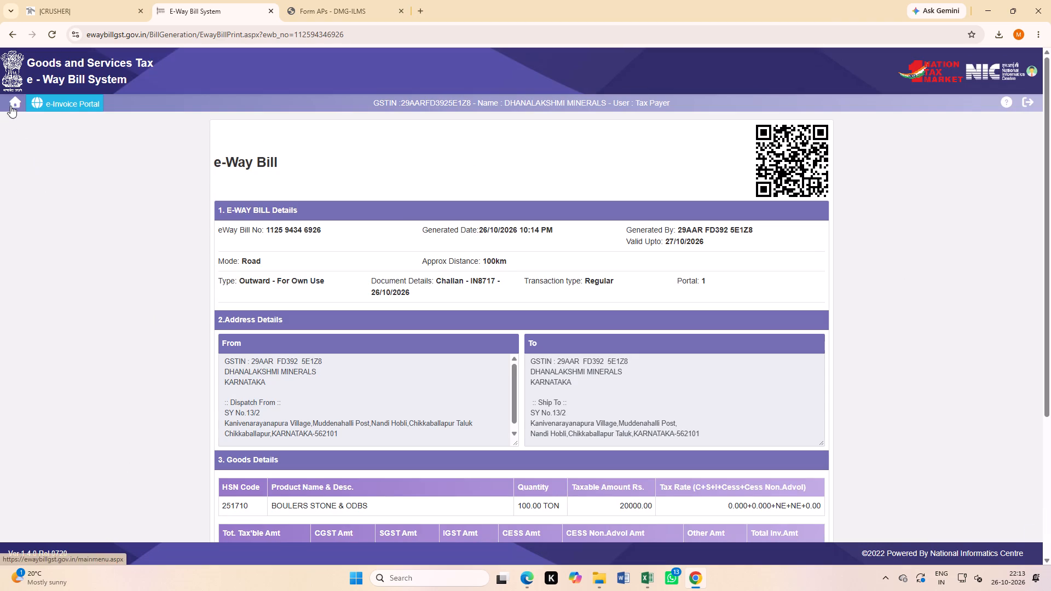
{"action": "left_click", "coordinate": [30, 123]}
{"action": "left_click", "coordinate": [43, 150]}
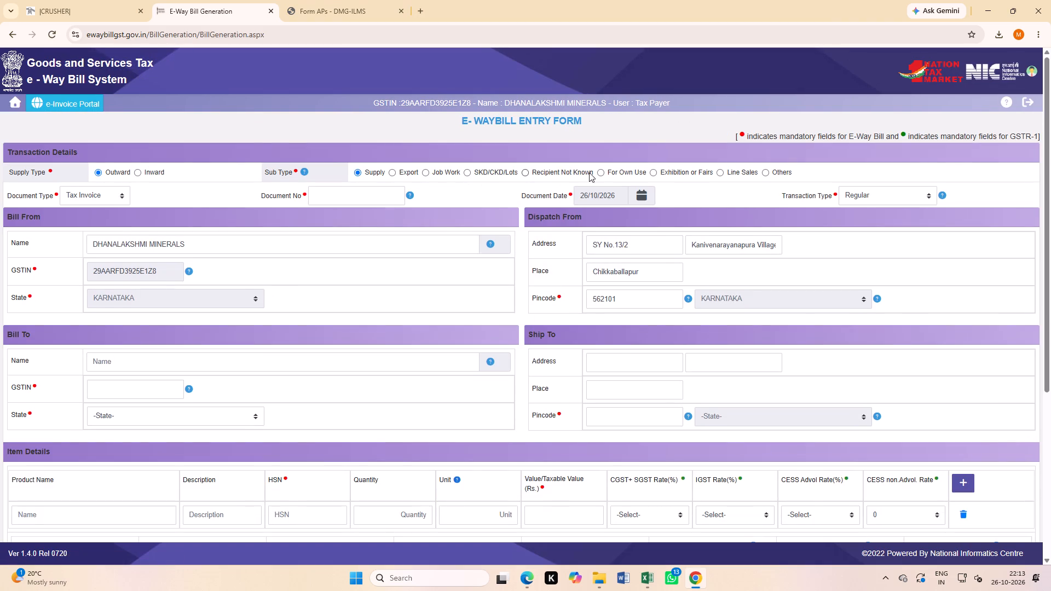
Set the new bill's sub type to For Own Use and its document number to IN8718.
{"action": "left_click", "coordinate": [602, 168]}
{"action": "left_click", "coordinate": [607, 141]}
{"action": "left_click", "coordinate": [372, 196]}
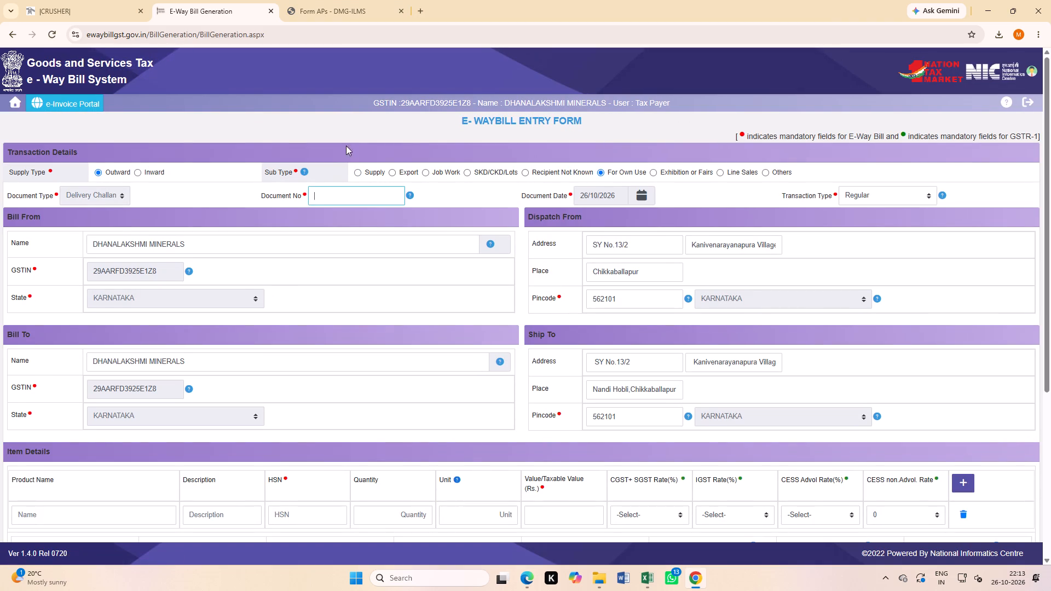
{"action": "type", "text": "IN"}
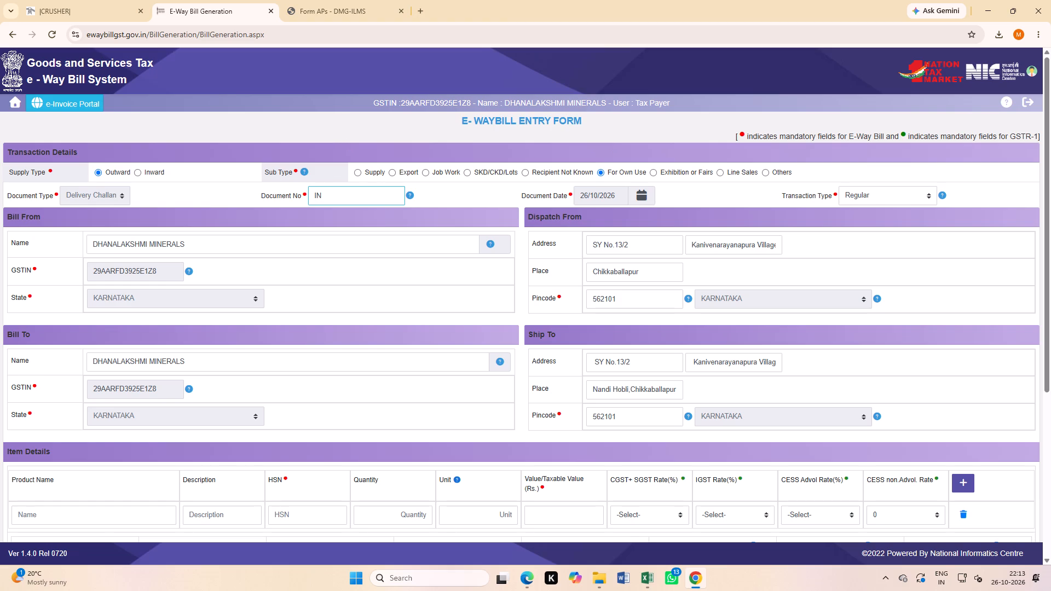
{"action": "type", "text": "8718"}
Enter the item's product name as BOULDERS STONE, description as ODBS and HSN as 251710.
{"action": "scroll", "coordinate": [247, 360], "scroll_direction": "down", "scroll_amount": 4}
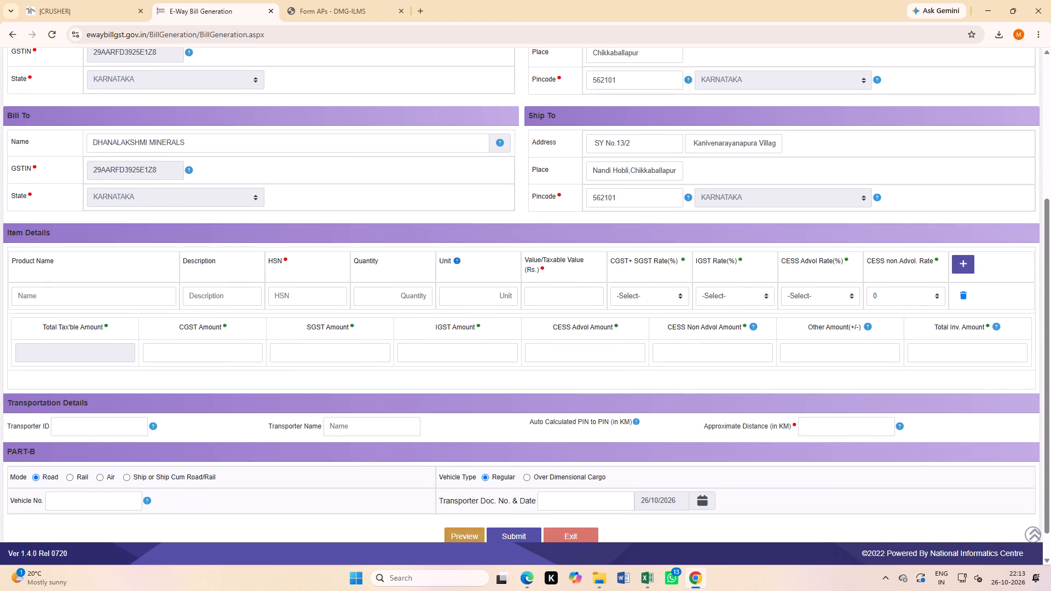
{"action": "left_click", "coordinate": [108, 297]}
{"action": "type", "text": "BOUL"}
{"action": "type", "text": "DERS STO"}
{"action": "key", "text": "n"}
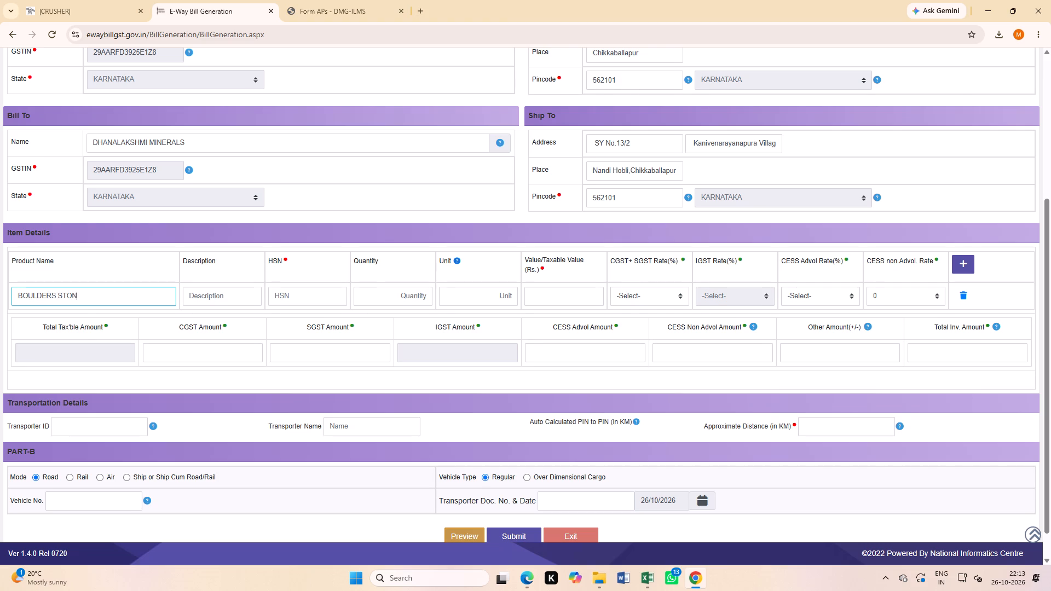
{"action": "key", "text": "e"}
{"action": "left_click", "coordinate": [237, 298]}
{"action": "type", "text": "ODBS"}
{"action": "scroll", "coordinate": [232, 299], "scroll_direction": "down", "scroll_amount": 1}
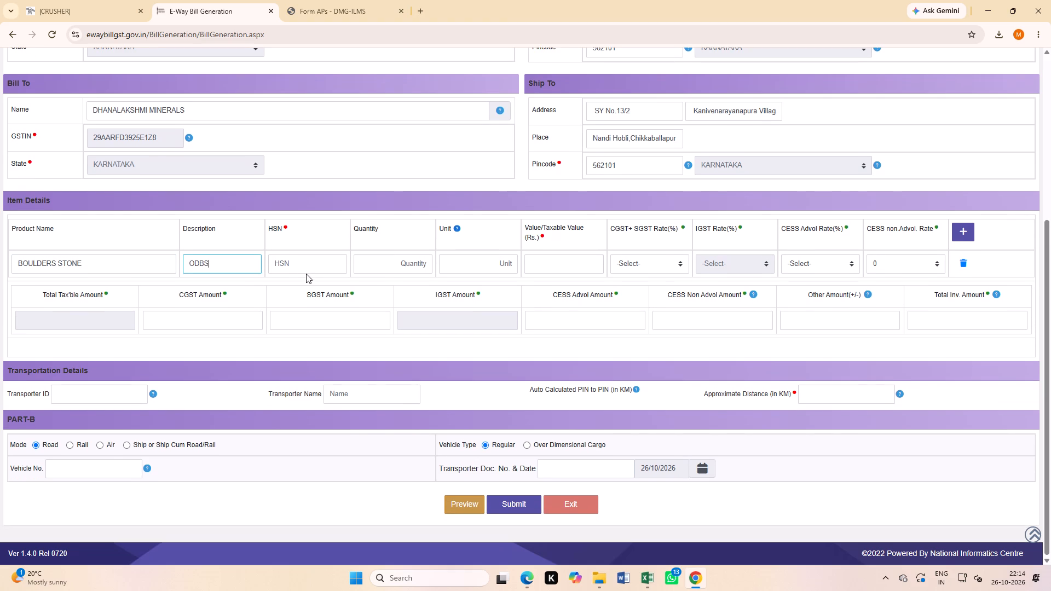
{"action": "left_click", "coordinate": [305, 273]}
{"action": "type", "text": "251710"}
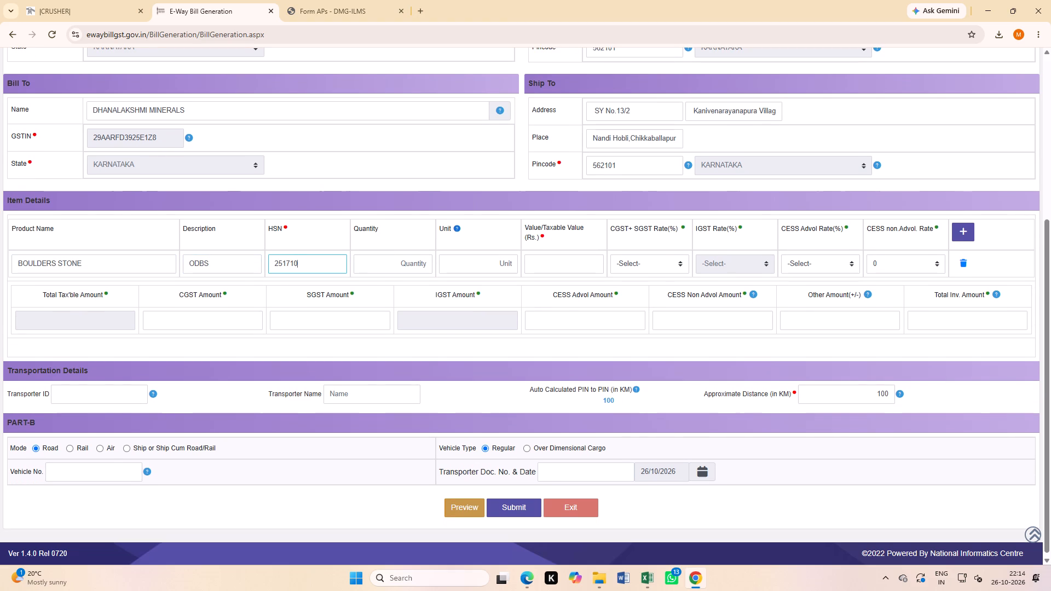
Set the item's quantity to 100, unit to TON, taxable value to 20000 and CGST+SGST rate to 0 + 0.
{"action": "left_click", "coordinate": [395, 266]}
{"action": "type", "text": "100"}
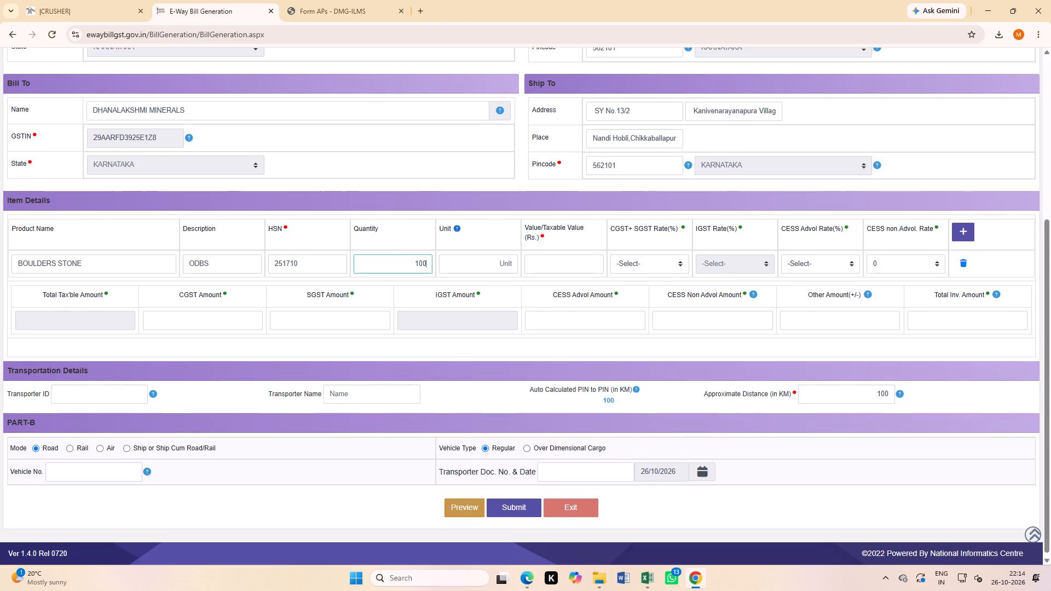
{"action": "left_click", "coordinate": [466, 270]}
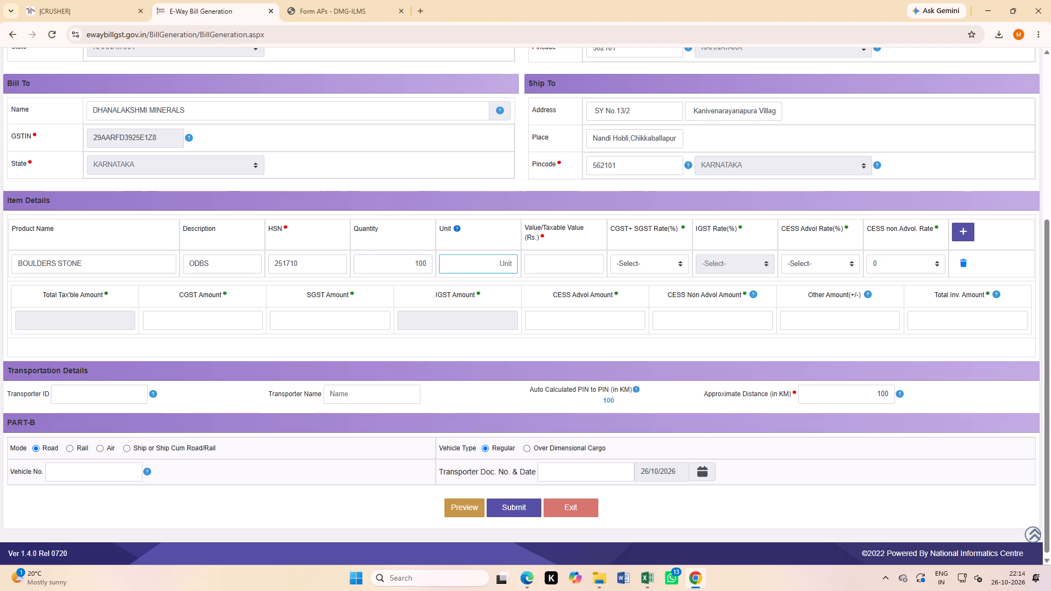
{"action": "type", "text": "TON"}
{"action": "left_click", "coordinate": [528, 266]}
{"action": "type", "text": "20000"}
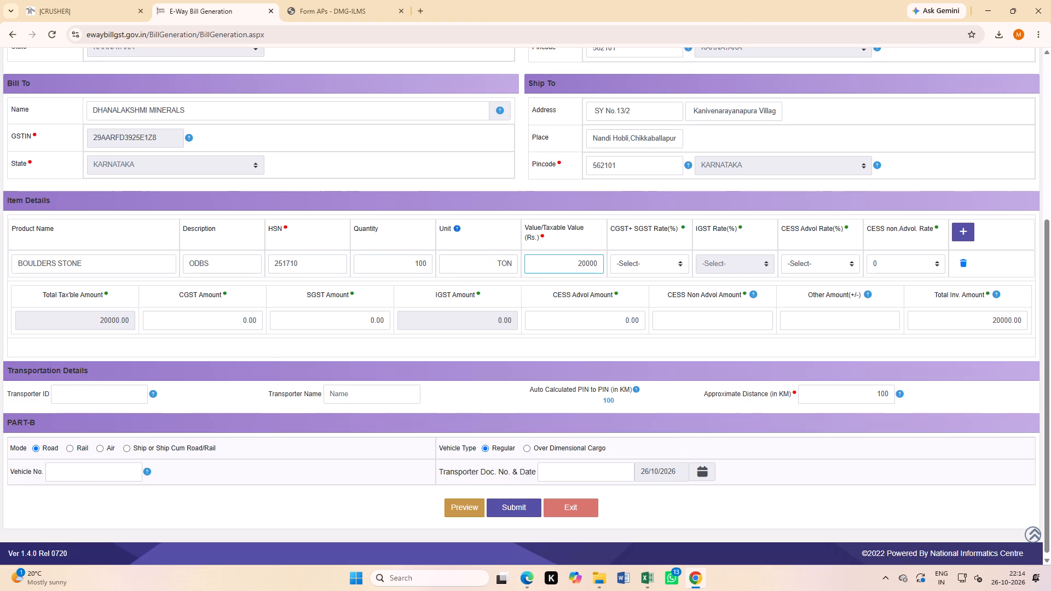
{"action": "left_click", "coordinate": [653, 267]}
{"action": "left_click", "coordinate": [646, 292]}
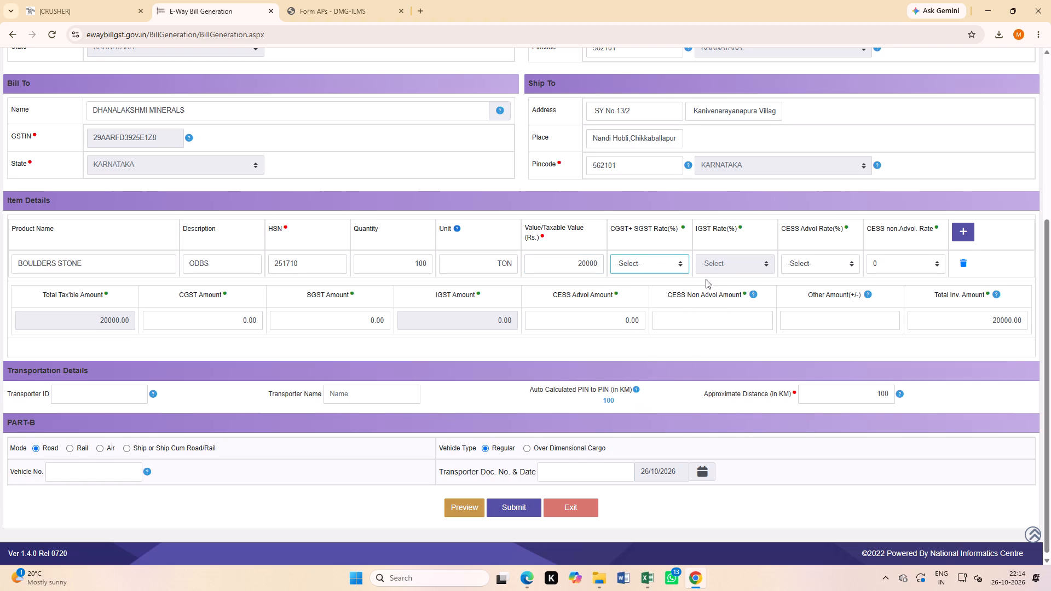
{"action": "scroll", "coordinate": [122, 453], "scroll_direction": "down", "scroll_amount": 3}
{"action": "left_click", "coordinate": [99, 470]}
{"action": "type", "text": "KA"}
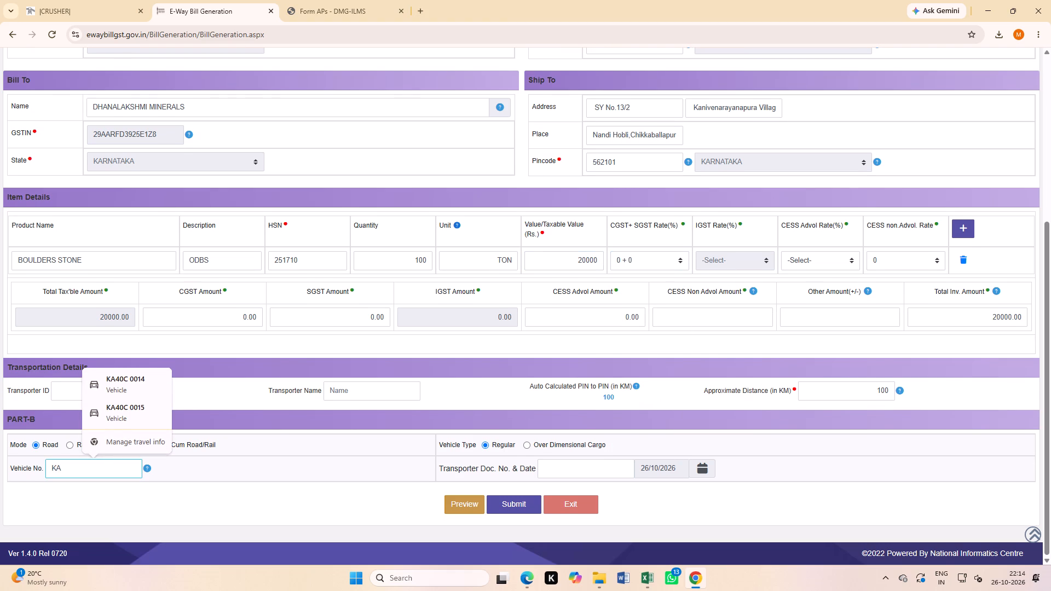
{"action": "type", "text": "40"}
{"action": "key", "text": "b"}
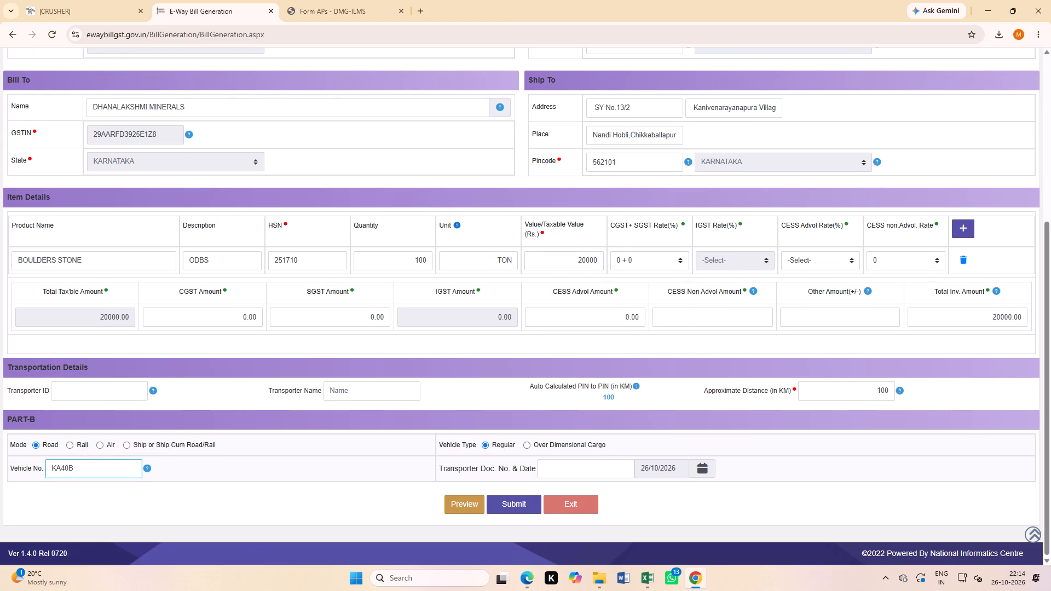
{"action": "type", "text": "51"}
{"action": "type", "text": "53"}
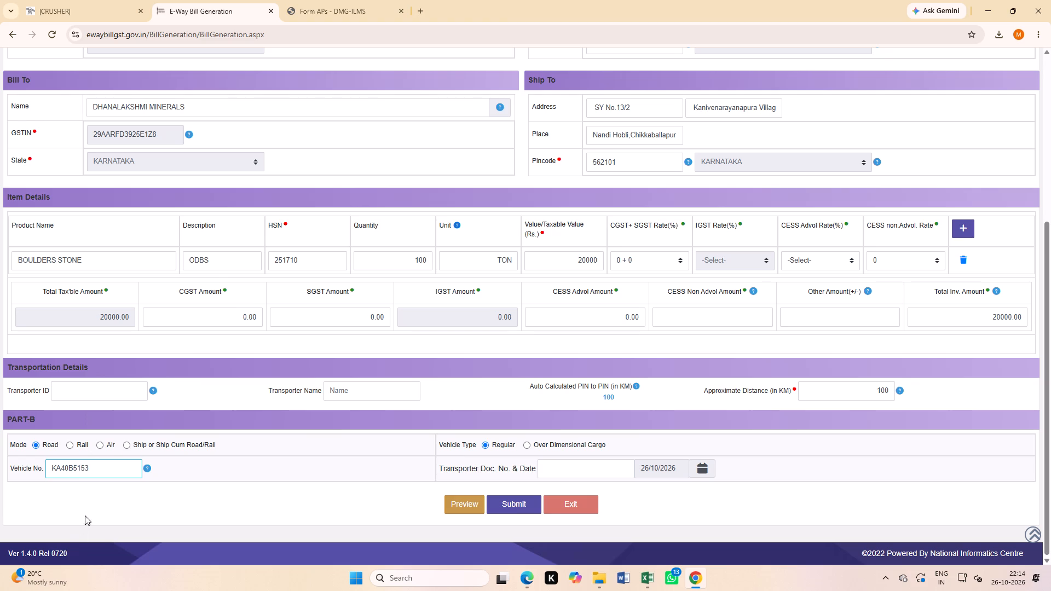
Submit the e-way bill for document IN8718, continuing without the unfilled GSTR1 fields.
{"action": "left_click", "coordinate": [88, 505]}
{"action": "left_click", "coordinate": [519, 510]}
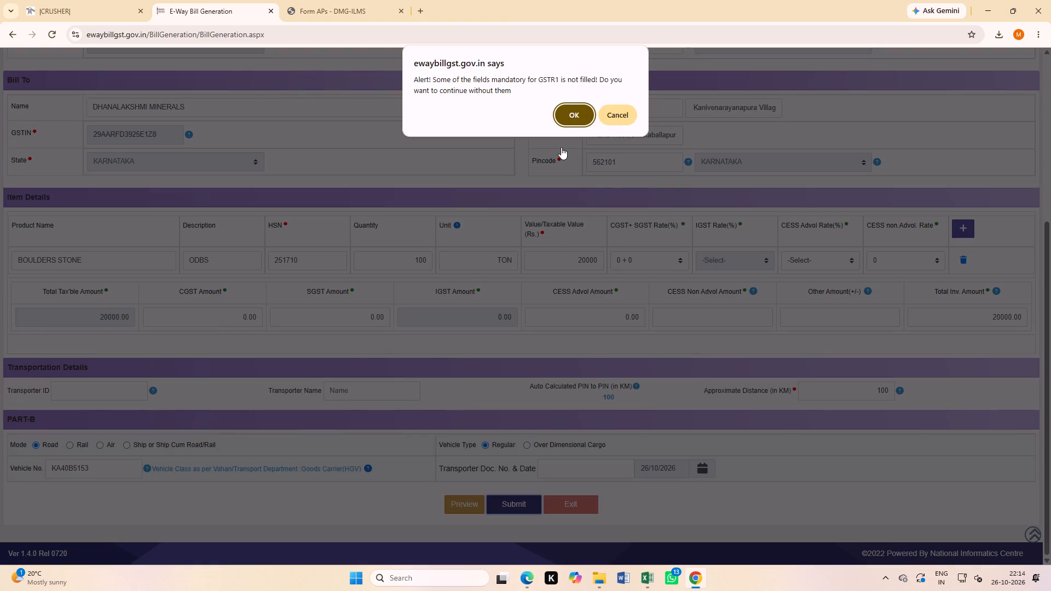
{"action": "left_click", "coordinate": [573, 114]}
{"action": "left_click", "coordinate": [578, 129]}
Print one copy of the detailed e-way bill for document IN8718 in portrait layout on the Canon LBP6030/6040 printer.
{"action": "scroll", "coordinate": [541, 408], "scroll_direction": "down", "scroll_amount": 5}
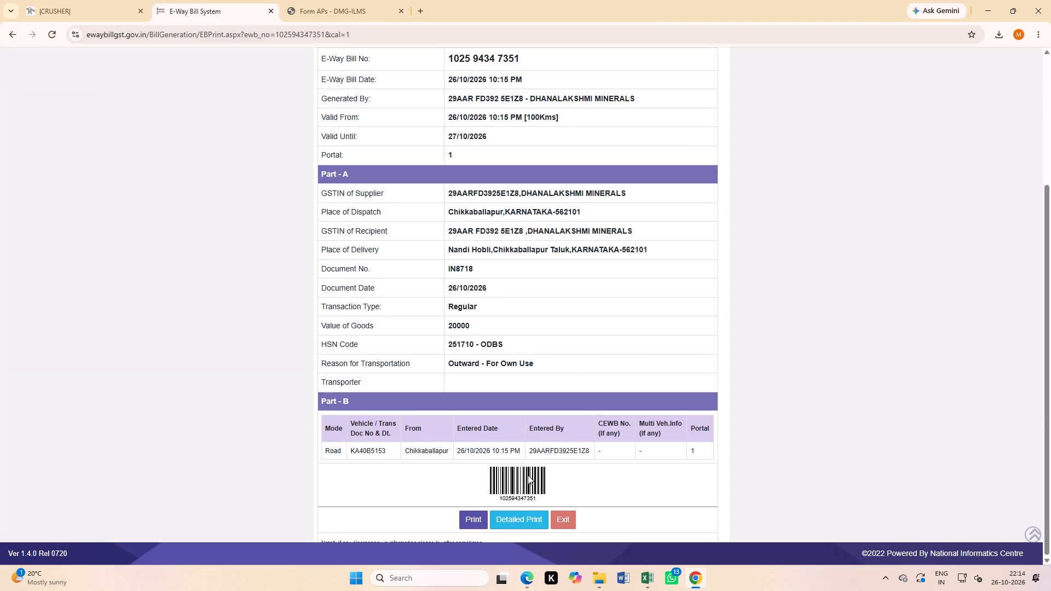
{"action": "left_click", "coordinate": [524, 518]}
{"action": "scroll", "coordinate": [510, 432], "scroll_direction": "down", "scroll_amount": 8}
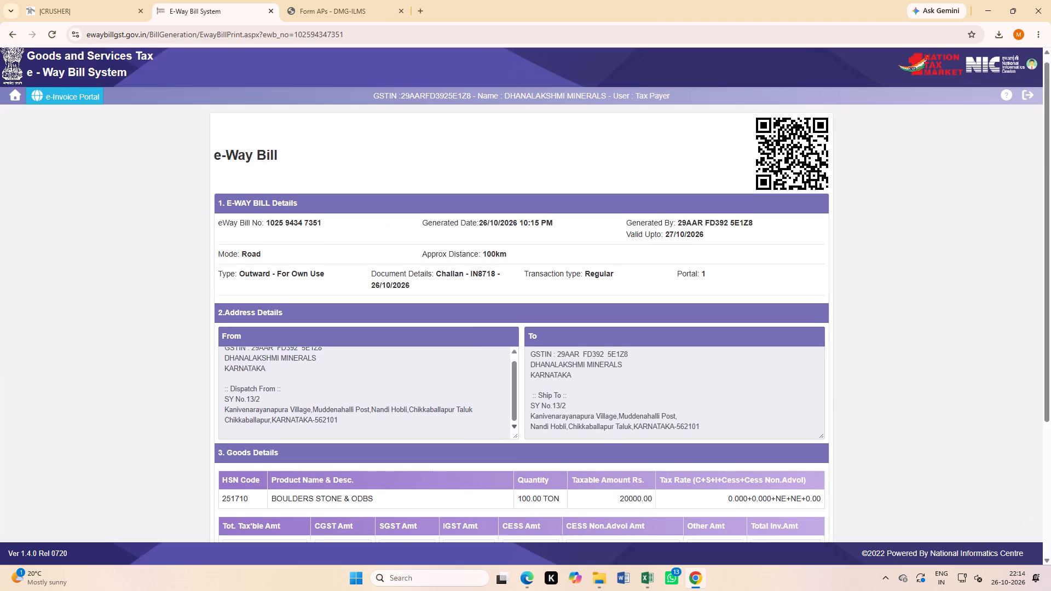
{"action": "scroll", "coordinate": [538, 430], "scroll_direction": "down", "scroll_amount": 8}
{"action": "left_click", "coordinate": [501, 532]}
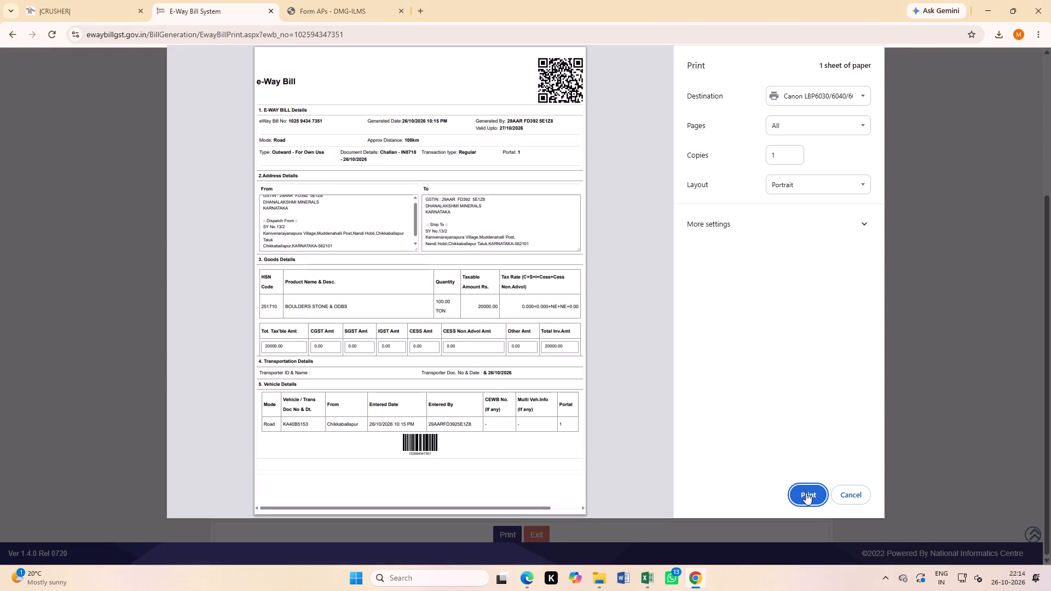
{"action": "left_click", "coordinate": [806, 493]}
Start a new e-way bill with sub type For Own Use and document number IN8719.
{"action": "scroll", "coordinate": [118, 305], "scroll_direction": "up", "scroll_amount": 6}
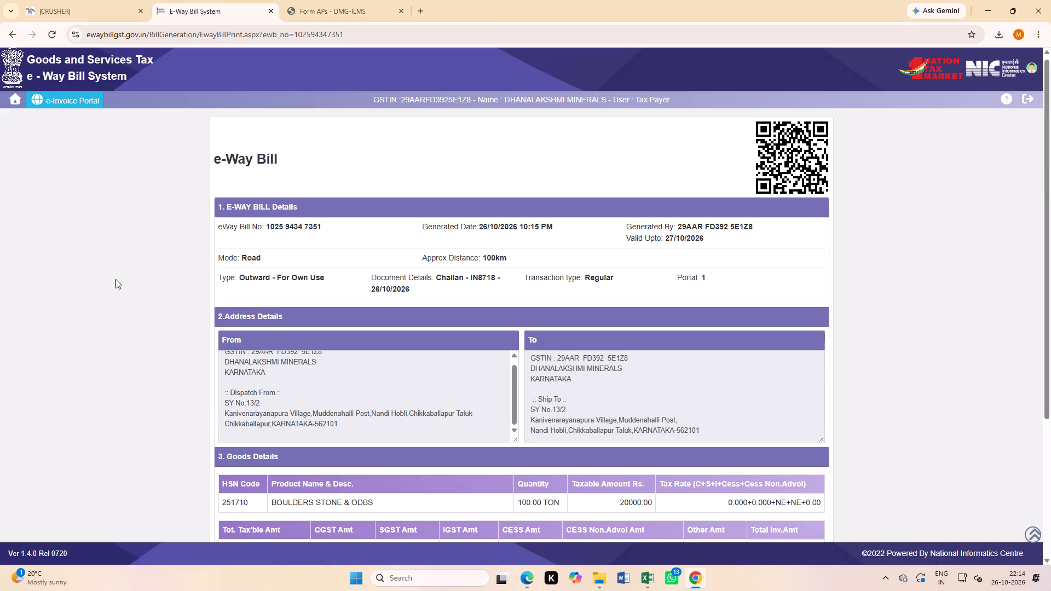
{"action": "left_click", "coordinate": [12, 106]}
{"action": "left_click", "coordinate": [26, 128]}
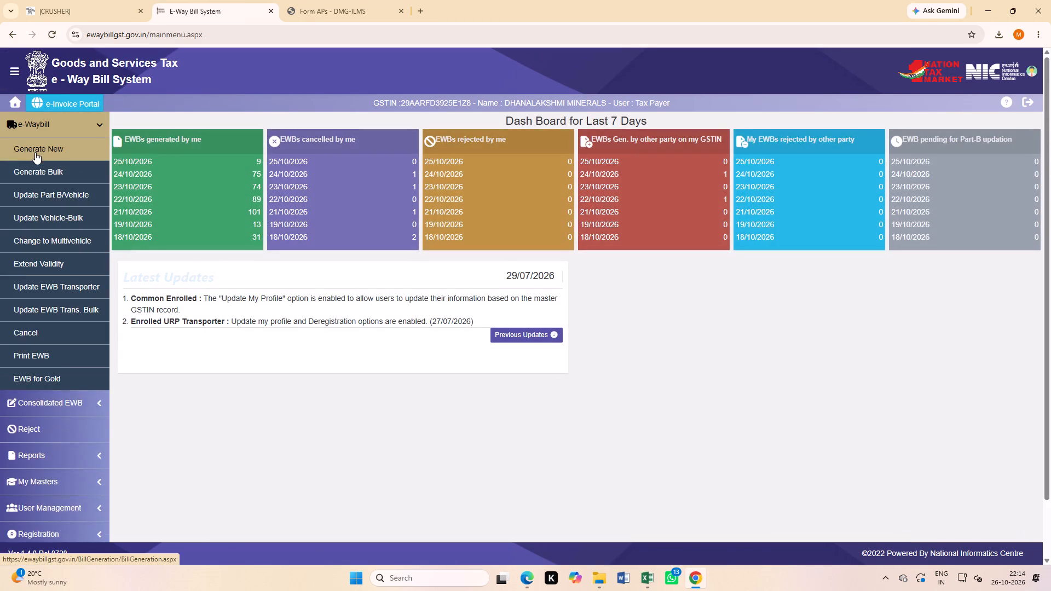
{"action": "left_click", "coordinate": [35, 152]}
{"action": "left_click", "coordinate": [599, 175]}
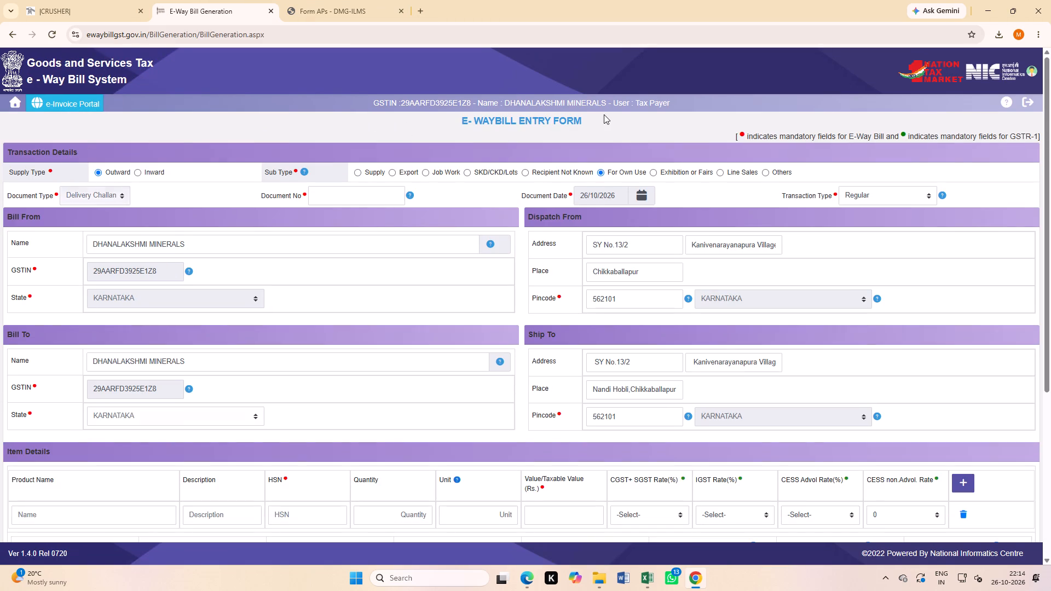
{"action": "left_click", "coordinate": [604, 114]}
{"action": "left_click", "coordinate": [384, 198]}
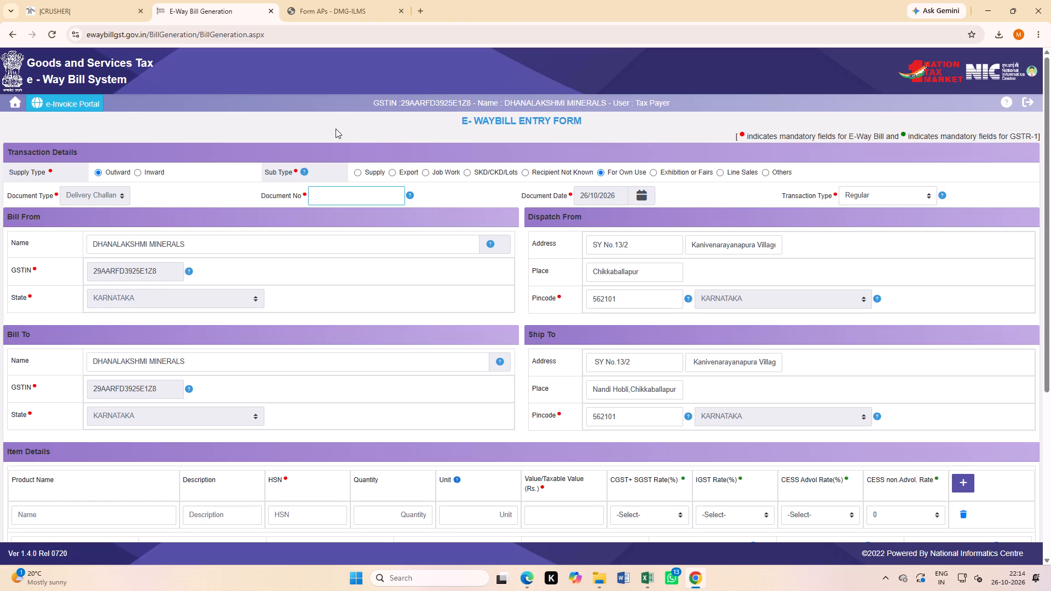
{"action": "type", "text": "IN"}
{"action": "type", "text": "8719"}
Enter the item's product name as BOULDERS STONE, description as ODBS and HSN as 251710.
{"action": "scroll", "coordinate": [330, 249], "scroll_direction": "down", "scroll_amount": 1}
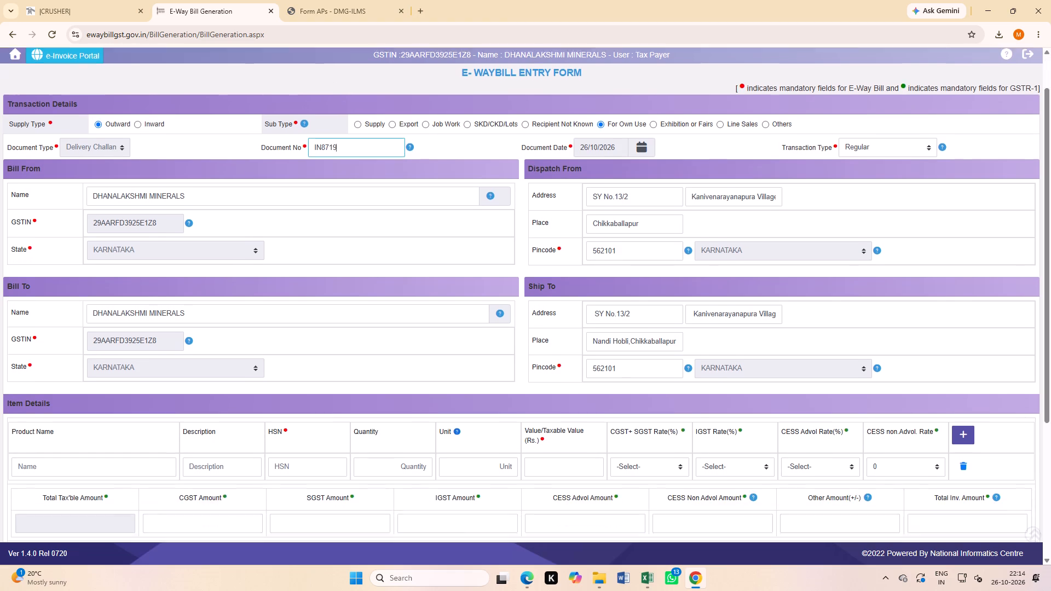
{"action": "scroll", "coordinate": [249, 277], "scroll_direction": "down", "scroll_amount": 2}
{"action": "scroll", "coordinate": [278, 289], "scroll_direction": "up", "scroll_amount": 2}
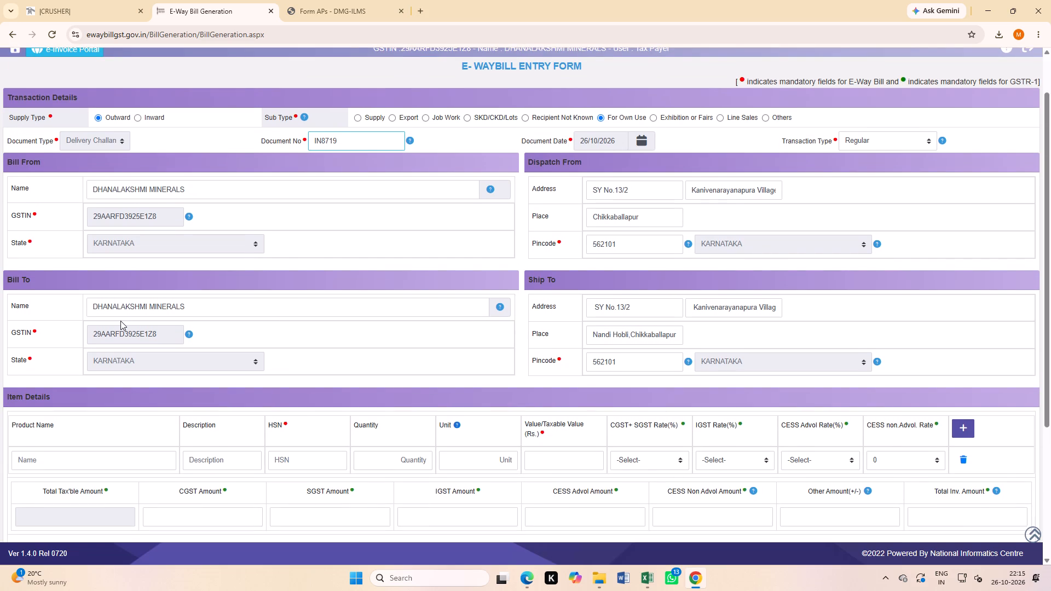
{"action": "scroll", "coordinate": [31, 363], "scroll_direction": "down", "scroll_amount": 2}
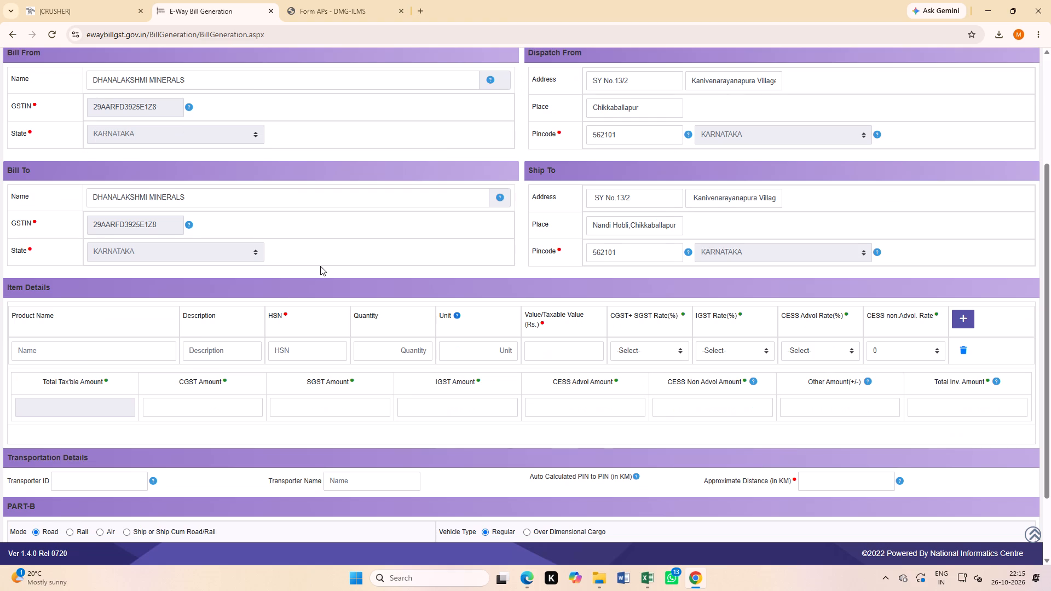
{"action": "left_click", "coordinate": [74, 347]}
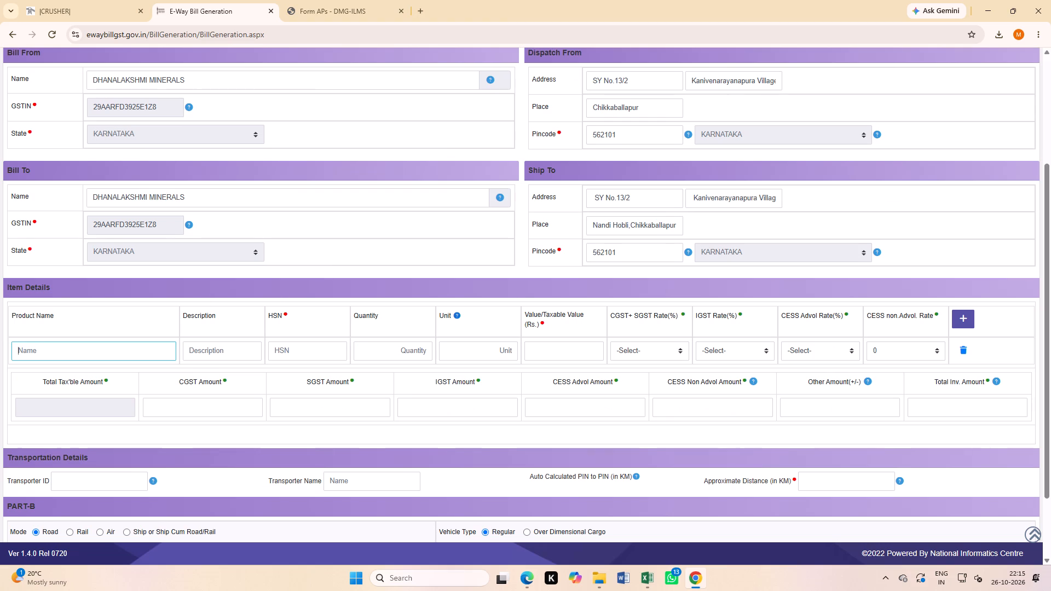
{"action": "type", "text": "BOULDERS STONE"}
{"action": "left_click", "coordinate": [231, 349]}
{"action": "key", "text": "o"}
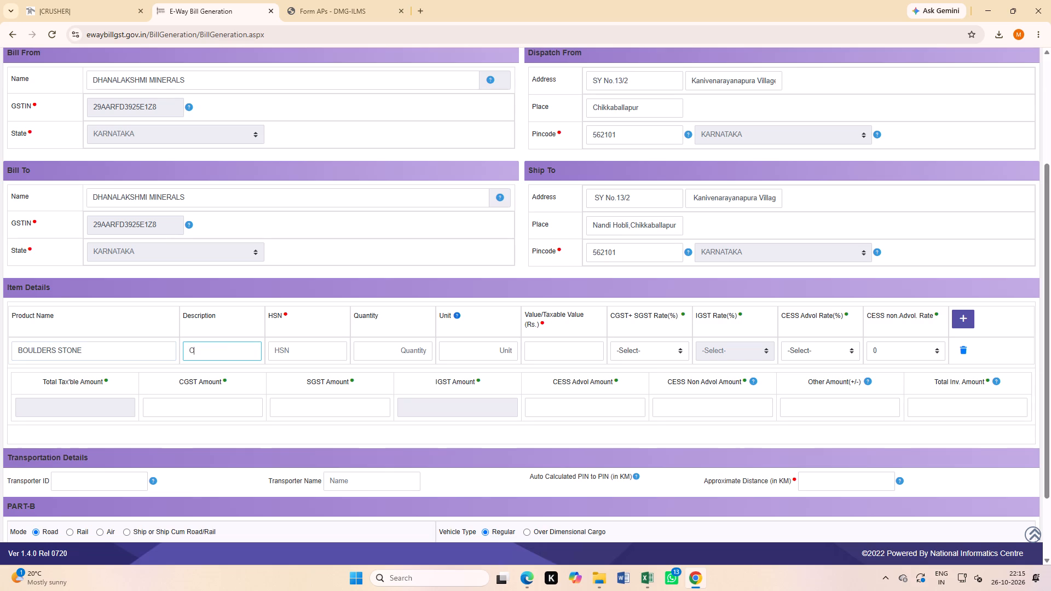
{"action": "type", "text": "DBS"}
{"action": "left_click", "coordinate": [303, 350]}
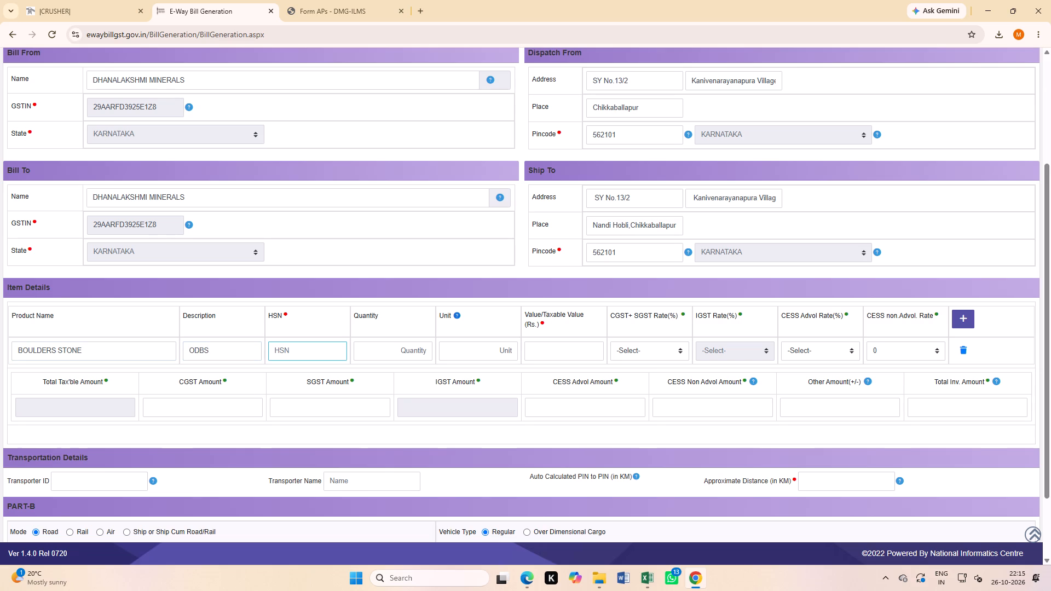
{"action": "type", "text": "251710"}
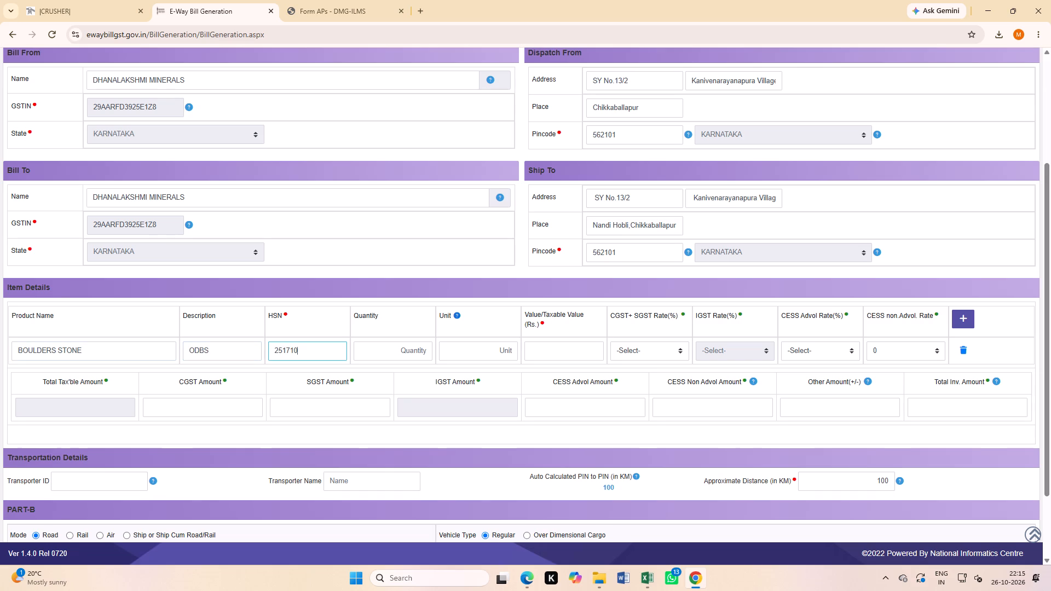
Open the item's quantity for entry.
{"action": "left_click", "coordinate": [415, 348]}
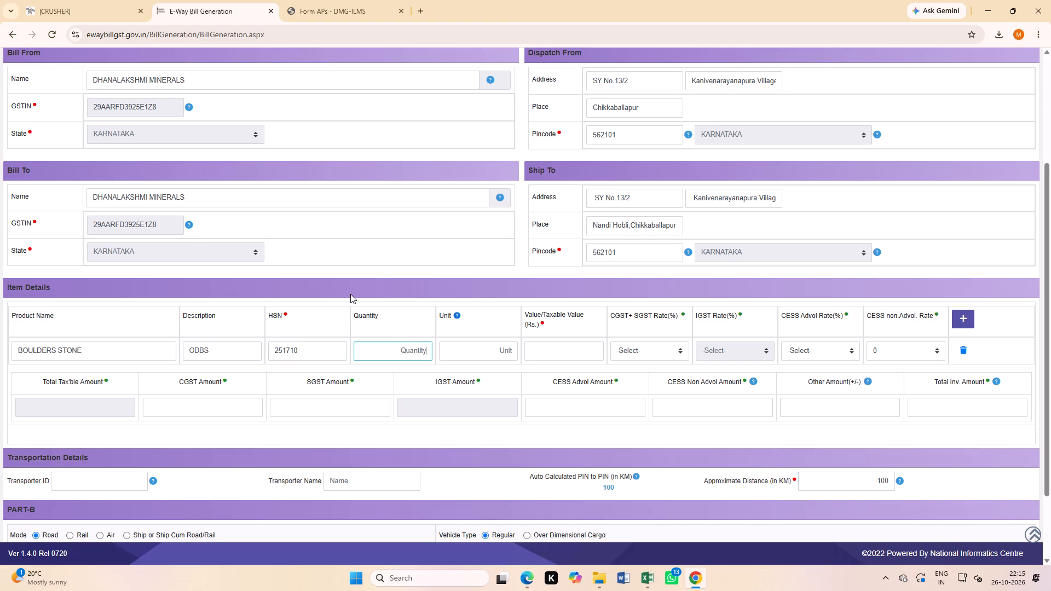
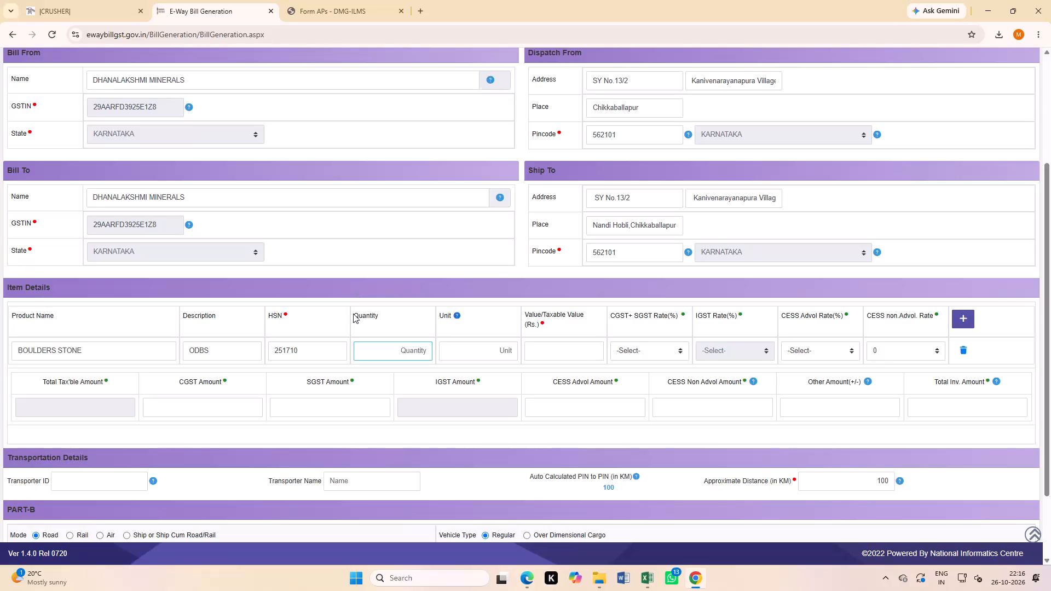
Set the item's quantity to 100, unit to TON, taxable value to 20000 and CGST+SGST rate to 0 + 0.
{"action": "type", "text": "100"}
{"action": "left_click", "coordinate": [465, 352]}
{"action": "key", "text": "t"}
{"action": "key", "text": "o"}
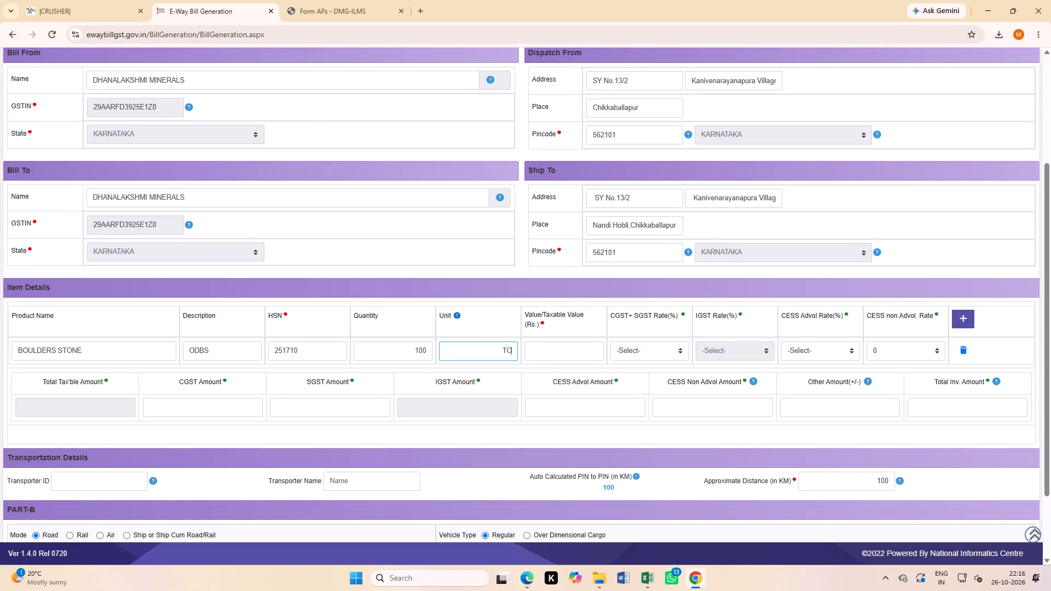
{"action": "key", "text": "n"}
{"action": "left_click", "coordinate": [534, 351]}
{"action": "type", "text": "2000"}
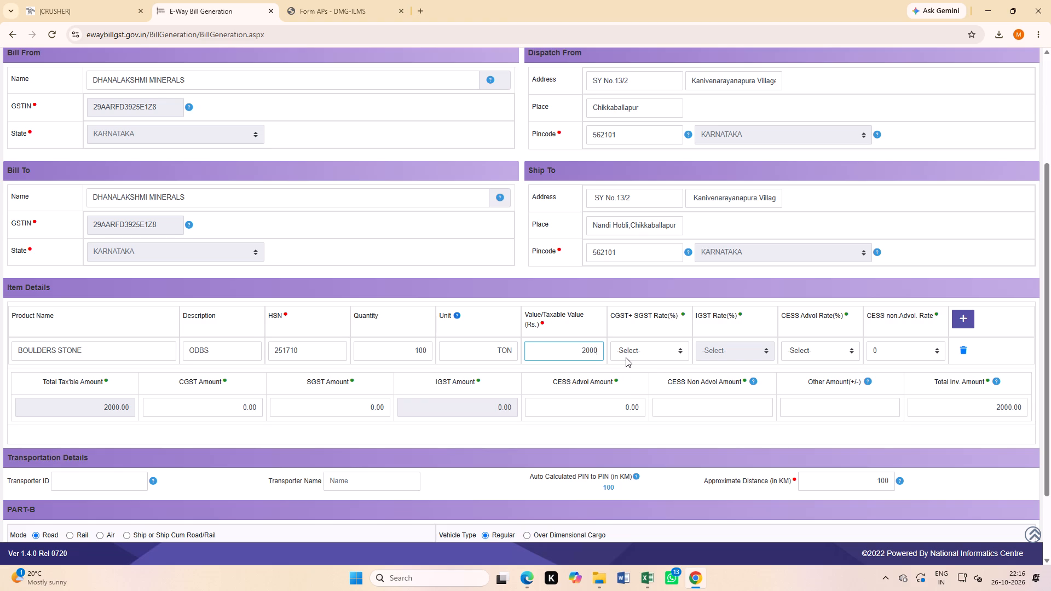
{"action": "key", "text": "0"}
{"action": "left_click", "coordinate": [634, 352]}
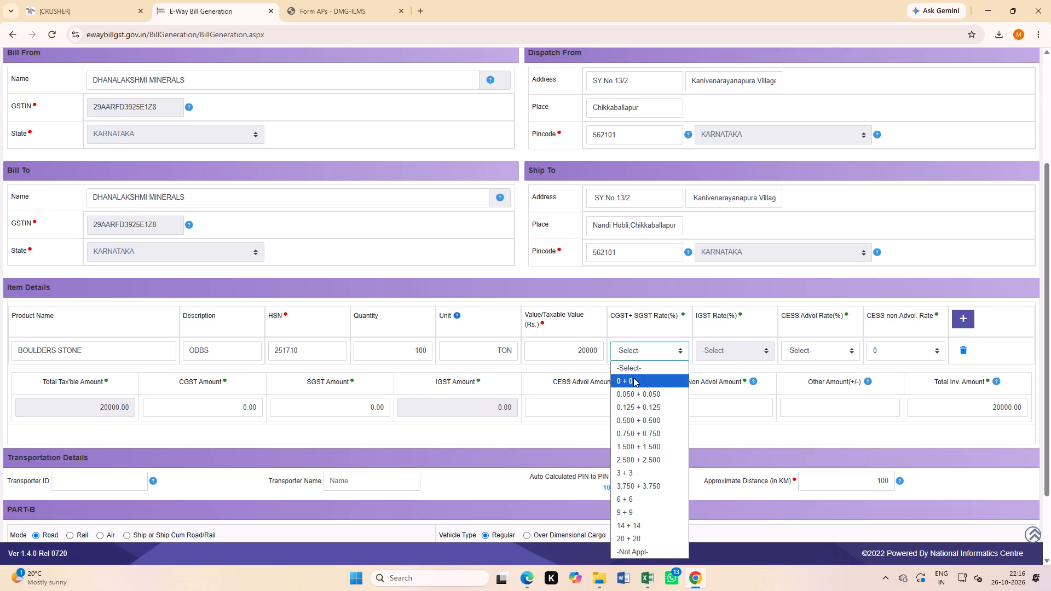
{"action": "left_click", "coordinate": [633, 378]}
{"action": "scroll", "coordinate": [212, 480], "scroll_direction": "down", "scroll_amount": 2}
{"action": "left_click", "coordinate": [113, 476]}
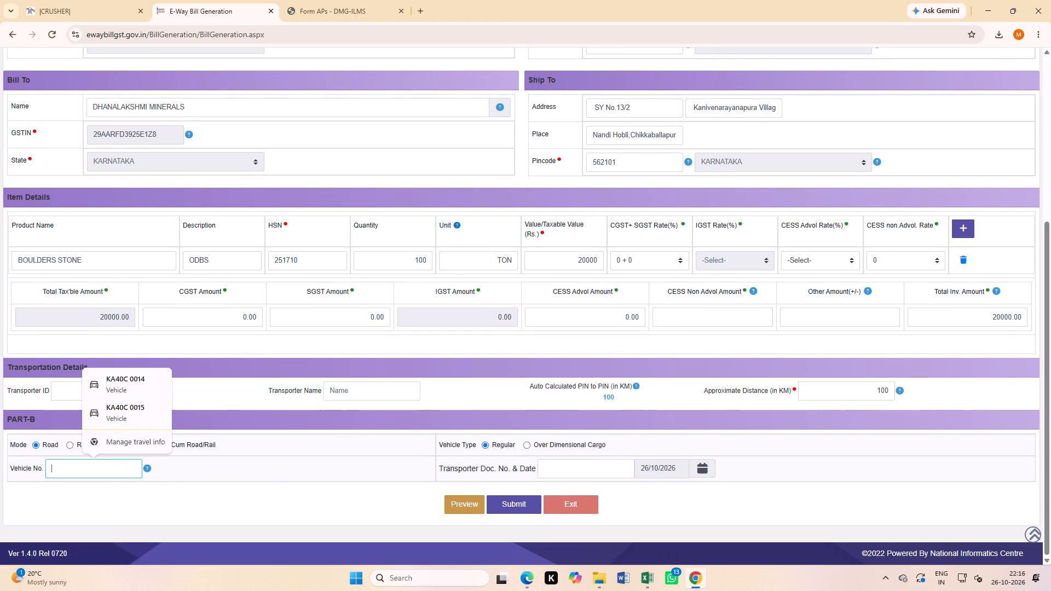
{"action": "scroll", "coordinate": [327, 327], "scroll_direction": "up", "scroll_amount": 5}
{"action": "scroll", "coordinate": [260, 356], "scroll_direction": "down", "scroll_amount": 4}
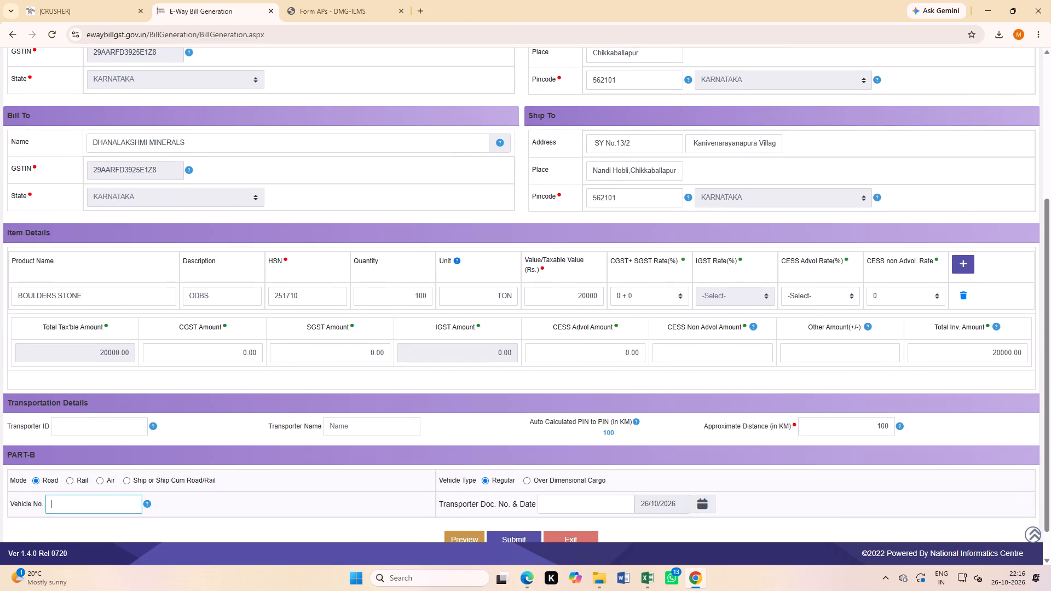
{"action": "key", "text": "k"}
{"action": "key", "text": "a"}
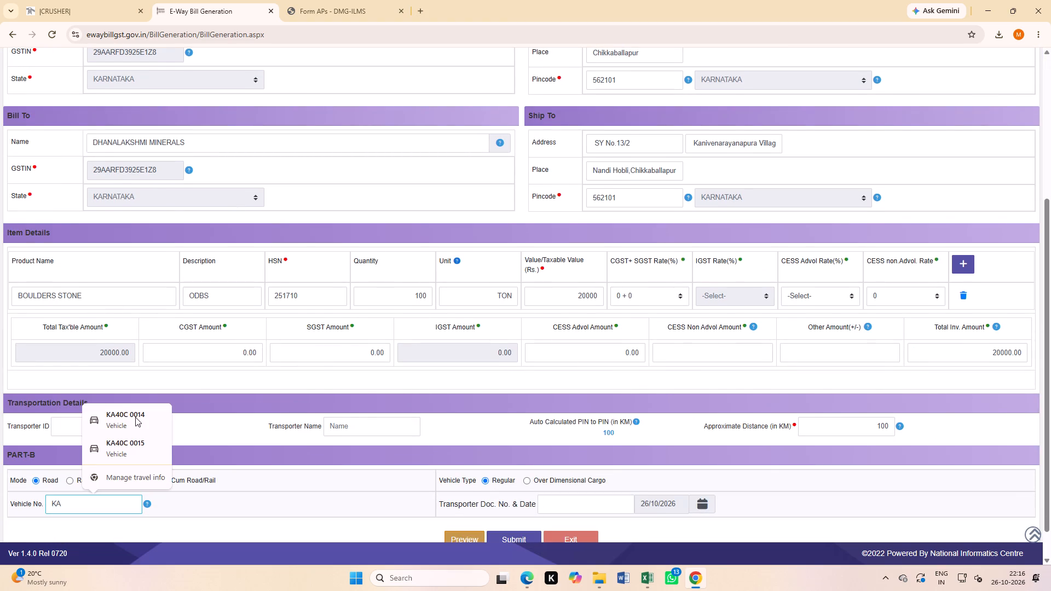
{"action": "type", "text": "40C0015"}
{"action": "scroll", "coordinate": [191, 474], "scroll_direction": "down", "scroll_amount": 5}
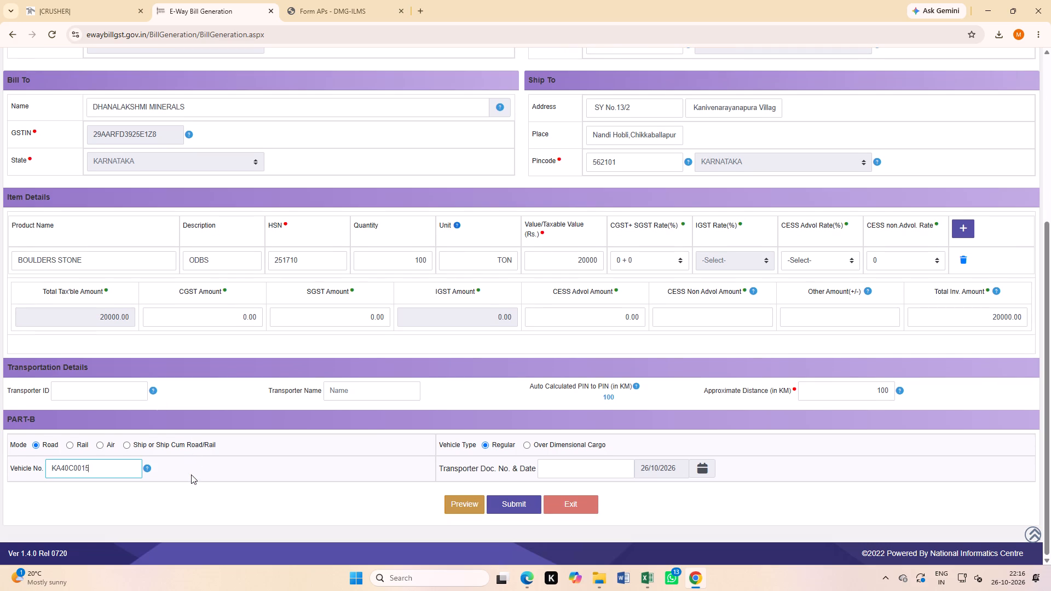
{"action": "left_click", "coordinate": [195, 499]}
Submit the e-way bill for document IN8719, continuing without the unfilled GSTR1 fields.
{"action": "left_click", "coordinate": [520, 508]}
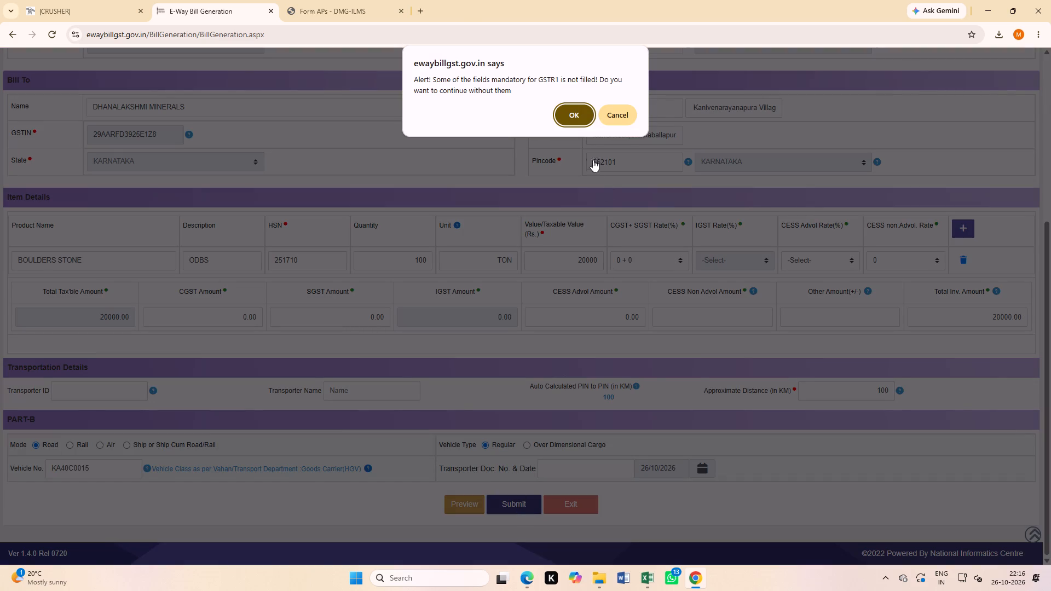
{"action": "left_click", "coordinate": [573, 108]}
{"action": "left_click", "coordinate": [571, 129]}
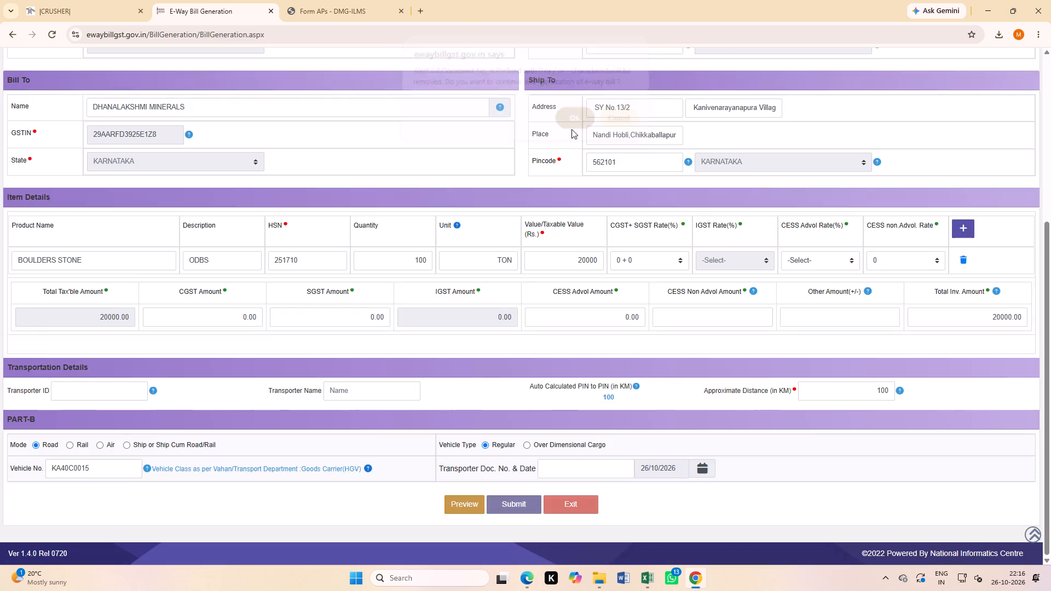
Open the detailed e-way bill for document IN8719 and bring up its print settings.
{"action": "scroll", "coordinate": [524, 428], "scroll_direction": "down", "scroll_amount": 8}
{"action": "left_click", "coordinate": [526, 523]}
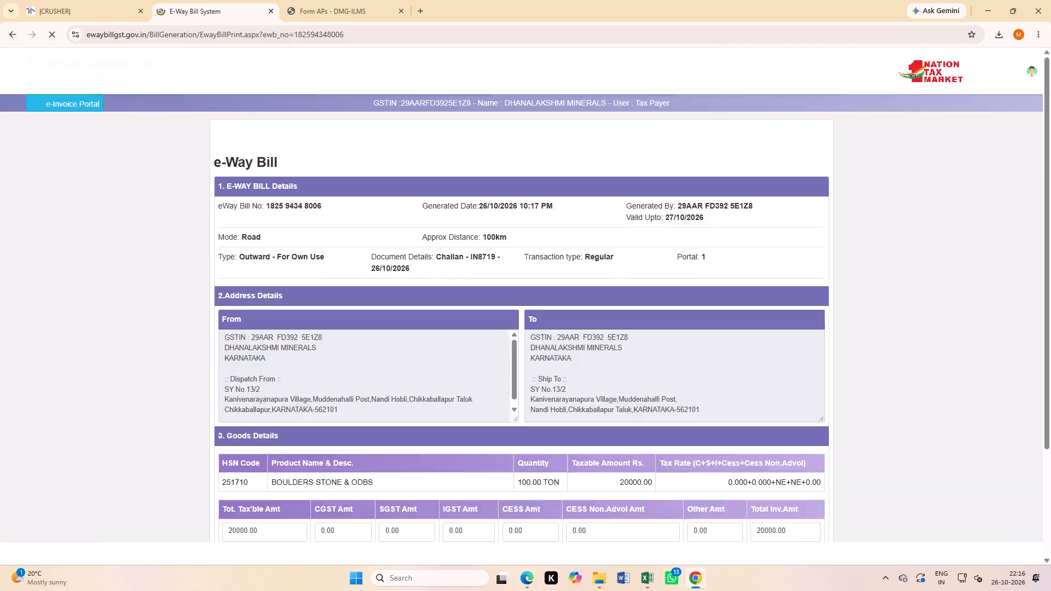
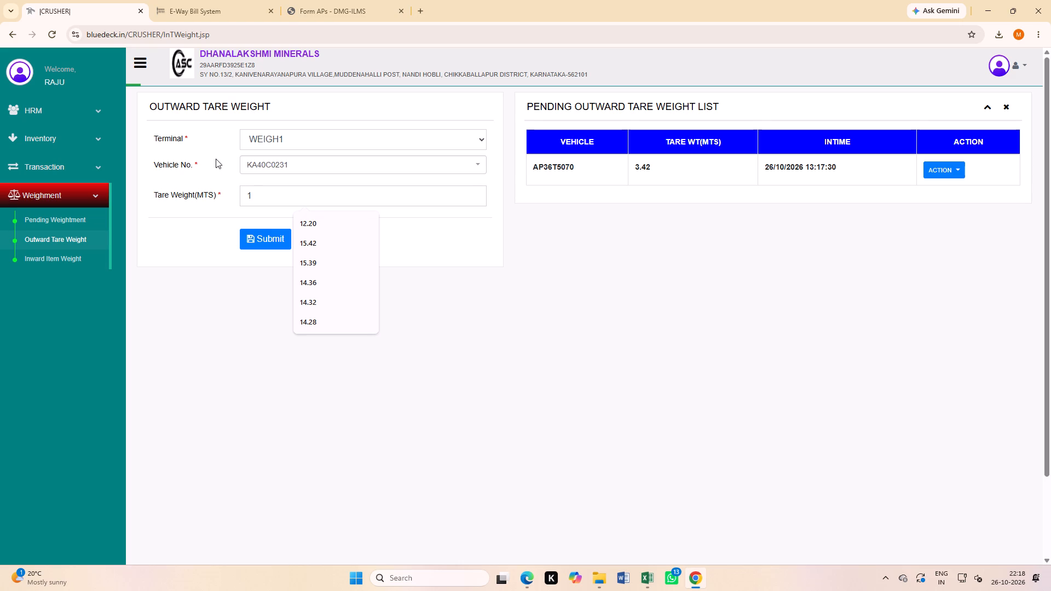
{"action": "type", "text": "2."}
{"action": "key", "text": "6"}
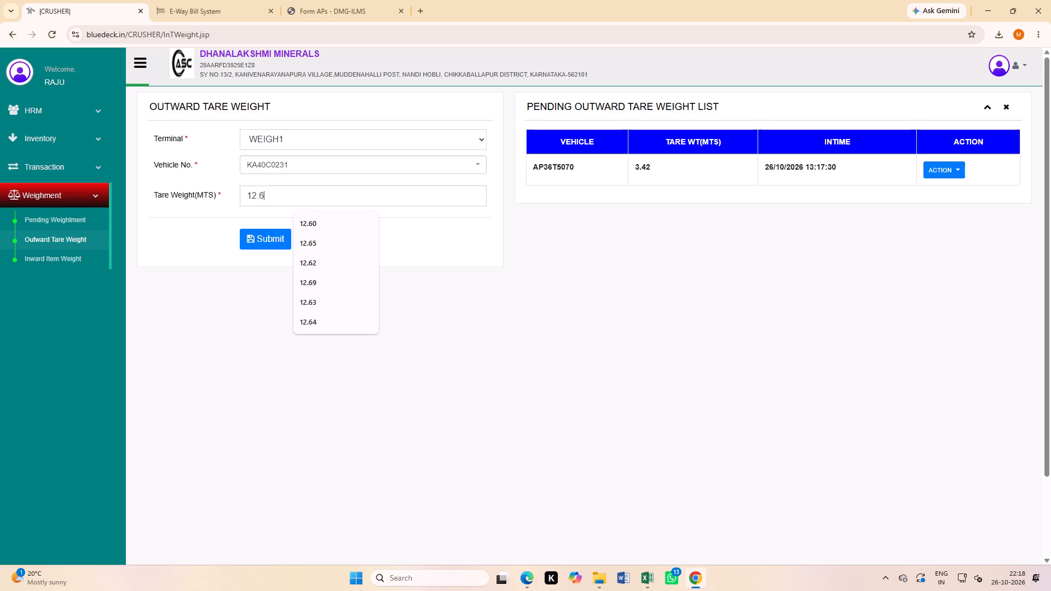
{"action": "key", "text": "1"}
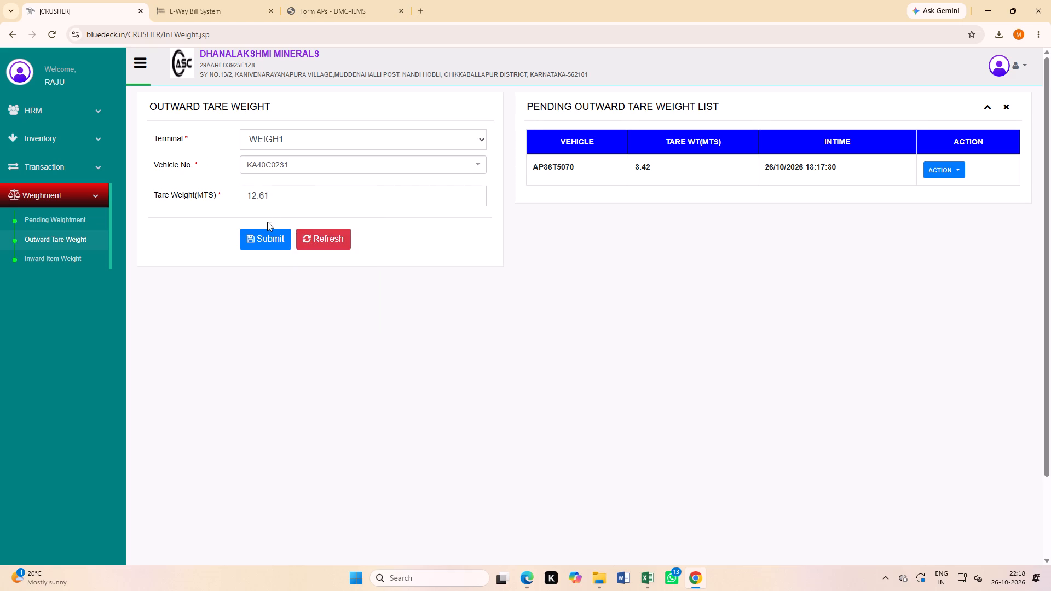
{"action": "left_click", "coordinate": [266, 237]}
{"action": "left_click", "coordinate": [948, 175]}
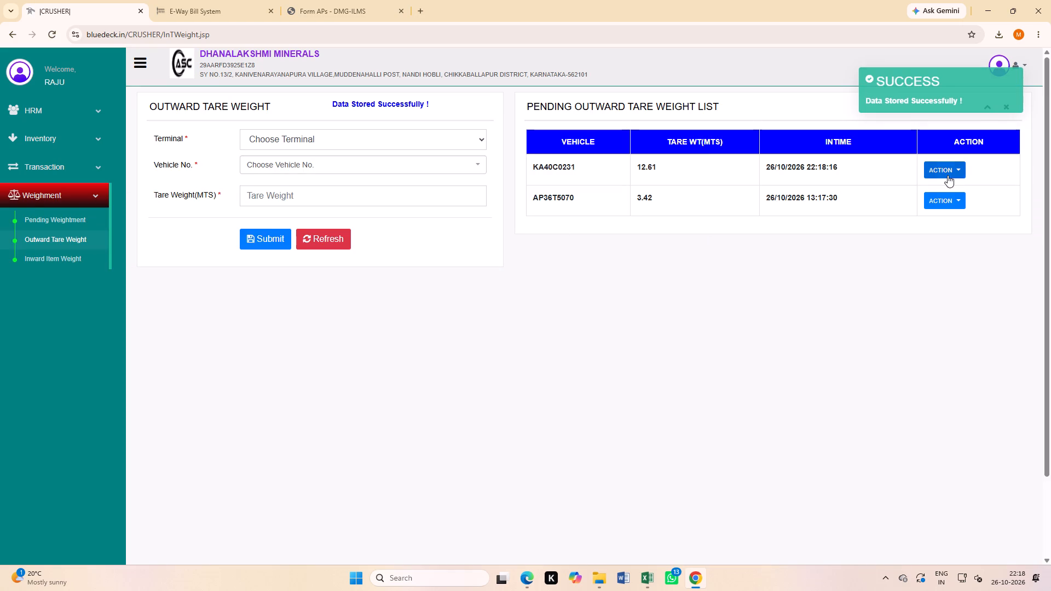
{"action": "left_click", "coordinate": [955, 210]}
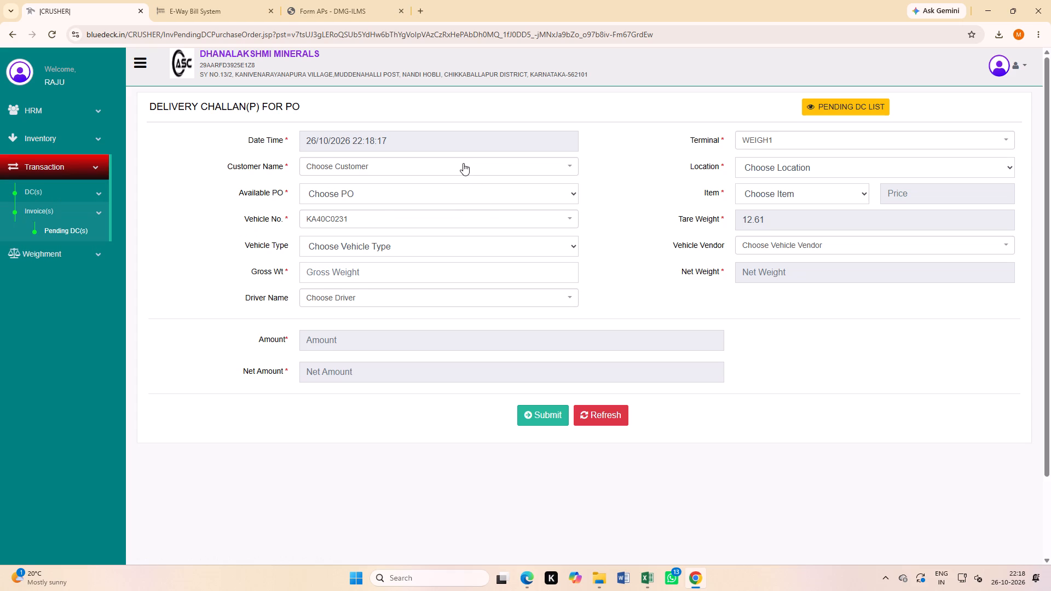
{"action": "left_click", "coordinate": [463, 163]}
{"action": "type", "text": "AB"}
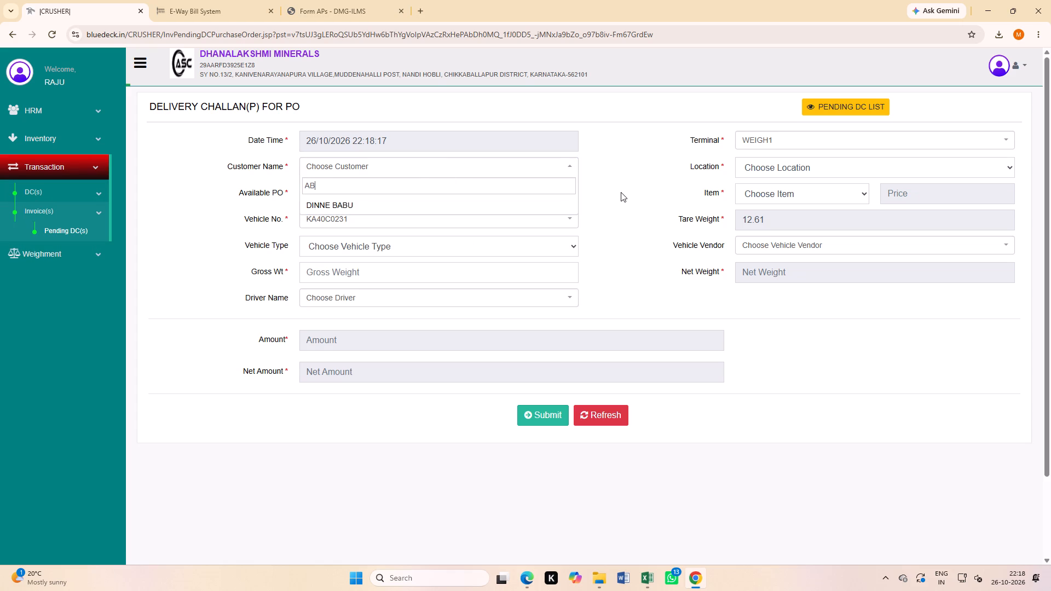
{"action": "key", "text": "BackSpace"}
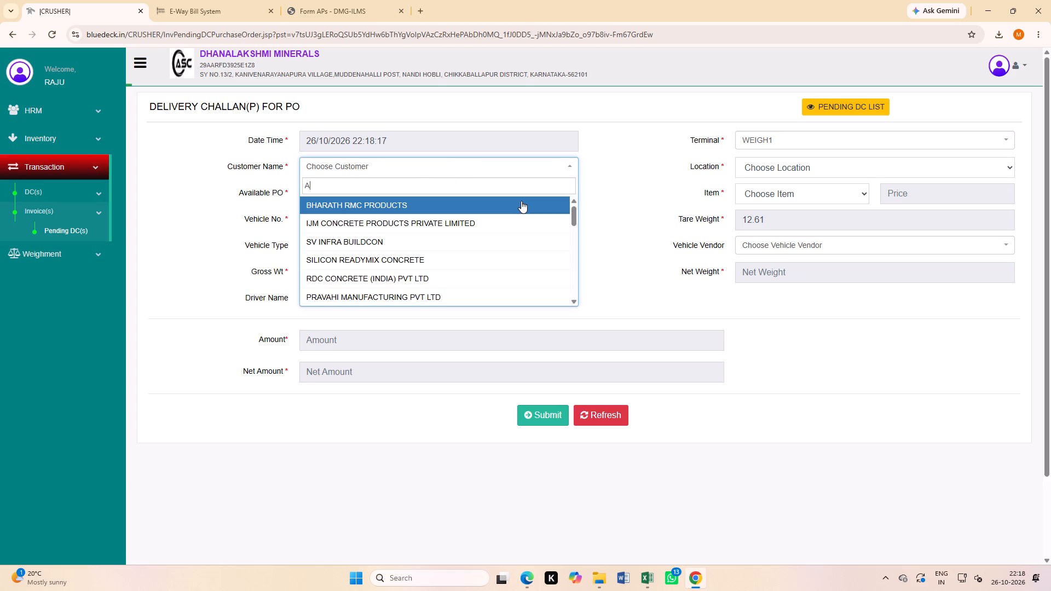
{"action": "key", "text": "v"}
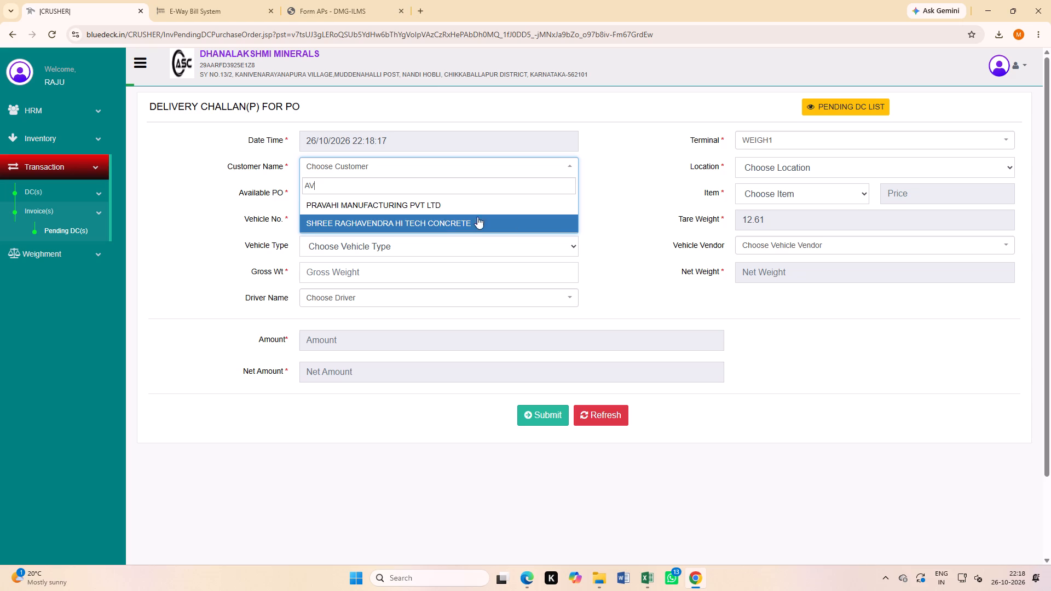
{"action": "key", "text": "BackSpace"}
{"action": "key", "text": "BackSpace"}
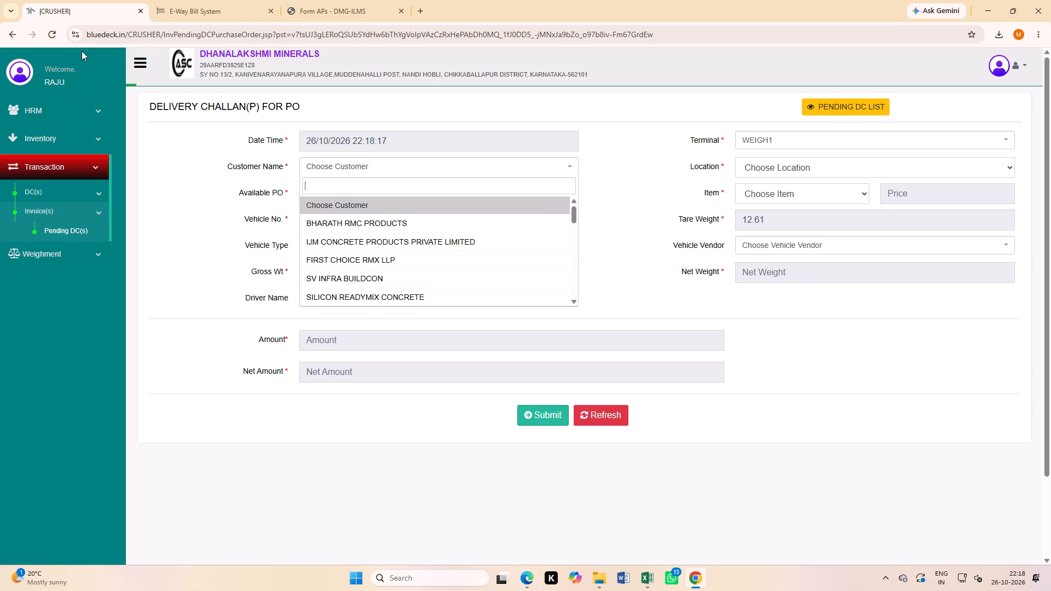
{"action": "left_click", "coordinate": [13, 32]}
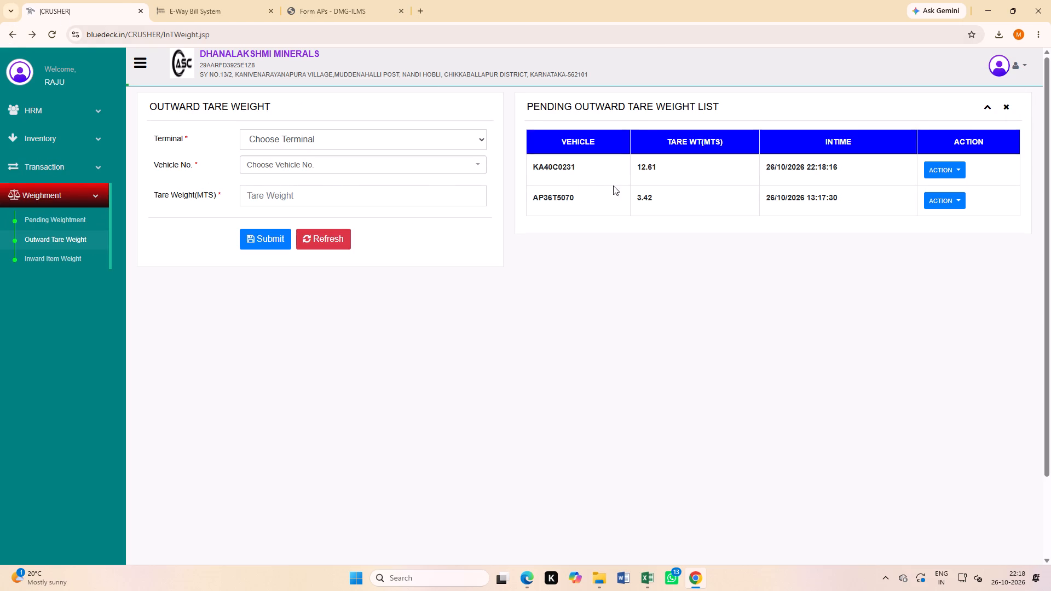
{"action": "left_click", "coordinate": [936, 176]}
{"action": "left_click", "coordinate": [961, 210]}
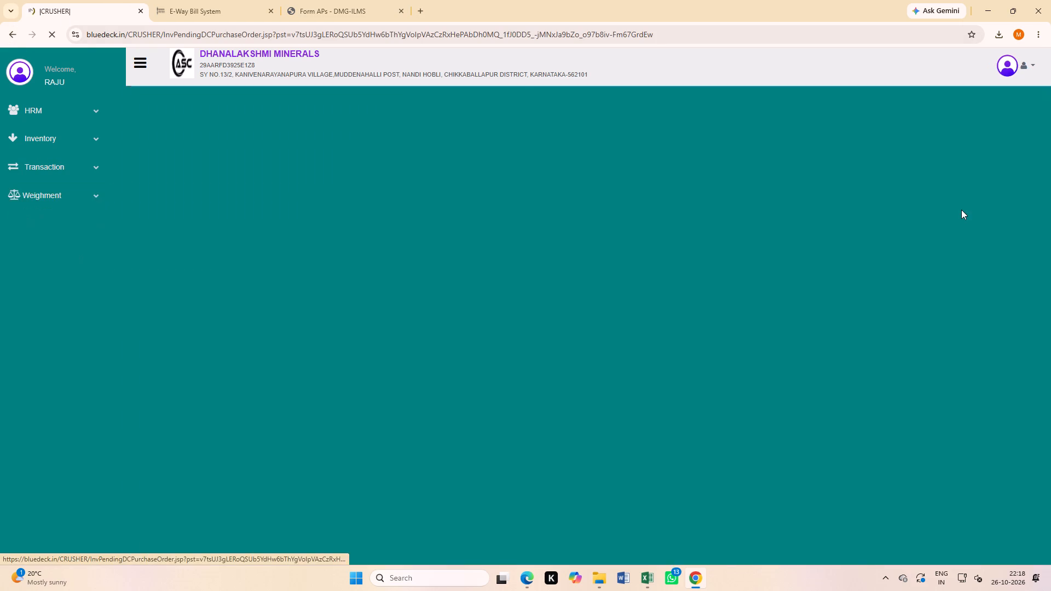
{"action": "left_click", "coordinate": [509, 169]}
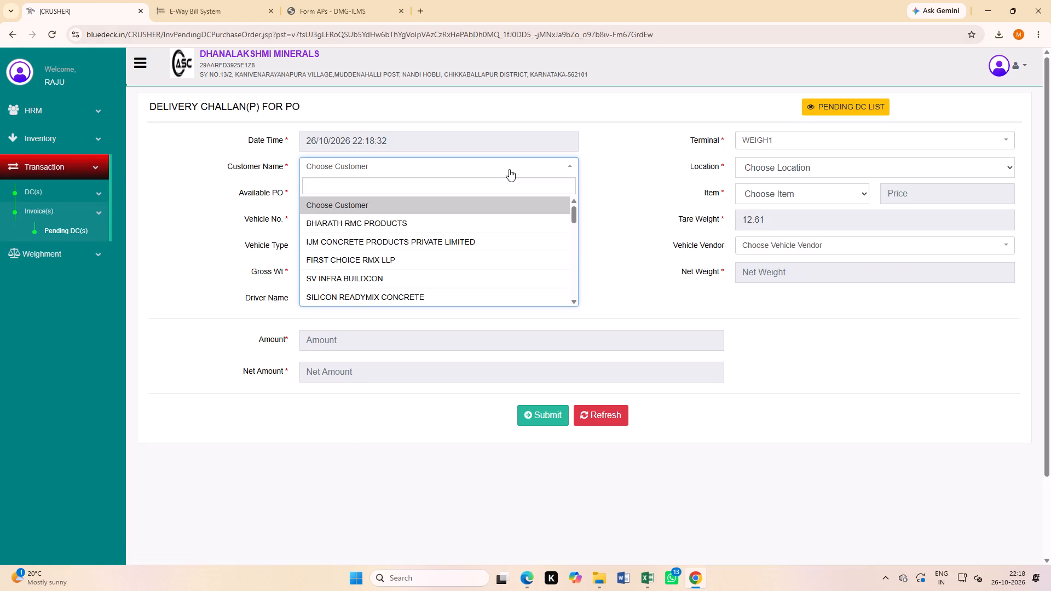
{"action": "type", "text": "EV"}
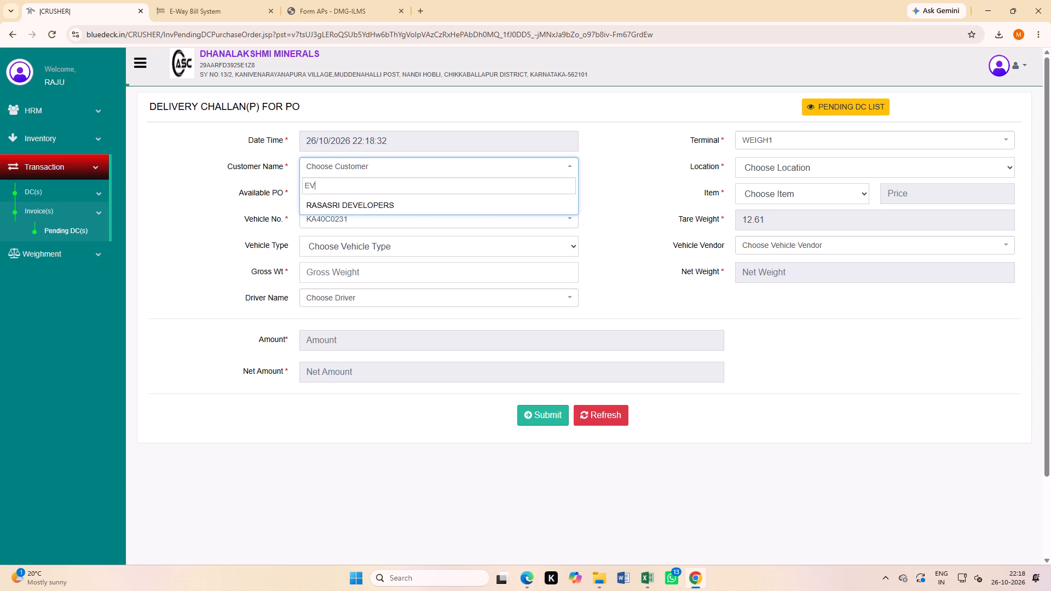
{"action": "key", "text": "BackSpace"}
{"action": "key", "text": "BackSpace"}
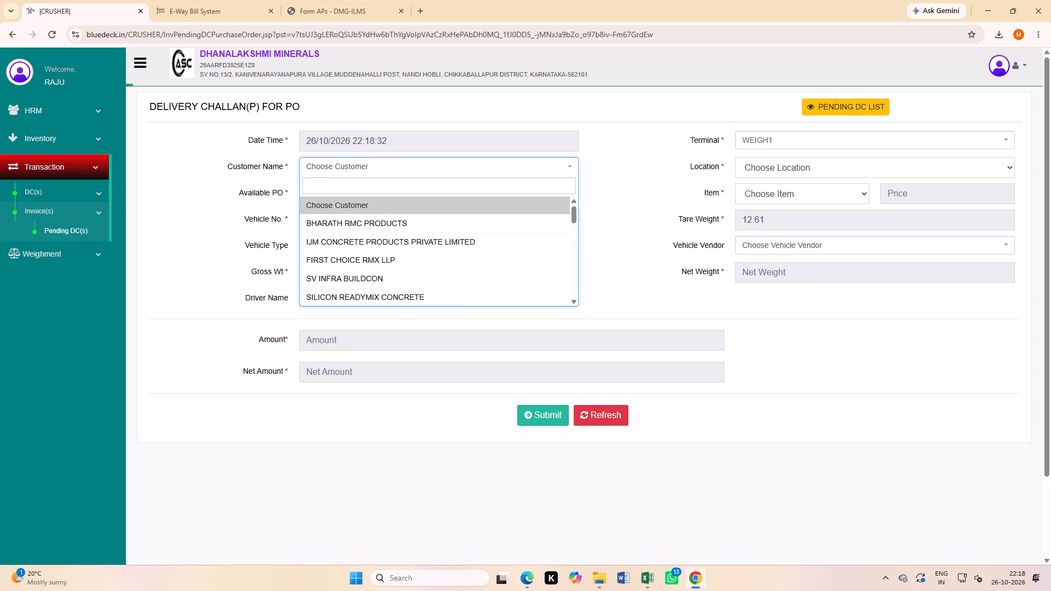
{"action": "key", "text": "a"}
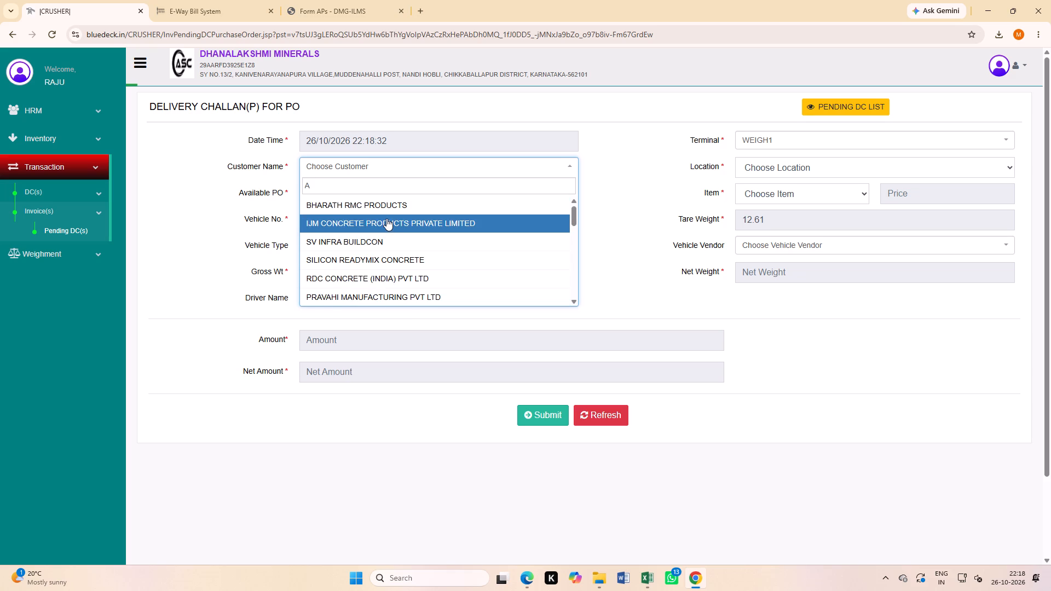
{"action": "scroll", "coordinate": [386, 218], "scroll_direction": "down", "scroll_amount": 2}
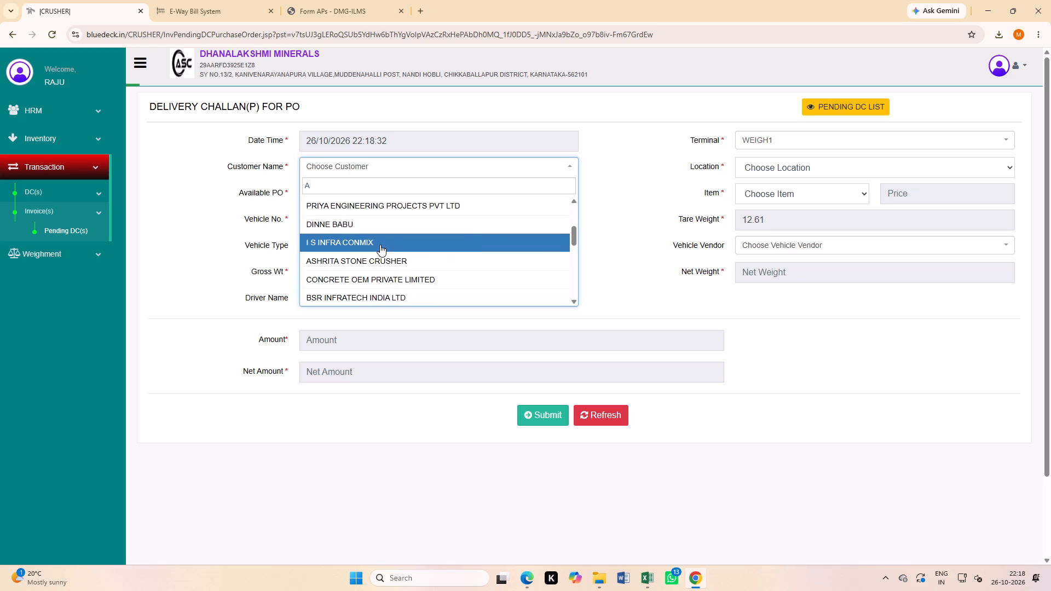
{"action": "key", "text": "v"}
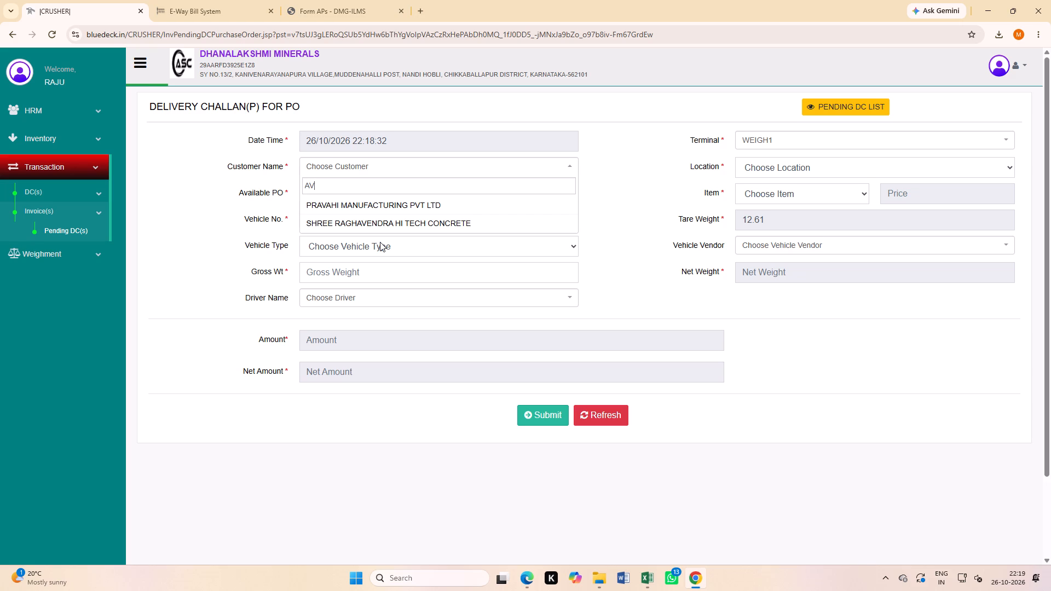
{"action": "key", "text": "BackSpace"}
{"action": "key", "text": "BackSpace"}
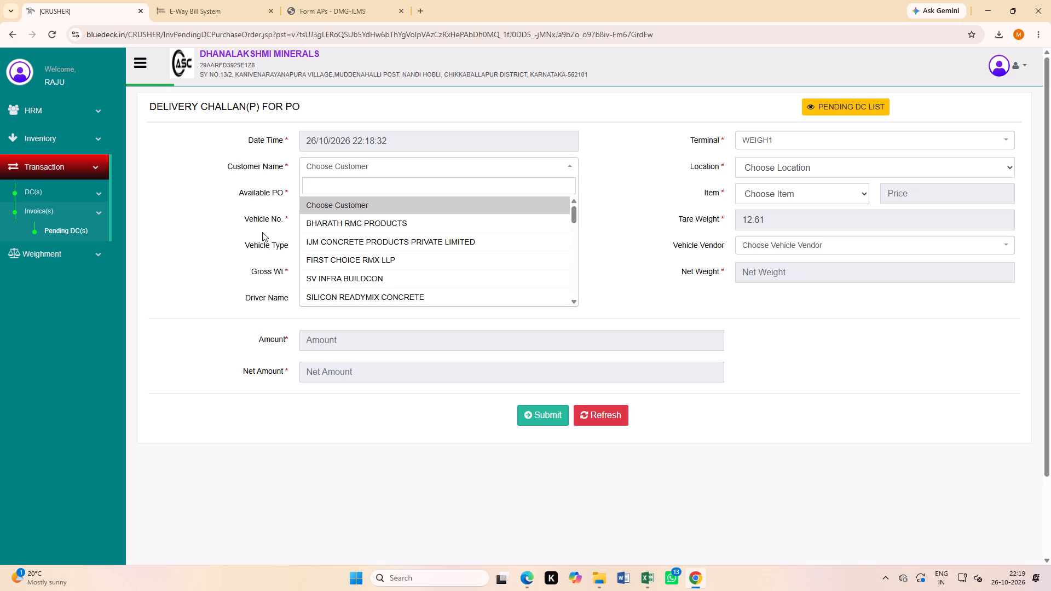
{"action": "key", "text": "a"}
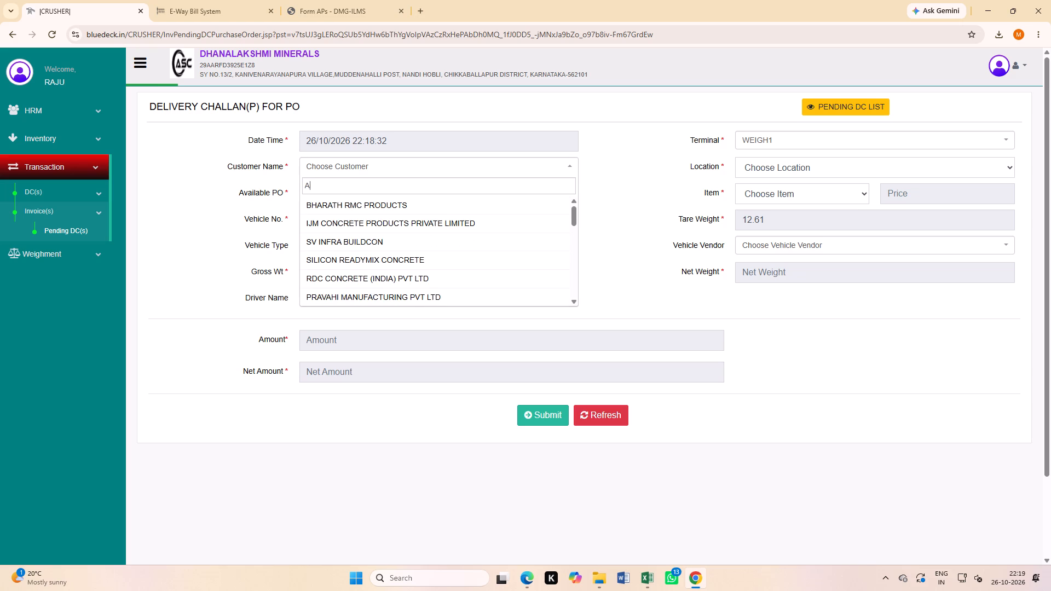
{"action": "key", "text": "space"}
{"action": "left_click_drag", "start_coordinate": [574, 215], "coordinate": [574, 266]}
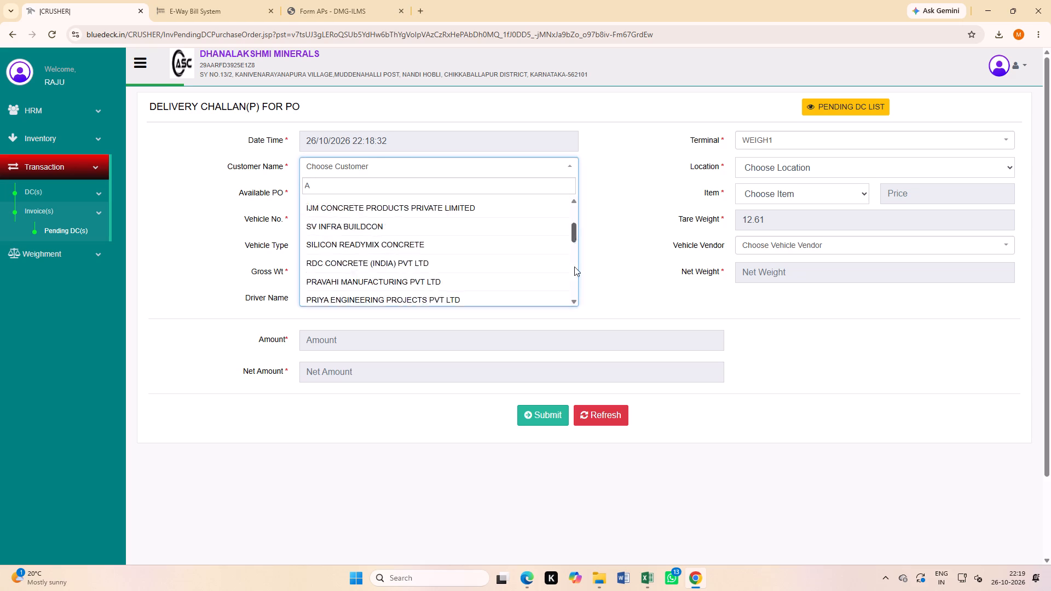
{"action": "left_click_drag", "start_coordinate": [574, 266], "coordinate": [578, 350]}
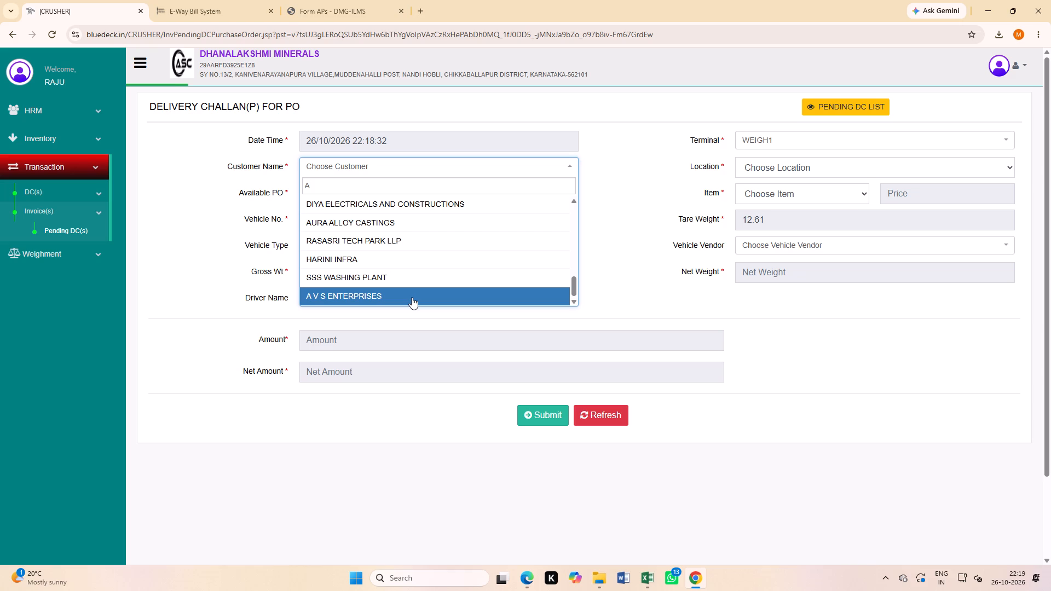
{"action": "left_click", "coordinate": [412, 297]}
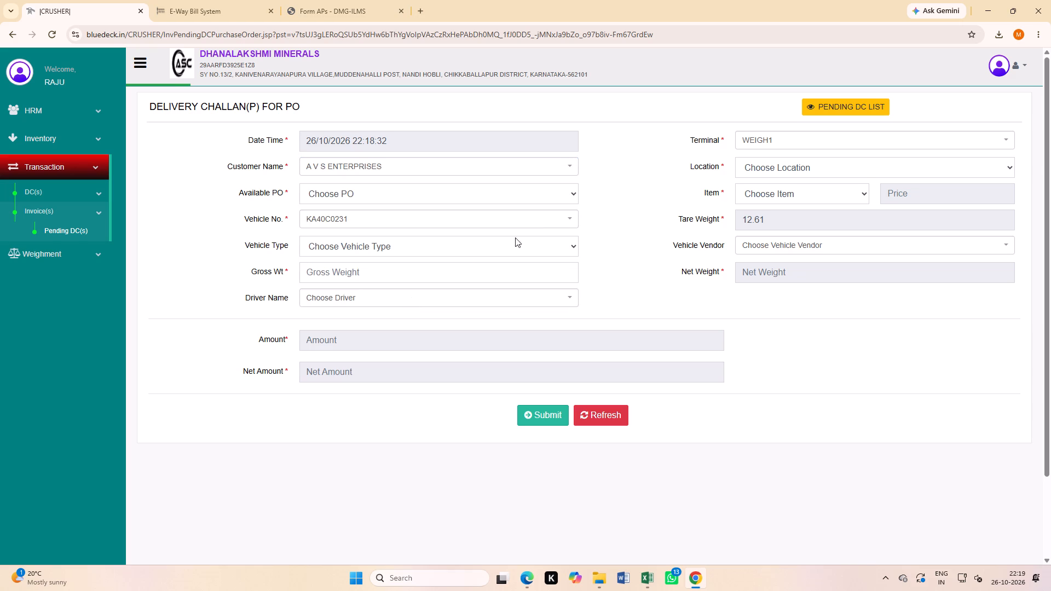
Set the challan's location to RAJANUKUNTE, the available PO to OCT-26 and the item to MSAND.
{"action": "left_click", "coordinate": [643, 203]}
{"action": "left_click", "coordinate": [761, 168]}
{"action": "left_click", "coordinate": [766, 188]}
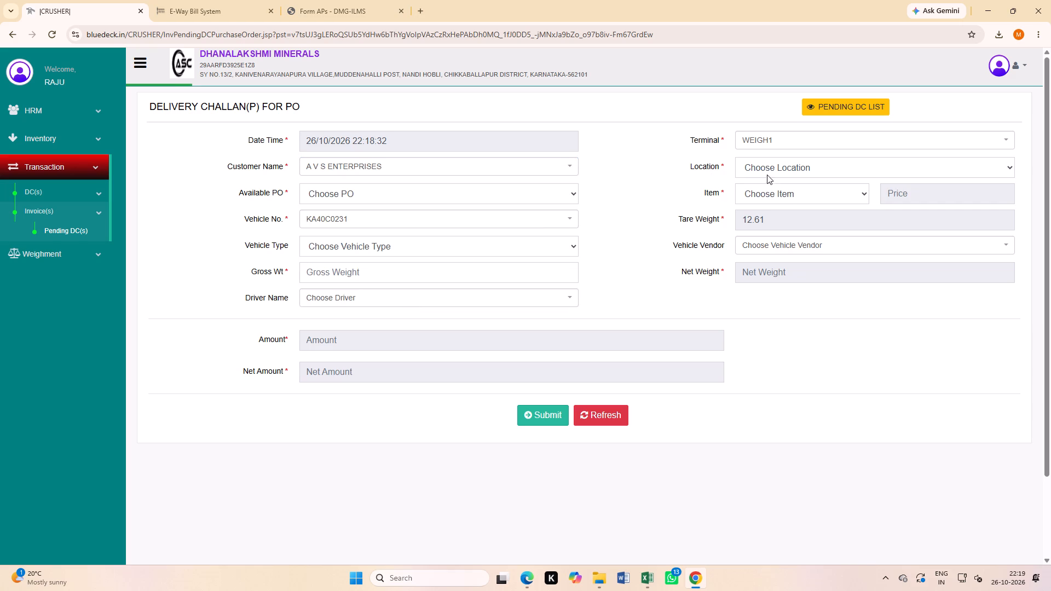
{"action": "left_click", "coordinate": [768, 171]}
{"action": "left_click", "coordinate": [771, 197]}
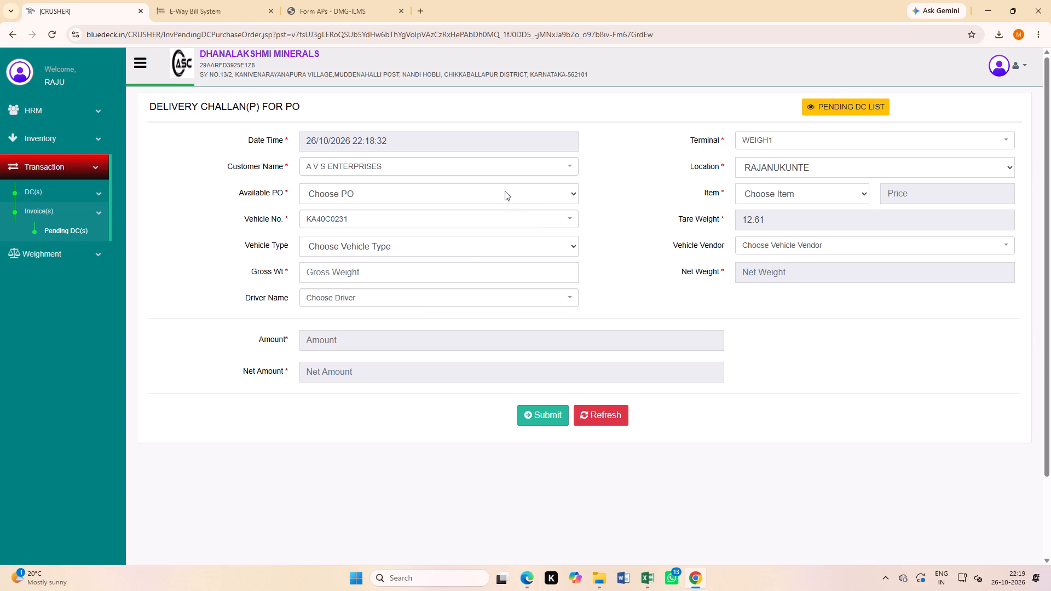
{"action": "left_click", "coordinate": [505, 191]}
{"action": "left_click", "coordinate": [488, 224]}
{"action": "left_click", "coordinate": [644, 206]}
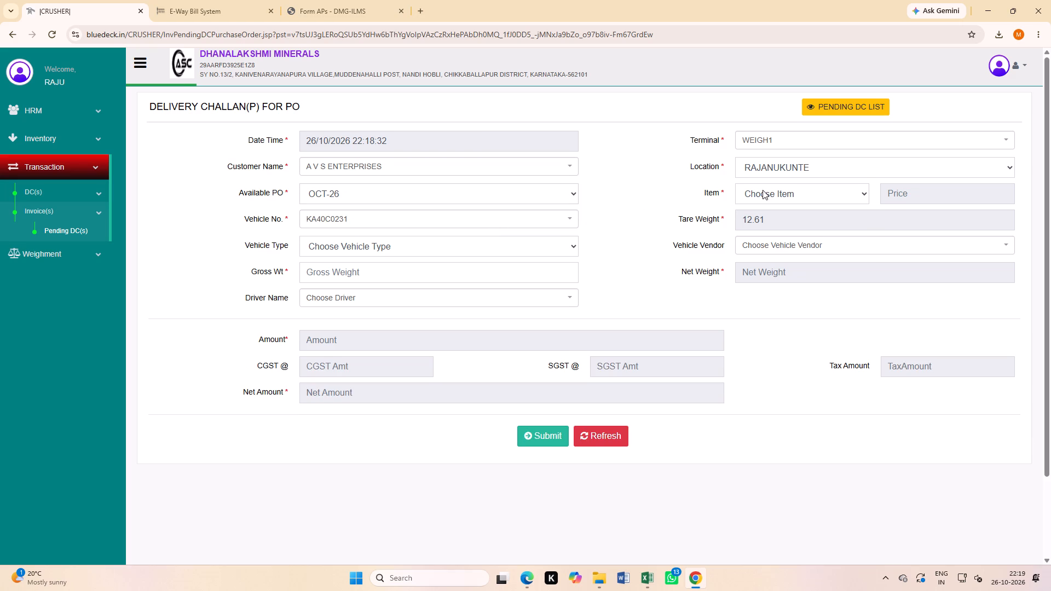
{"action": "left_click", "coordinate": [763, 190]}
{"action": "left_click", "coordinate": [775, 250]}
{"action": "left_click", "coordinate": [614, 224]}
Enter 49.69 as the challan's gross weight.
{"action": "left_click", "coordinate": [490, 273]}
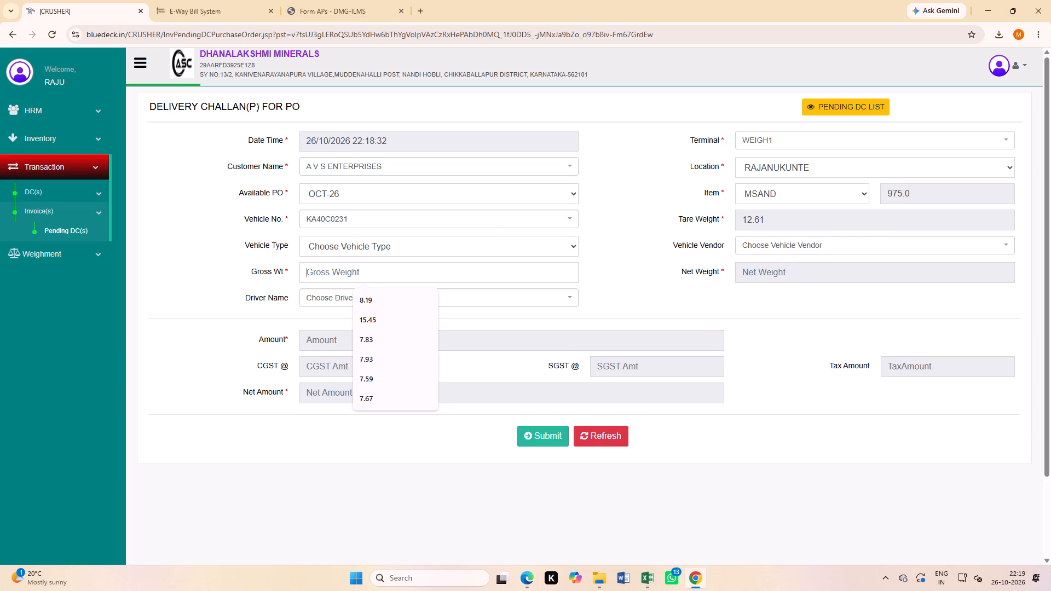
{"action": "type", "text": "49."}
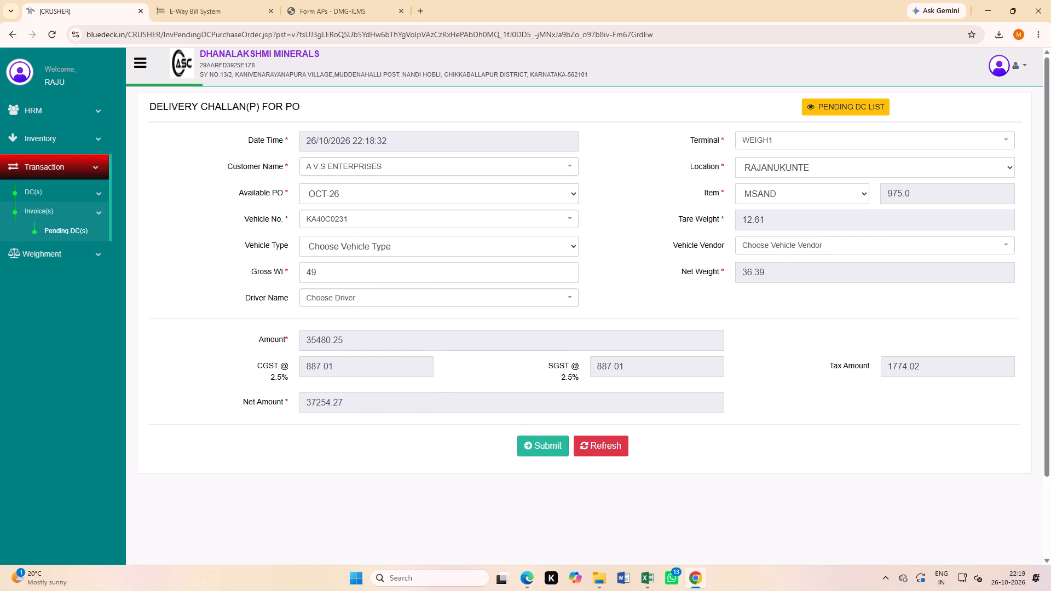
{"action": "type", "text": "69"}
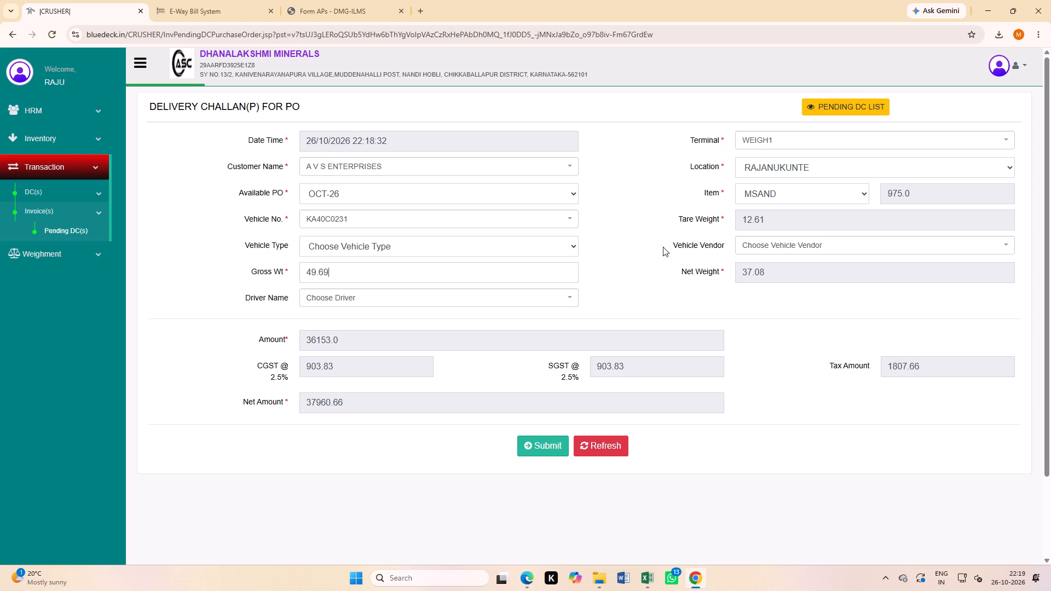
{"action": "left_click", "coordinate": [639, 233]}
Submit the delivery challan and confirm its details in the preview.
{"action": "scroll", "coordinate": [601, 299], "scroll_direction": "down", "scroll_amount": 3}
{"action": "left_click", "coordinate": [553, 347]}
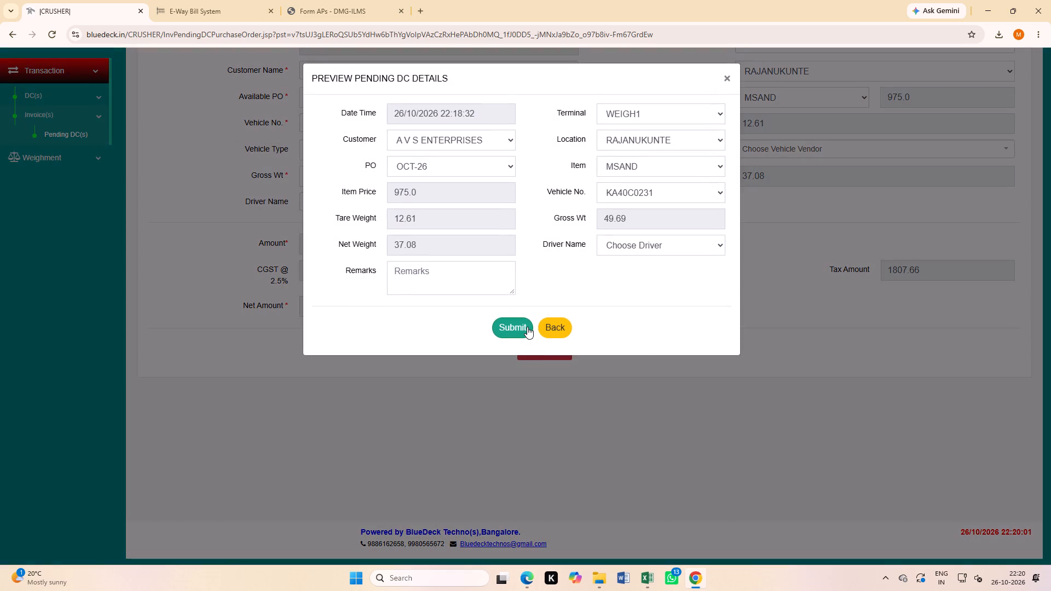
{"action": "left_click", "coordinate": [527, 327]}
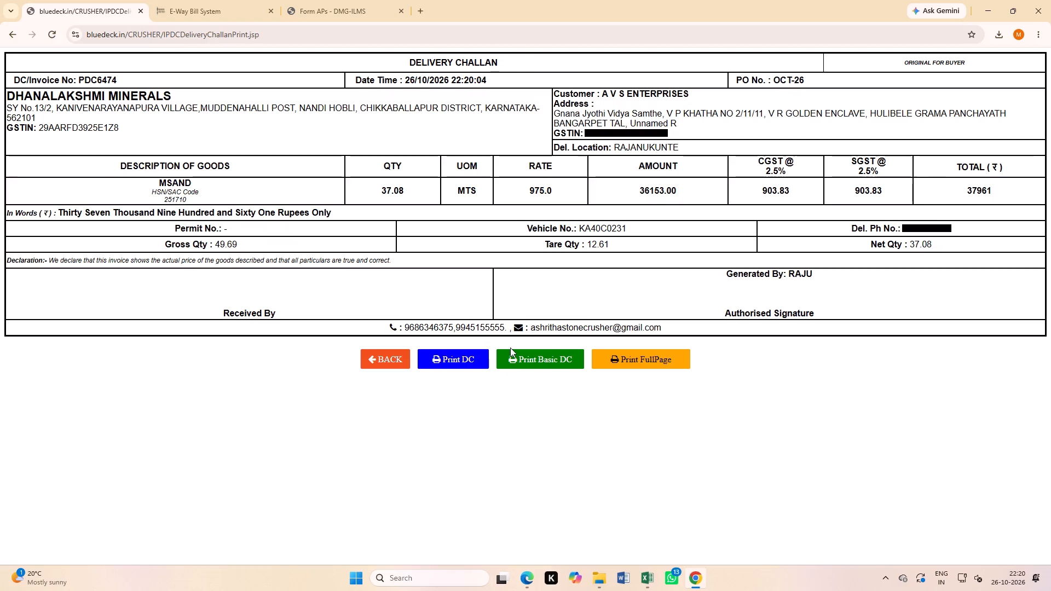
Print the basic DC version of the A V S ENTERPRISES delivery challan on the Canon printer.
{"action": "left_click", "coordinate": [535, 358]}
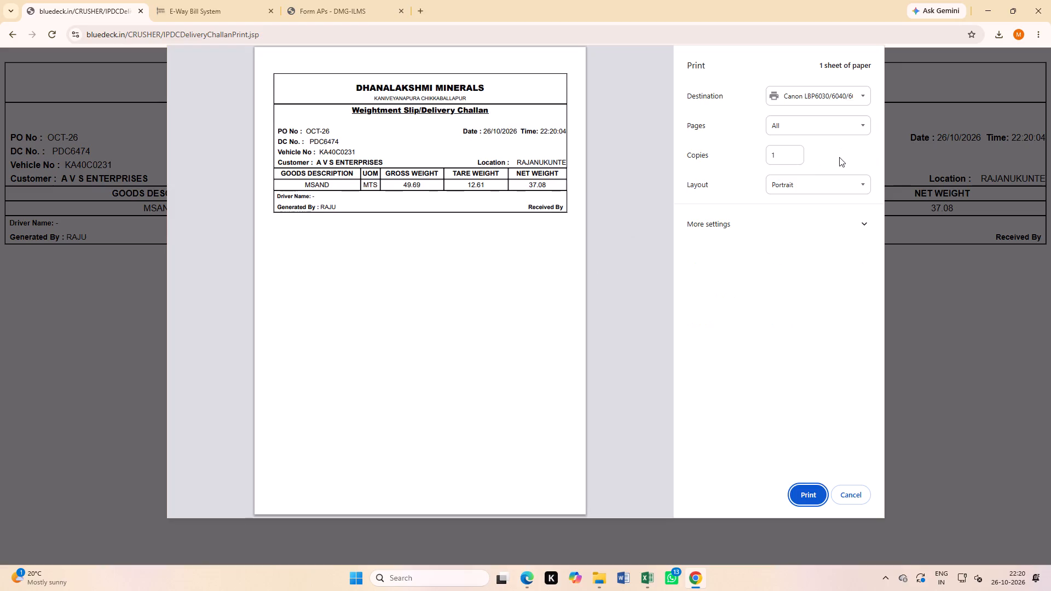
{"action": "left_click", "coordinate": [795, 153]}
{"action": "left_click", "coordinate": [812, 491]}
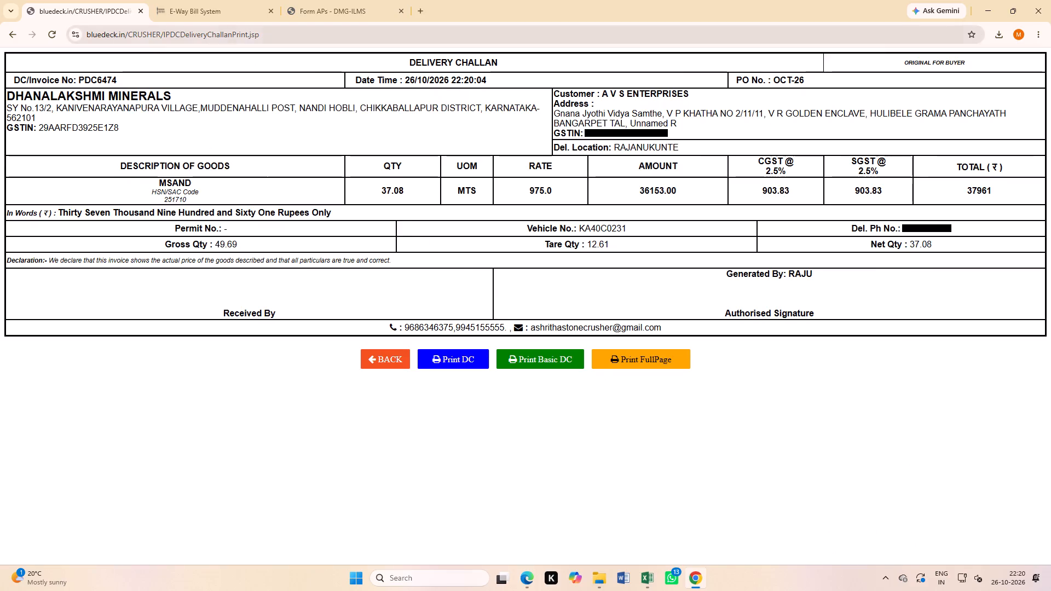
Copy the customer's GSTIN from the A V S ENTERPRISES delivery challan.
{"action": "left_click", "coordinate": [226, 14]}
{"action": "left_click", "coordinate": [60, 9]}
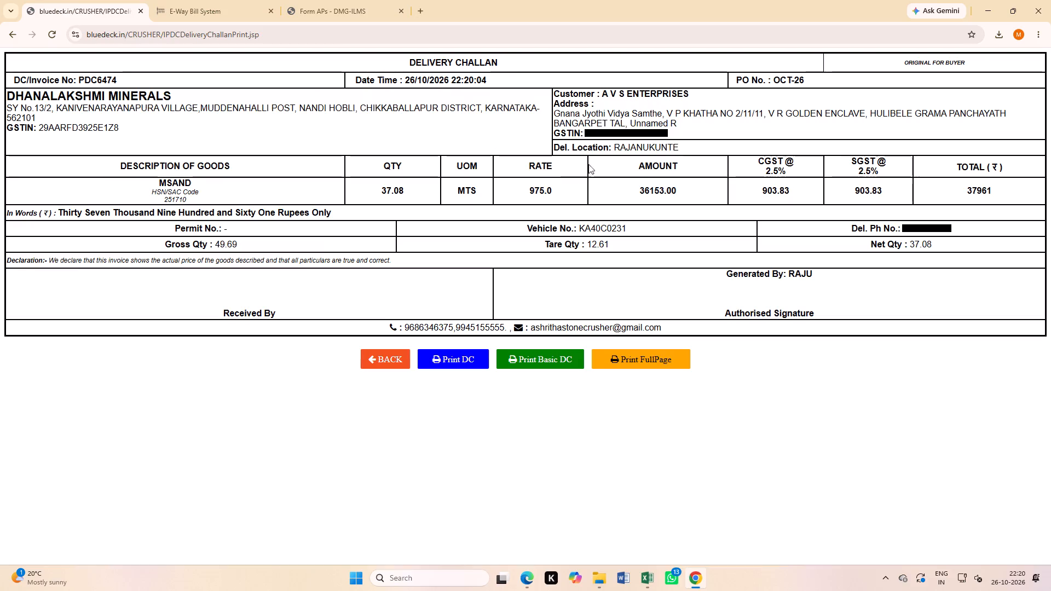
{"action": "left_click_drag", "start_coordinate": [587, 129], "coordinate": [664, 138]}
{"action": "left_click_drag", "start_coordinate": [664, 138], "coordinate": [667, 138]}
{"action": "key", "text": "ctrl+c"}
Switch to the E-Way Bill System and open a new e-way bill entry form.
{"action": "left_click", "coordinate": [214, 15]}
{"action": "scroll", "coordinate": [154, 207], "scroll_direction": "up", "scroll_amount": 6}
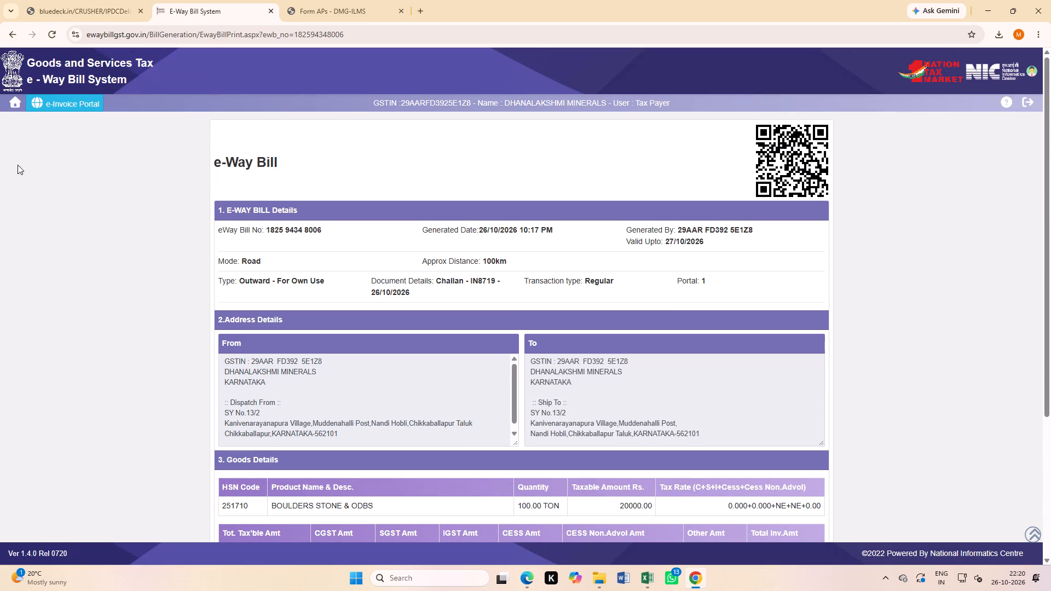
{"action": "left_click", "coordinate": [11, 101]}
{"action": "left_click", "coordinate": [36, 121]}
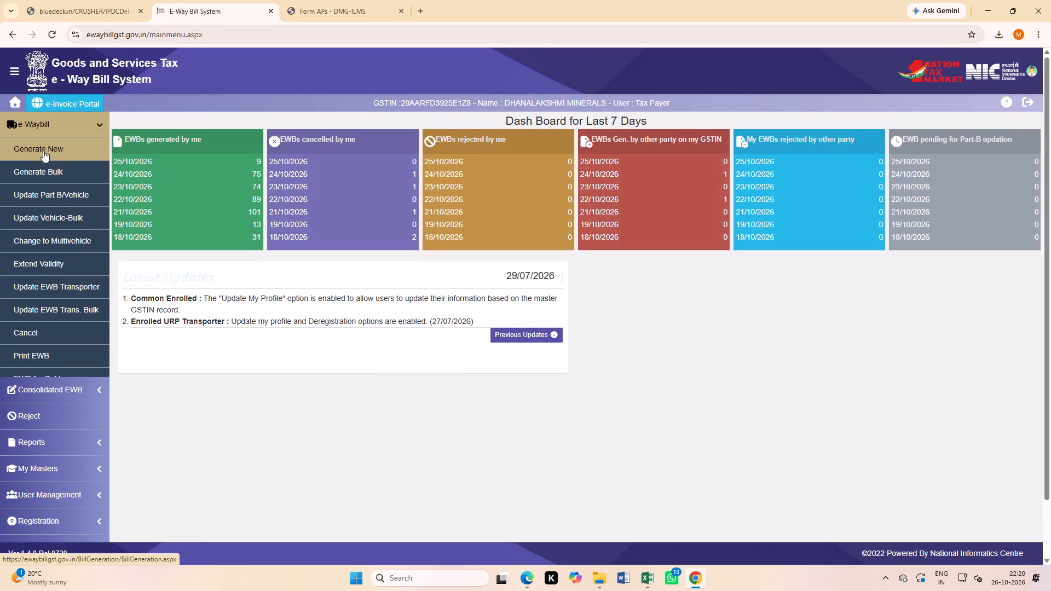
{"action": "left_click", "coordinate": [44, 151]}
Set the e-way bill's sub type to Job Work and the document number to PDC6474.
{"action": "left_click", "coordinate": [425, 173]}
{"action": "left_click", "coordinate": [424, 130]}
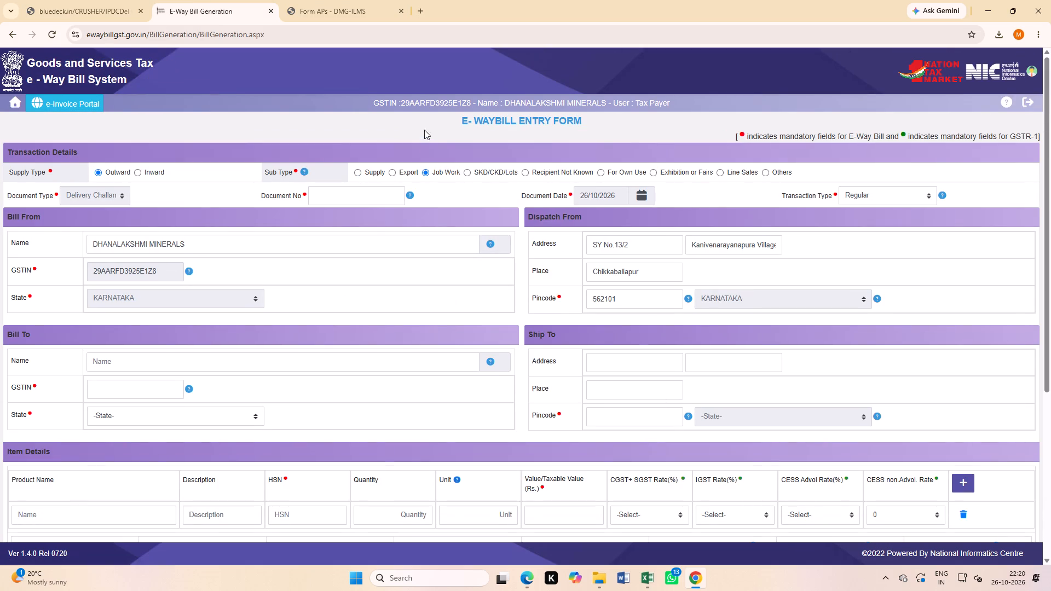
{"action": "left_click", "coordinate": [344, 195]}
{"action": "key", "text": "p"}
{"action": "type", "text": "DC"}
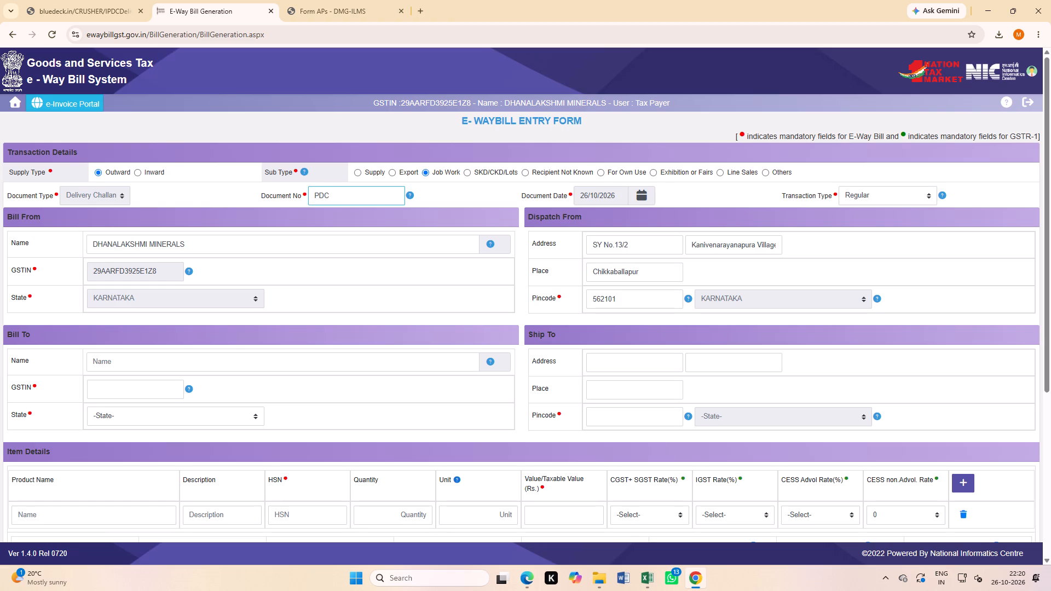
{"action": "type", "text": "6474"}
{"action": "left_click", "coordinate": [467, 195]}
Fill the Bill To GSTIN with the one copied from the A V S ENTERPRISES challan.
{"action": "scroll", "coordinate": [176, 360], "scroll_direction": "down", "scroll_amount": 2}
{"action": "left_click", "coordinate": [122, 281]}
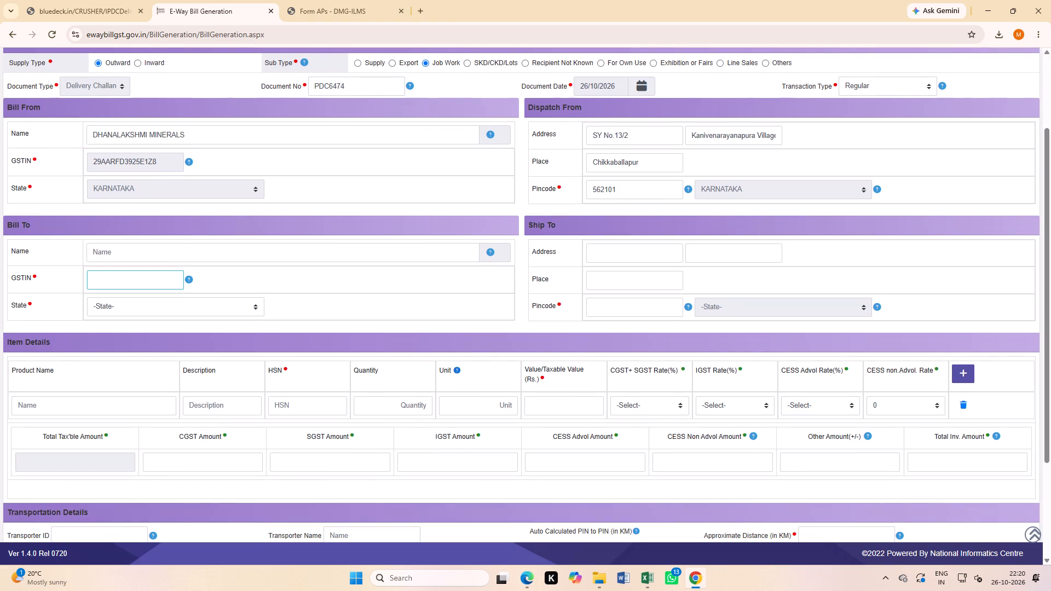
{"action": "key", "text": "ctrl+v"}
Enter the item as product MSAND with description AGGREGATE and HSN code 251710.
{"action": "scroll", "coordinate": [85, 329], "scroll_direction": "down", "scroll_amount": 2}
{"action": "left_click", "coordinate": [88, 299]}
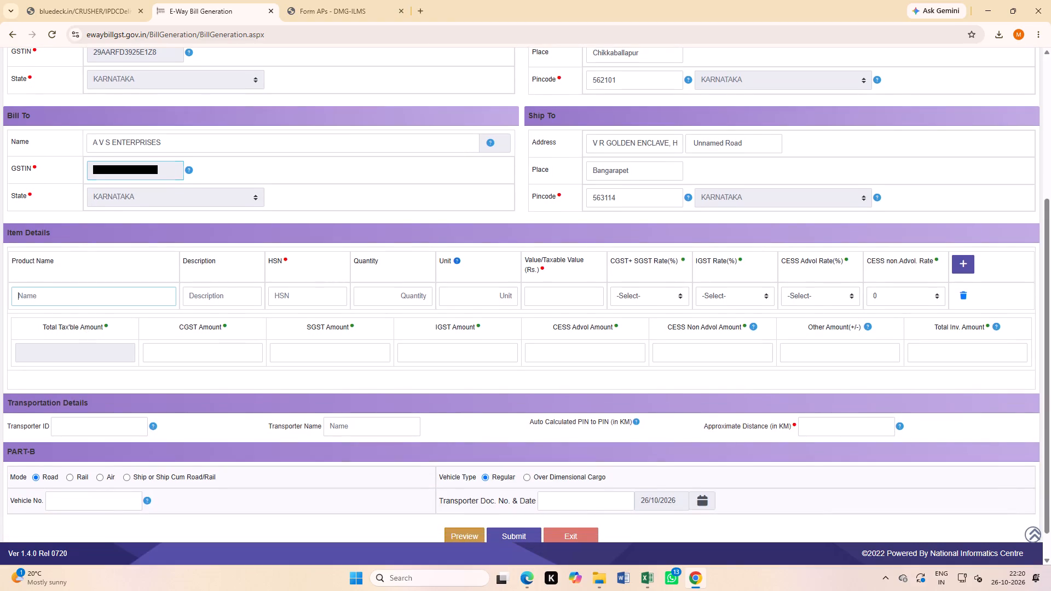
{"action": "type", "text": "MSA"}
{"action": "type", "text": "ND"}
{"action": "left_click", "coordinate": [193, 298]}
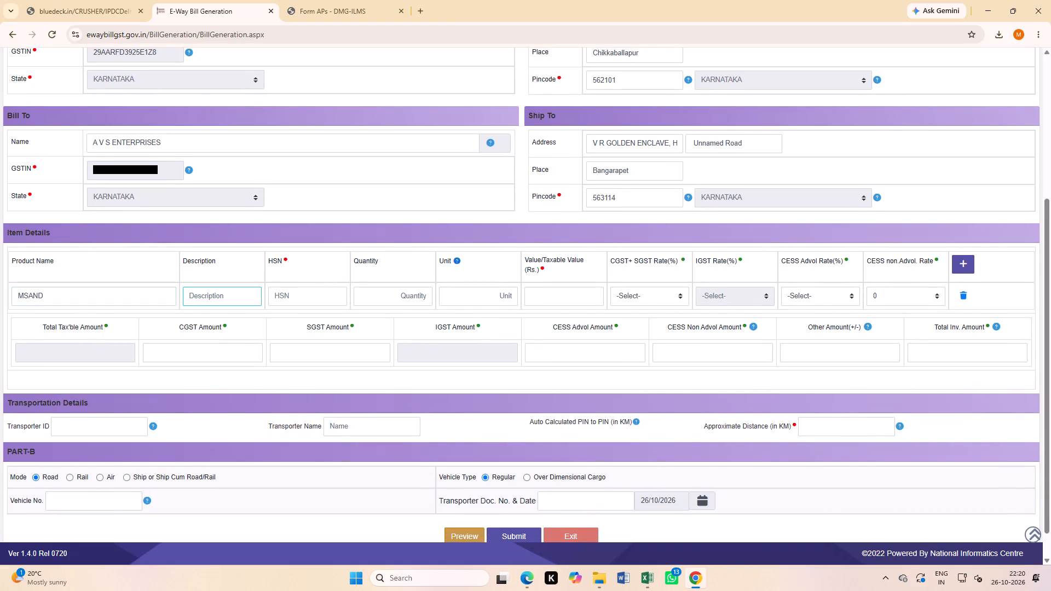
{"action": "type", "text": "AGGREGAT"}
{"action": "key", "text": "e"}
{"action": "left_click", "coordinate": [278, 295]}
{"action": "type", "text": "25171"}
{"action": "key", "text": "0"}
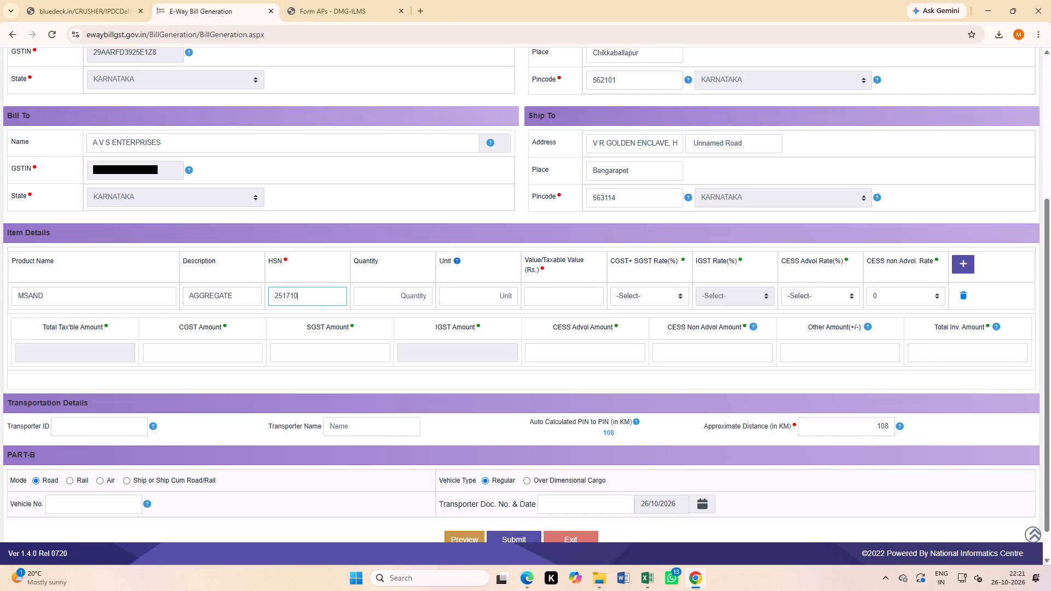
Set the MSAND item's quantity to 37.08 and its unit to TON.
{"action": "left_click", "coordinate": [388, 303]}
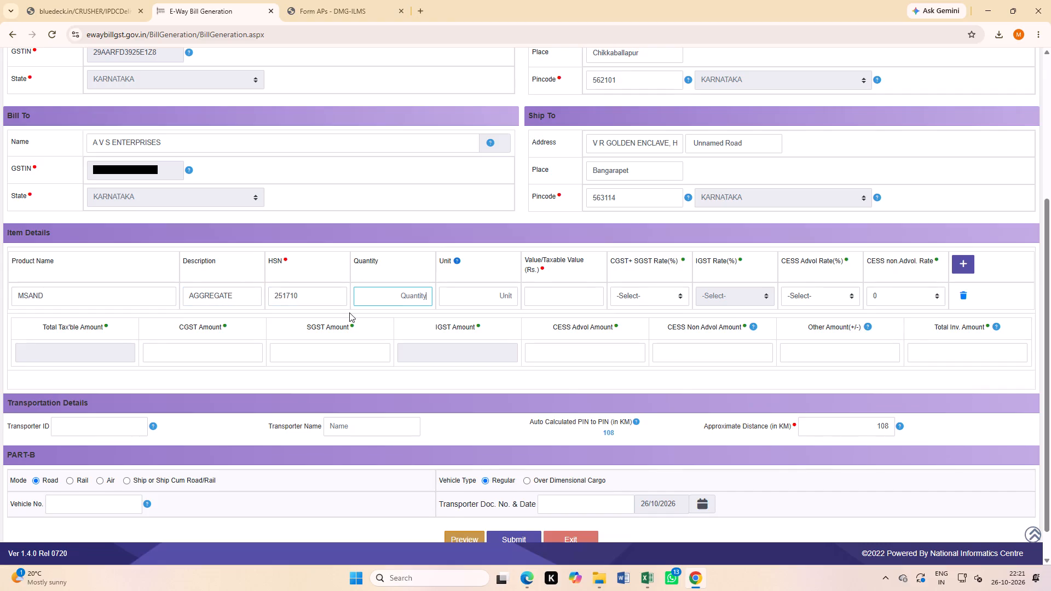
{"action": "type", "text": "37.08"}
{"action": "left_click", "coordinate": [442, 300]}
{"action": "type", "text": "TON"}
Return to the delivery challan page and copy its vehicle number.
{"action": "left_click", "coordinate": [82, 5]}
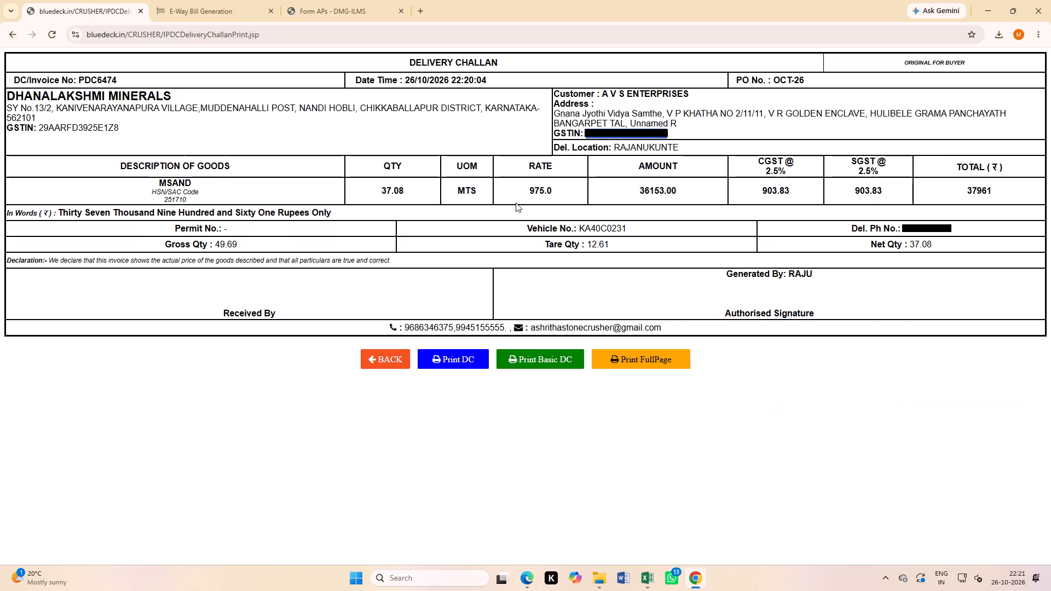
{"action": "double_click", "coordinate": [597, 223]}
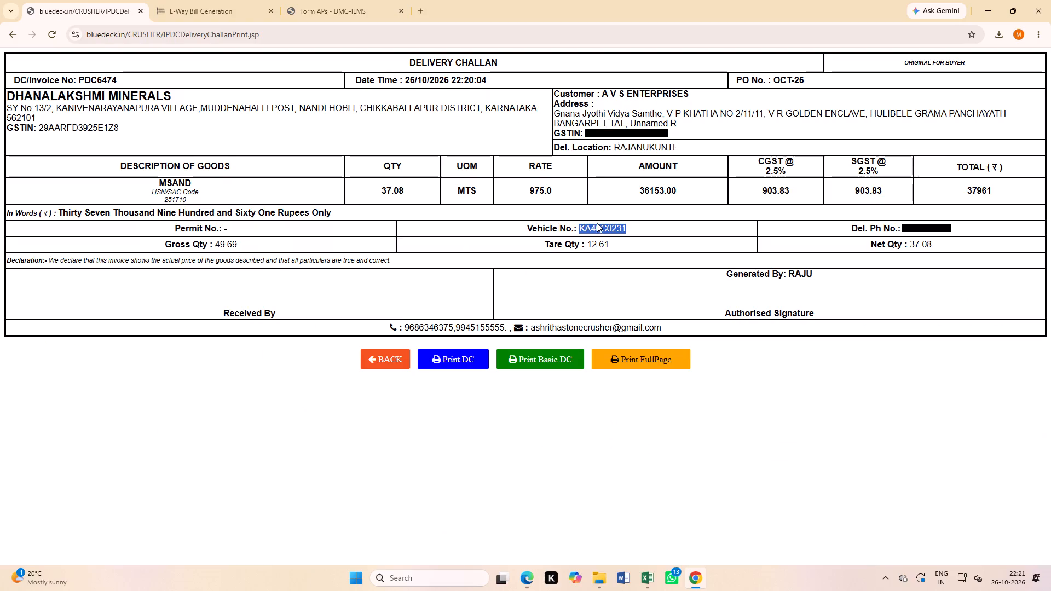
{"action": "key", "text": "ctrl+c"}
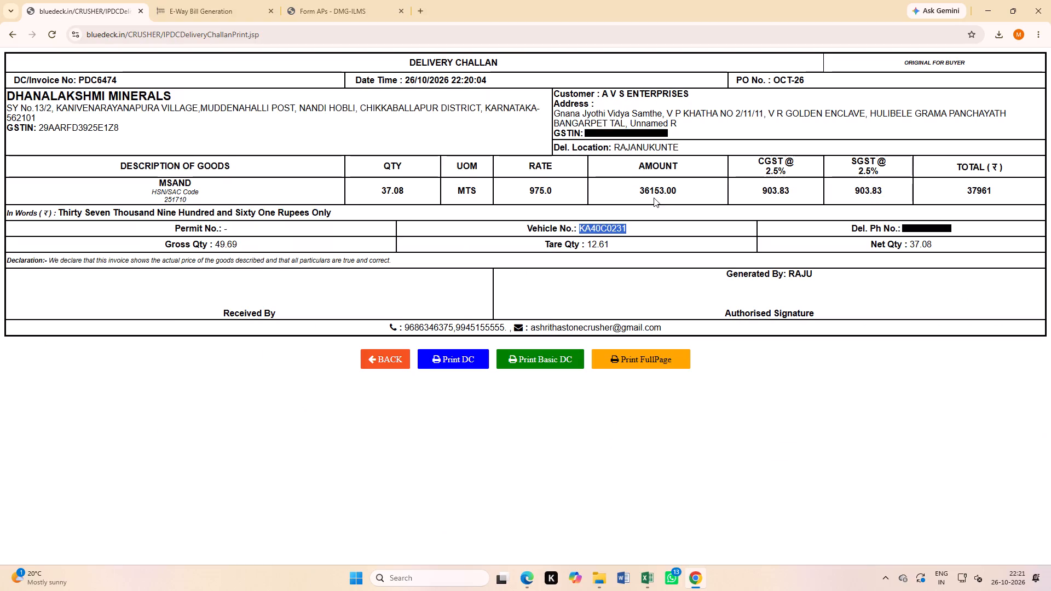
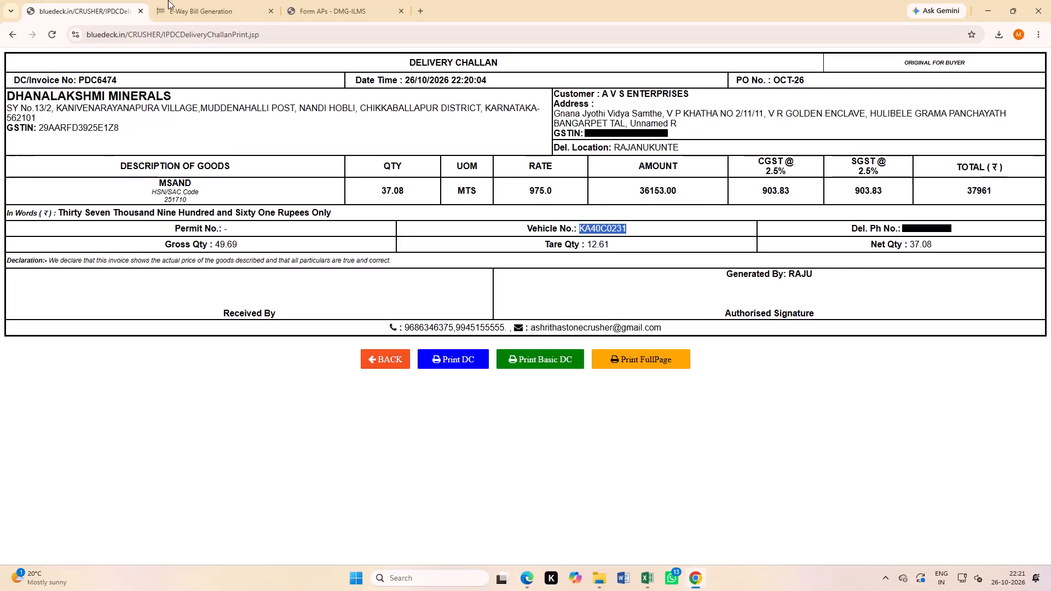
Set the MSAND item's taxable value to 36153 and its CGST + SGST rate to 2.500 + 2.500 on the e-way bill.
{"action": "left_click", "coordinate": [203, 9]}
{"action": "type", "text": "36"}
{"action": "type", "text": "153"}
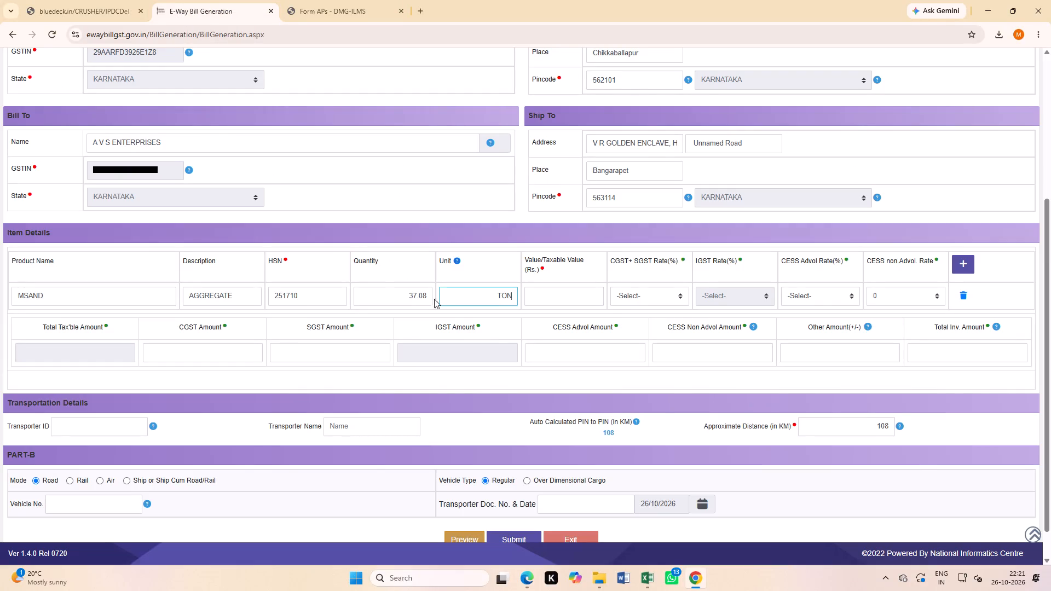
{"action": "left_click", "coordinate": [564, 293]}
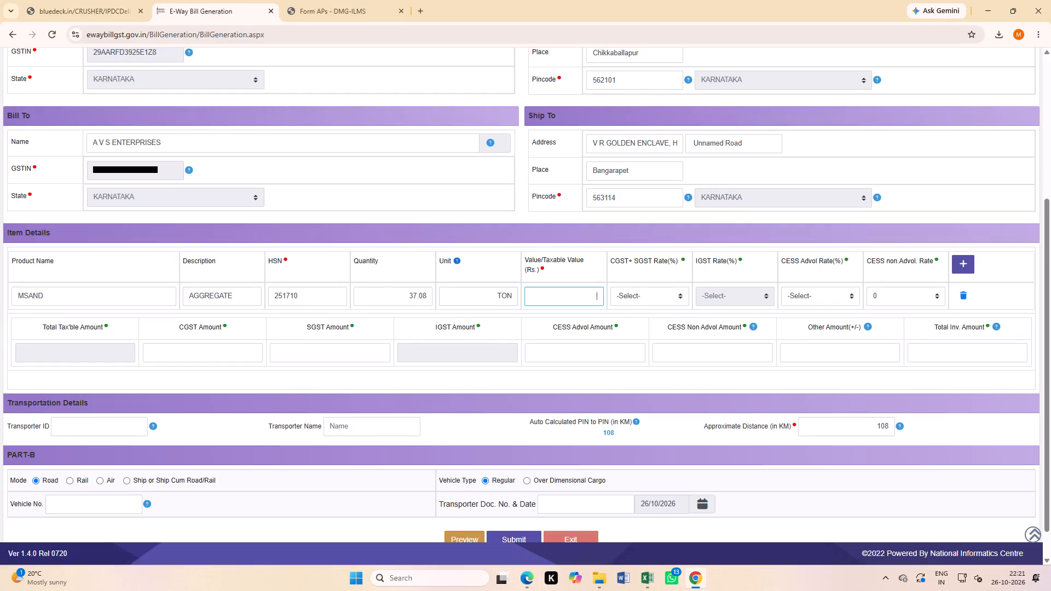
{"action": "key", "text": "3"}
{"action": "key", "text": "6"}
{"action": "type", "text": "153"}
{"action": "left_click", "coordinate": [625, 297]}
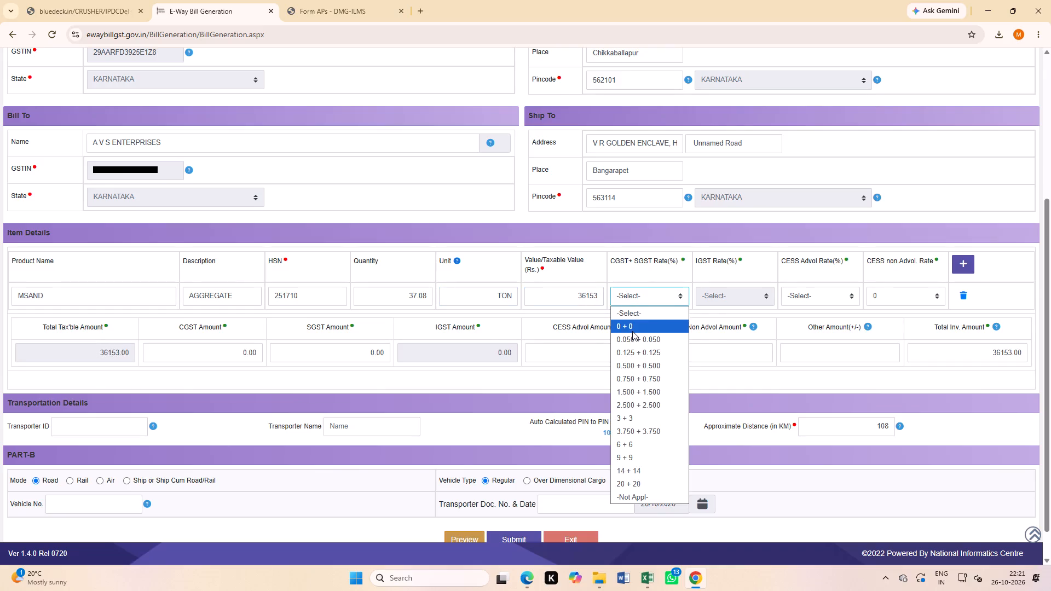
{"action": "left_click", "coordinate": [642, 401]}
{"action": "left_click", "coordinate": [617, 366]}
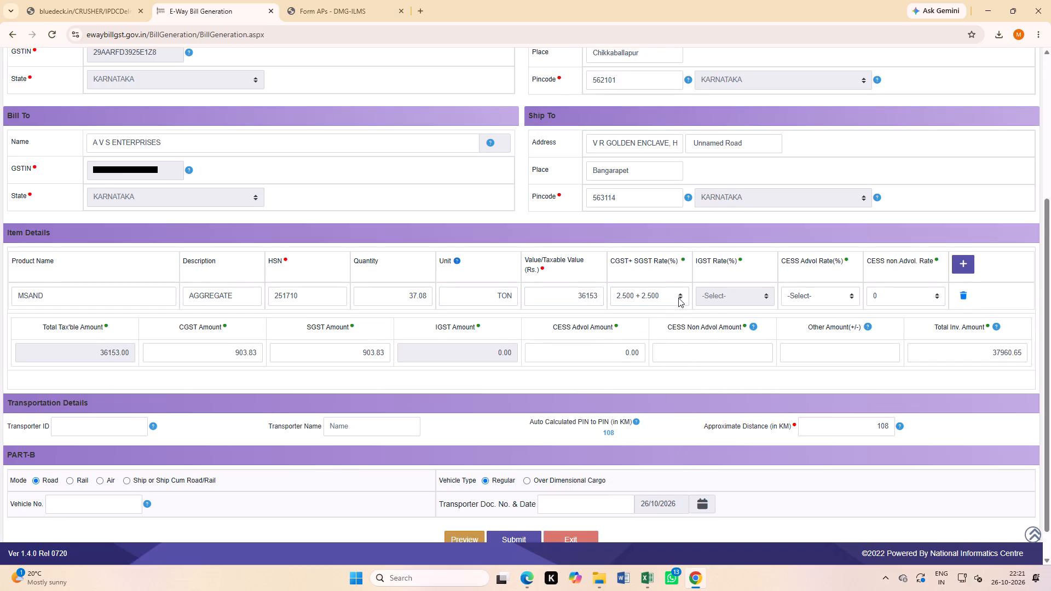
{"action": "scroll", "coordinate": [93, 436], "scroll_direction": "down", "scroll_amount": 3}
{"action": "left_click", "coordinate": [94, 467]}
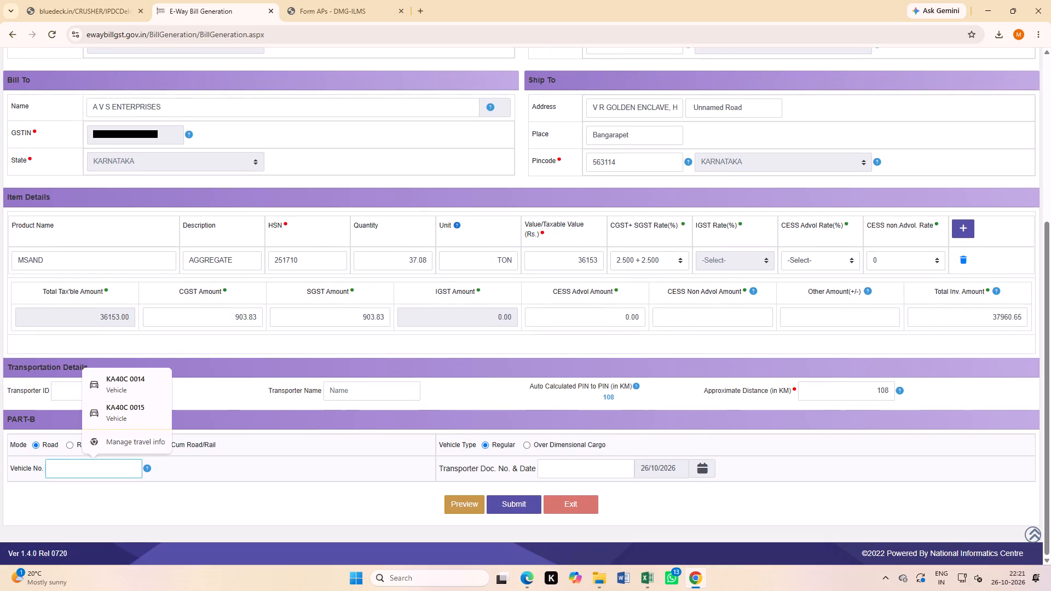
{"action": "key", "text": "ctrl+v"}
{"action": "left_click", "coordinate": [88, 507]}
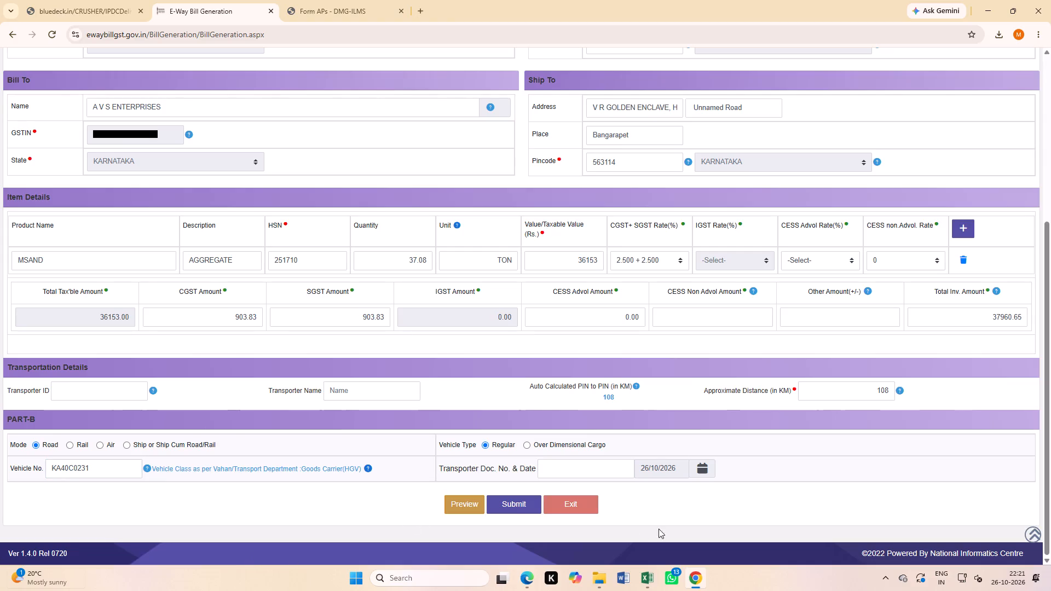
Submit the A V S ENTERPRISES e-way bill, continuing without the unfilled GSTR1 fields.
{"action": "left_click", "coordinate": [519, 496]}
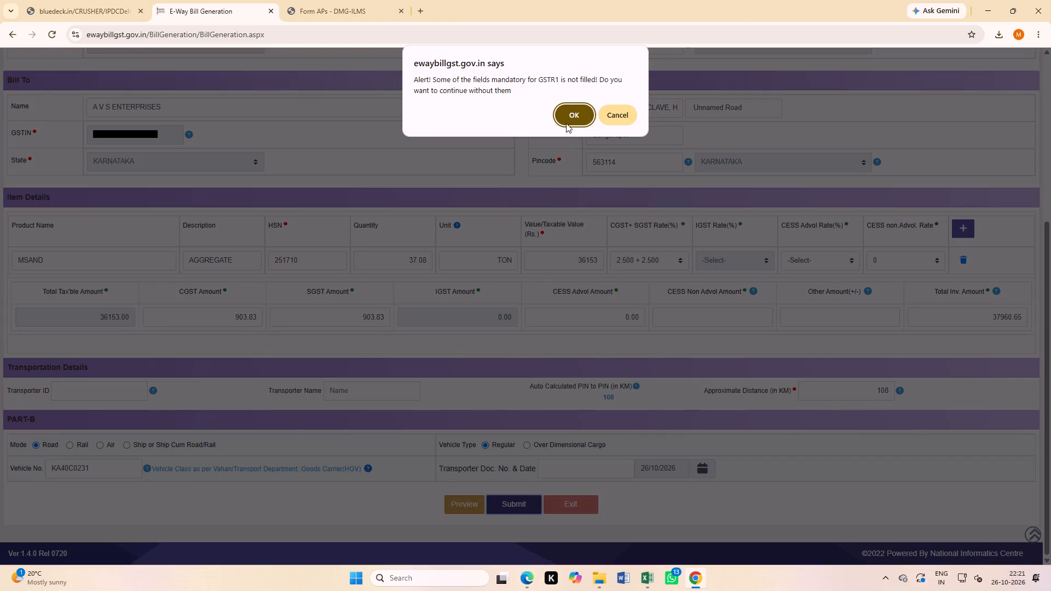
{"action": "left_click", "coordinate": [570, 119]}
{"action": "left_click", "coordinate": [575, 127]}
Open the detailed version of the generated e-way bill and print one copy on the Canon LBP6030 printer.
{"action": "scroll", "coordinate": [554, 404], "scroll_direction": "down", "scroll_amount": 5}
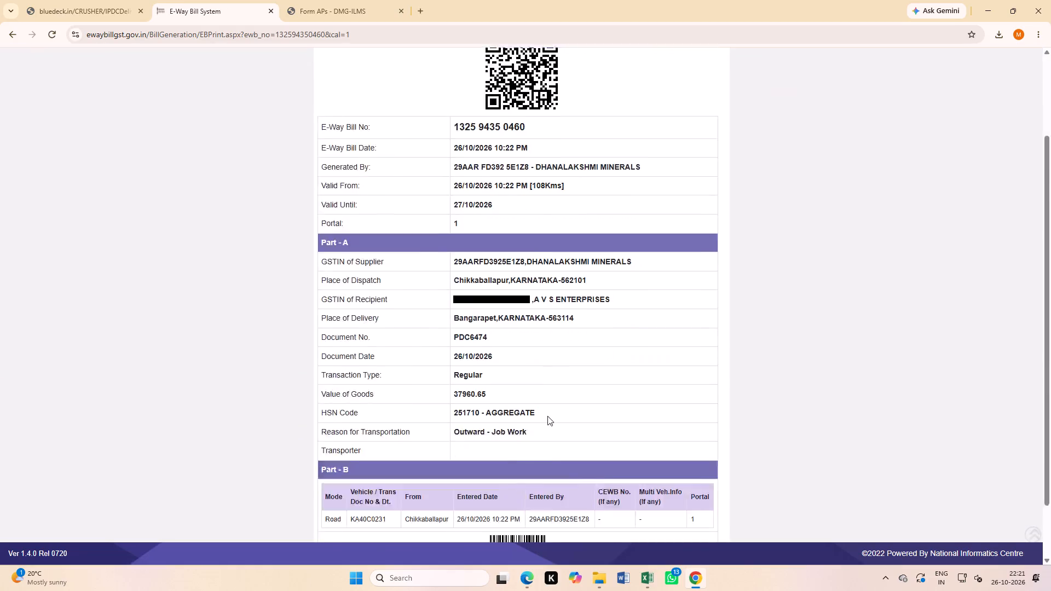
{"action": "scroll", "coordinate": [547, 416], "scroll_direction": "down", "scroll_amount": 5}
{"action": "left_click", "coordinate": [535, 523]}
{"action": "scroll", "coordinate": [509, 387], "scroll_direction": "down", "scroll_amount": 9}
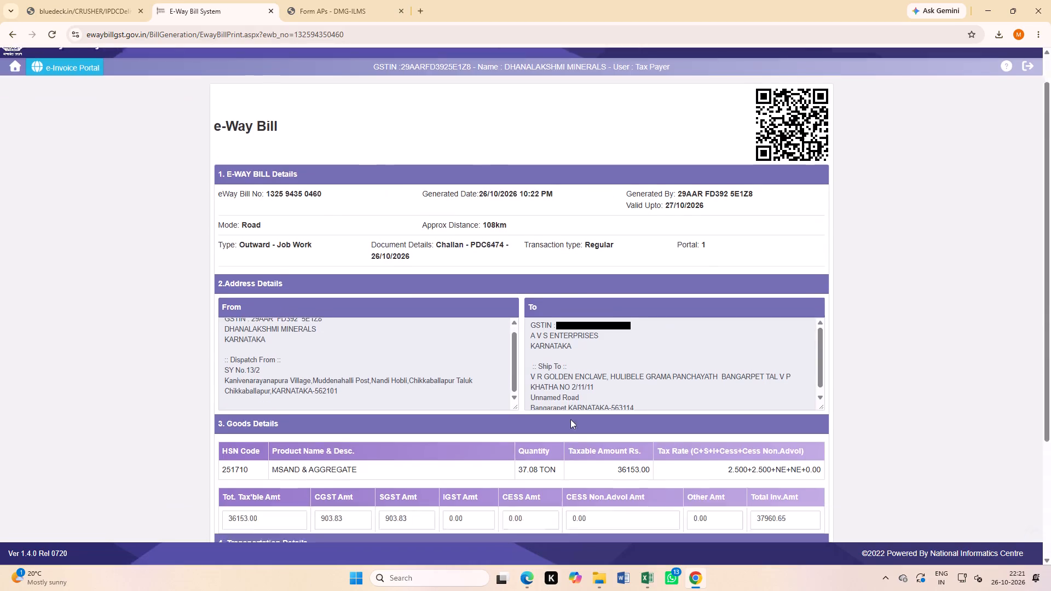
{"action": "scroll", "coordinate": [570, 419], "scroll_direction": "down", "scroll_amount": 8}
{"action": "left_click", "coordinate": [513, 535]}
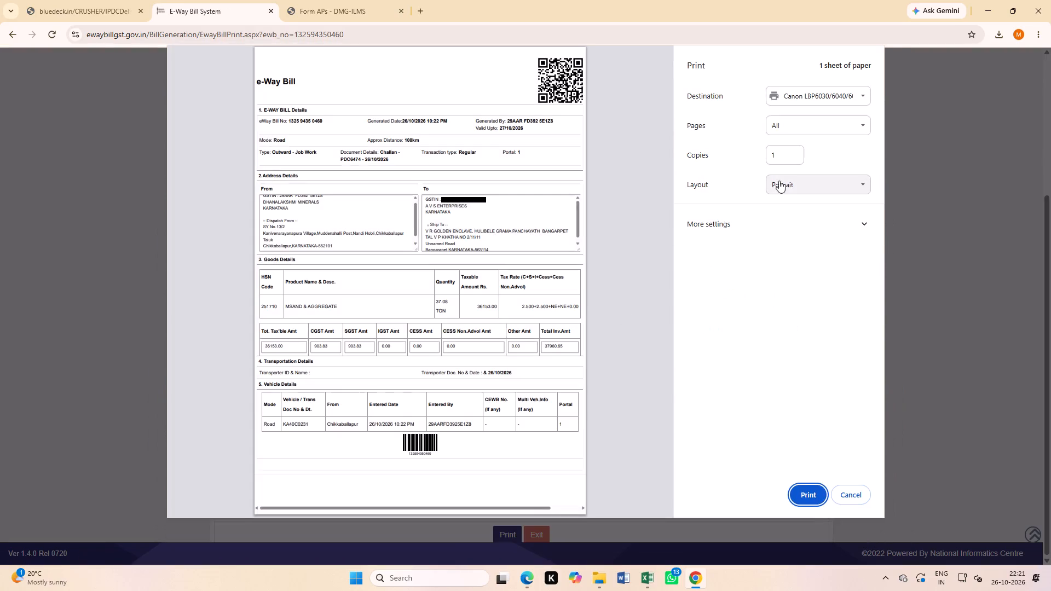
{"action": "left_click", "coordinate": [811, 494]}
Copy the e-way bill number from the E-Way Bill Details section.
{"action": "scroll", "coordinate": [426, 266], "scroll_direction": "up", "scroll_amount": 5}
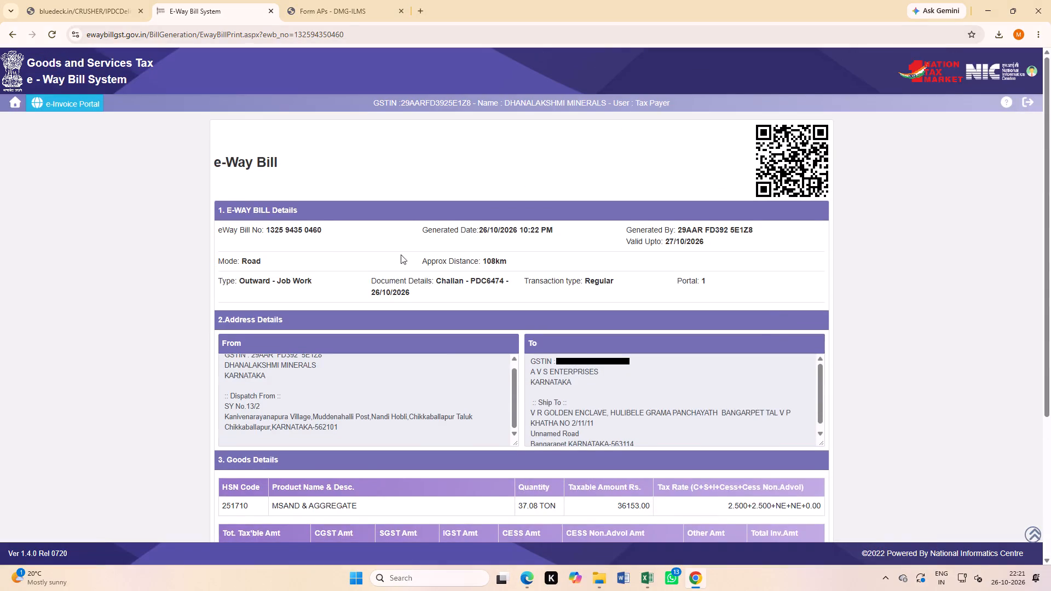
{"action": "left_click_drag", "start_coordinate": [266, 229], "coordinate": [327, 235]}
{"action": "key", "text": "ctrl+c"}
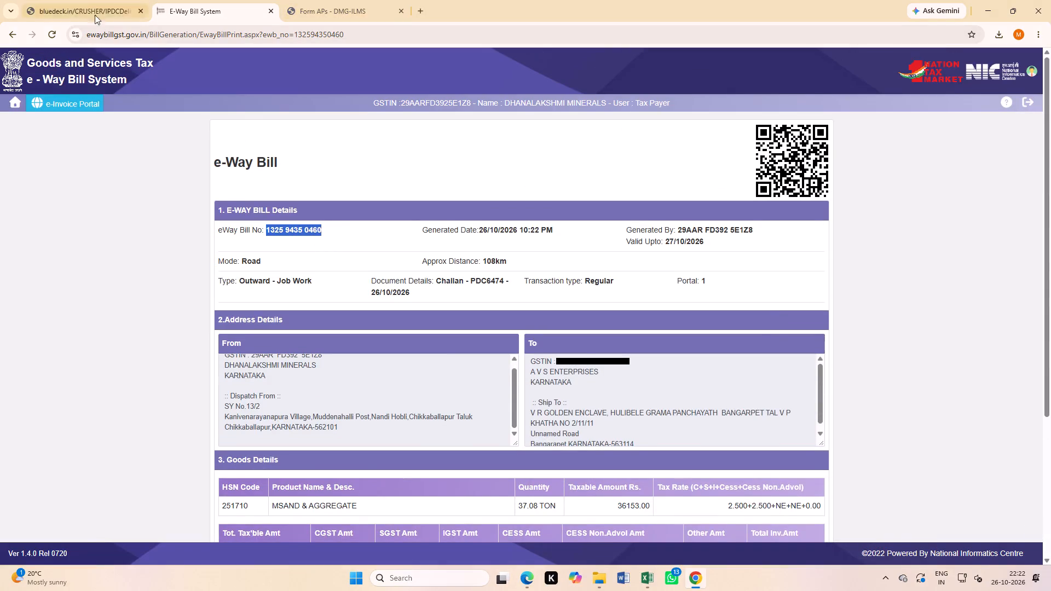
Switch to the DMG-ILMS site and start a new Mineral Dispatch Permit of the SSPP MDP model.
{"action": "left_click", "coordinate": [336, 4]}
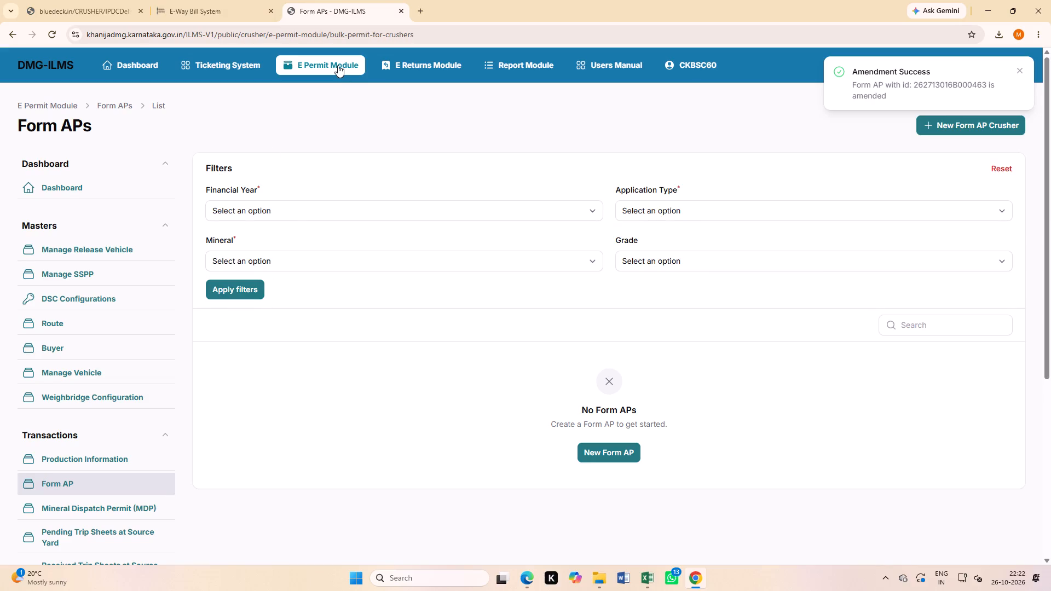
{"action": "left_click", "coordinate": [338, 65]}
{"action": "scroll", "coordinate": [148, 326], "scroll_direction": "down", "scroll_amount": 3}
{"action": "left_click", "coordinate": [129, 334]}
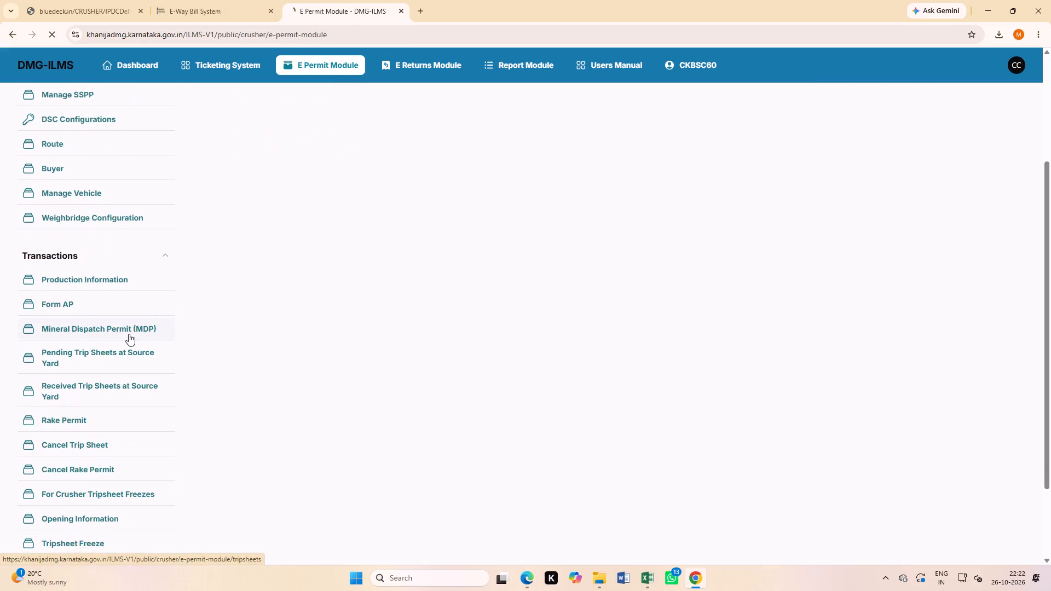
{"action": "left_click", "coordinate": [982, 124]}
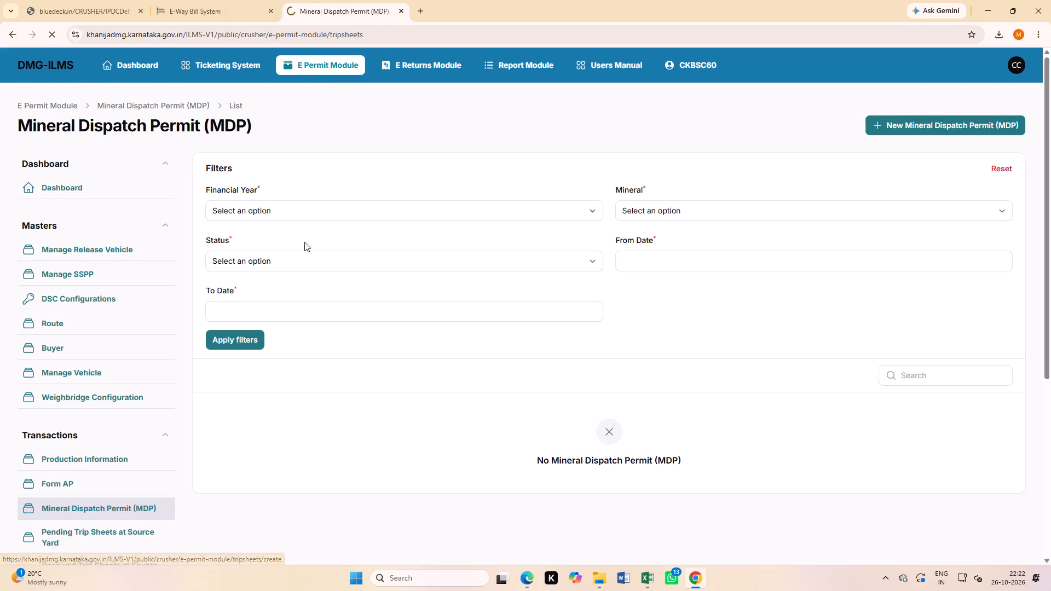
{"action": "left_click", "coordinate": [122, 216]}
{"action": "left_click", "coordinate": [124, 271]}
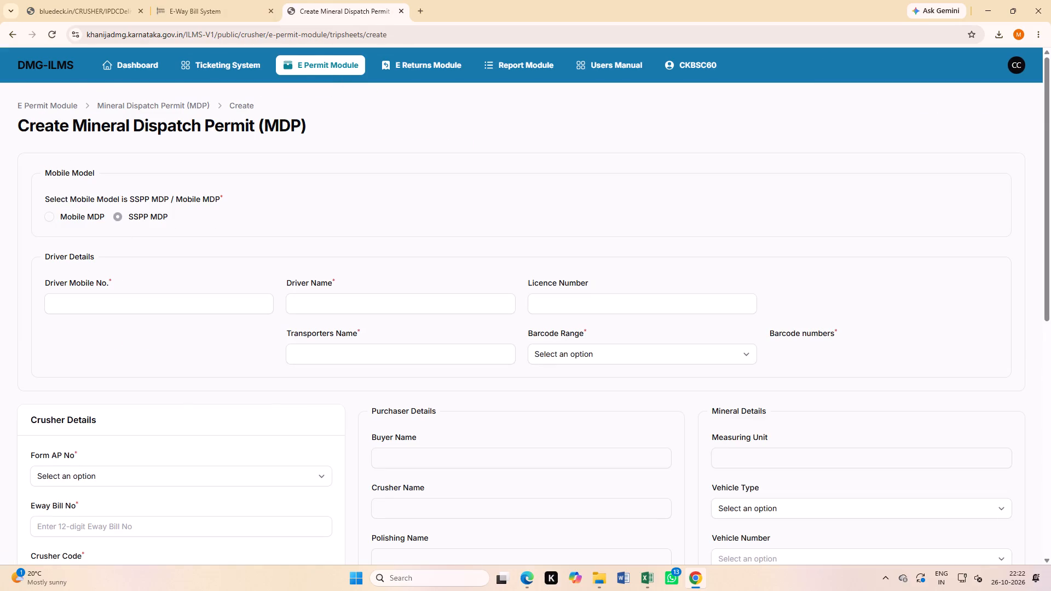
Enter the driver's mobile number, correcting the suggested entry, and set the driver name to DRIVER.
{"action": "left_click", "coordinate": [139, 301]}
{"action": "left_click", "coordinate": [140, 365]}
{"action": "left_click", "coordinate": [60, 307]}
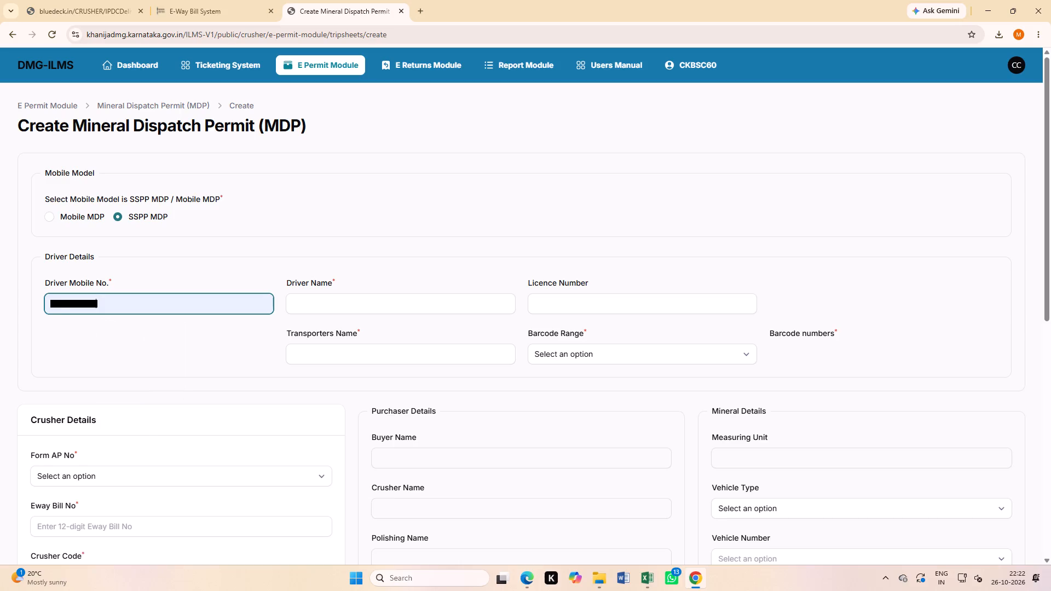
{"action": "key", "text": "BackSpace"}
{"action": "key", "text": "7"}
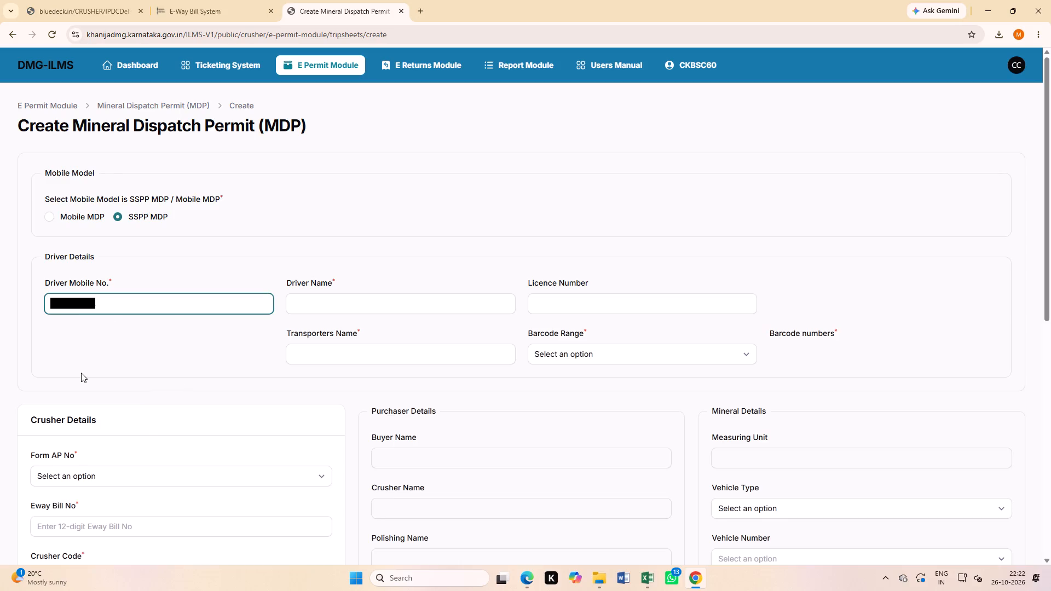
{"action": "left_click", "coordinate": [81, 373]}
{"action": "left_click", "coordinate": [375, 304]}
{"action": "left_click", "coordinate": [388, 332]}
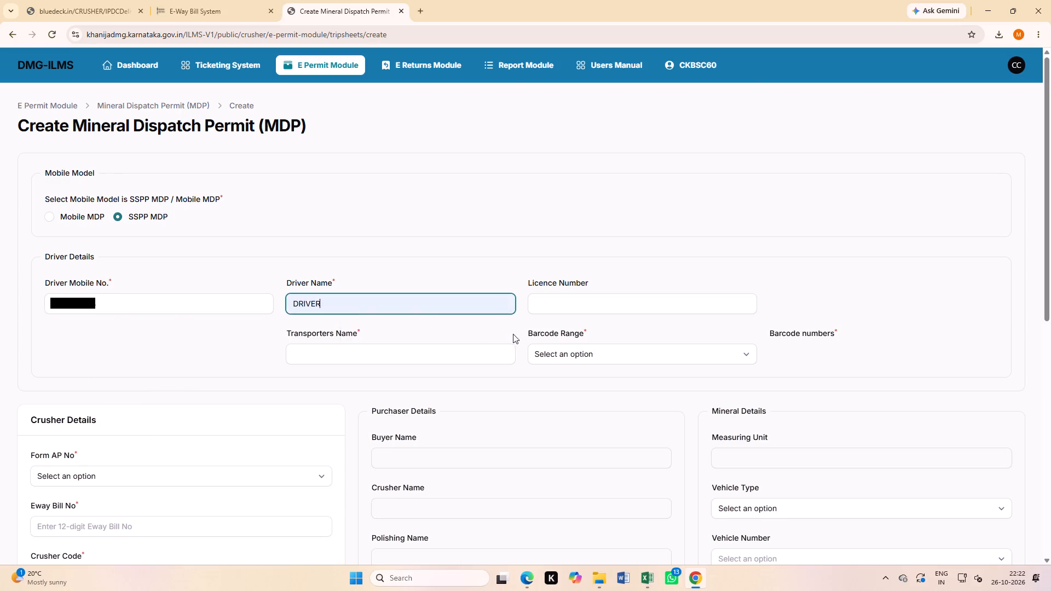
{"action": "left_click", "coordinate": [540, 350]}
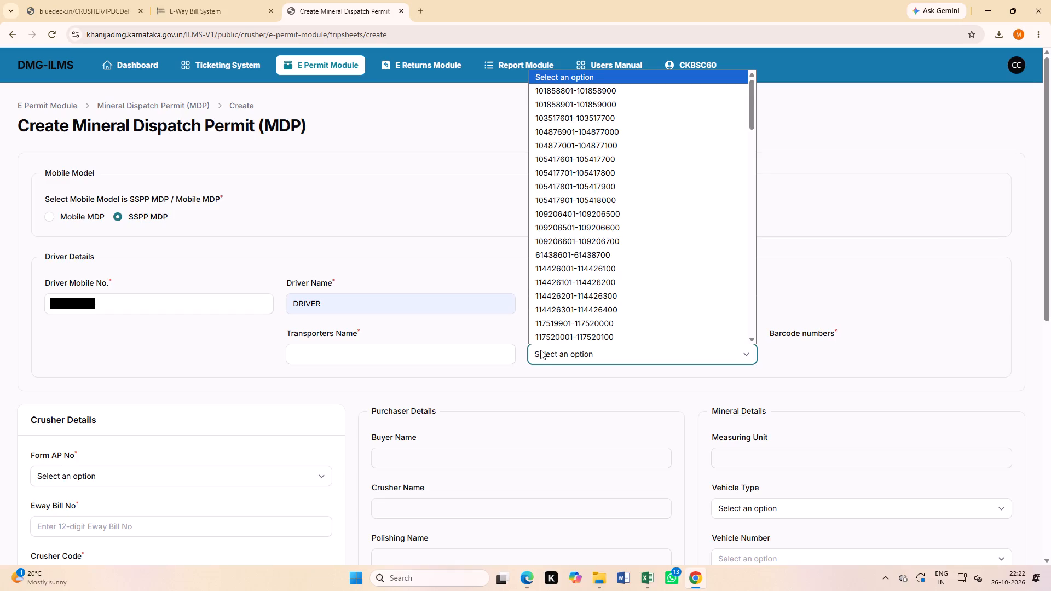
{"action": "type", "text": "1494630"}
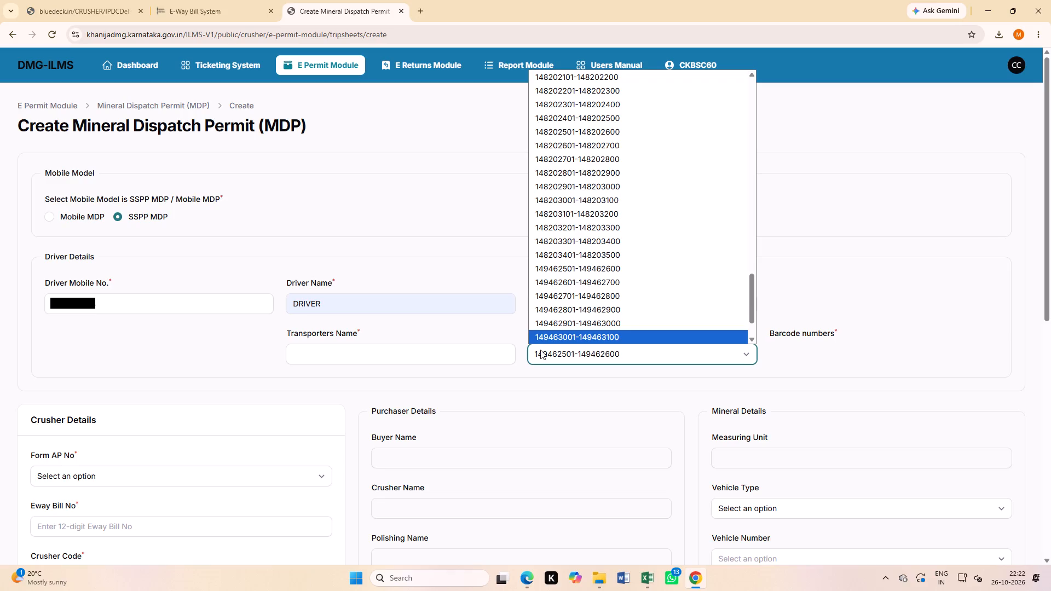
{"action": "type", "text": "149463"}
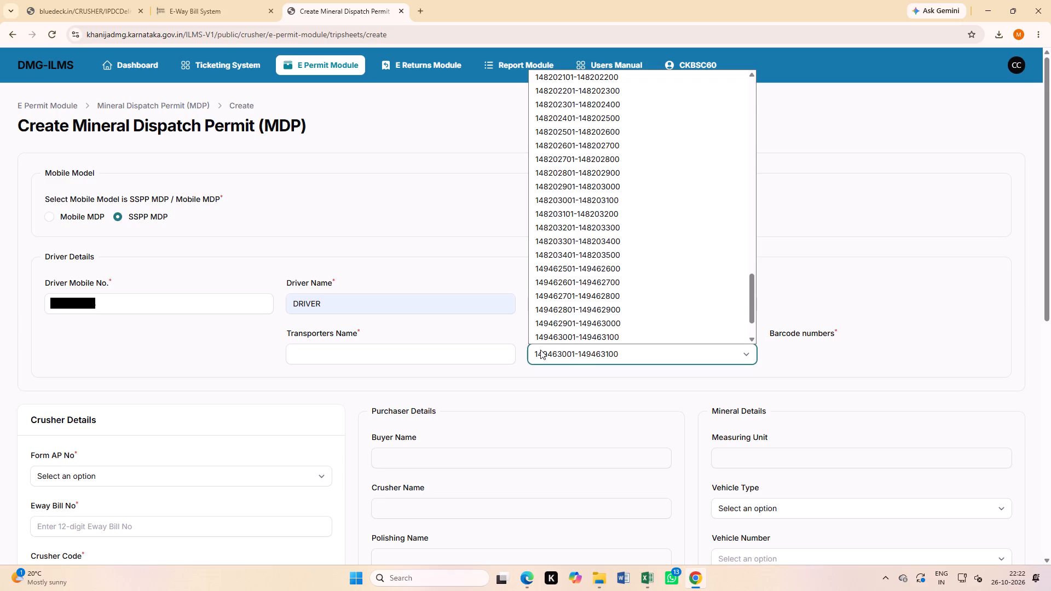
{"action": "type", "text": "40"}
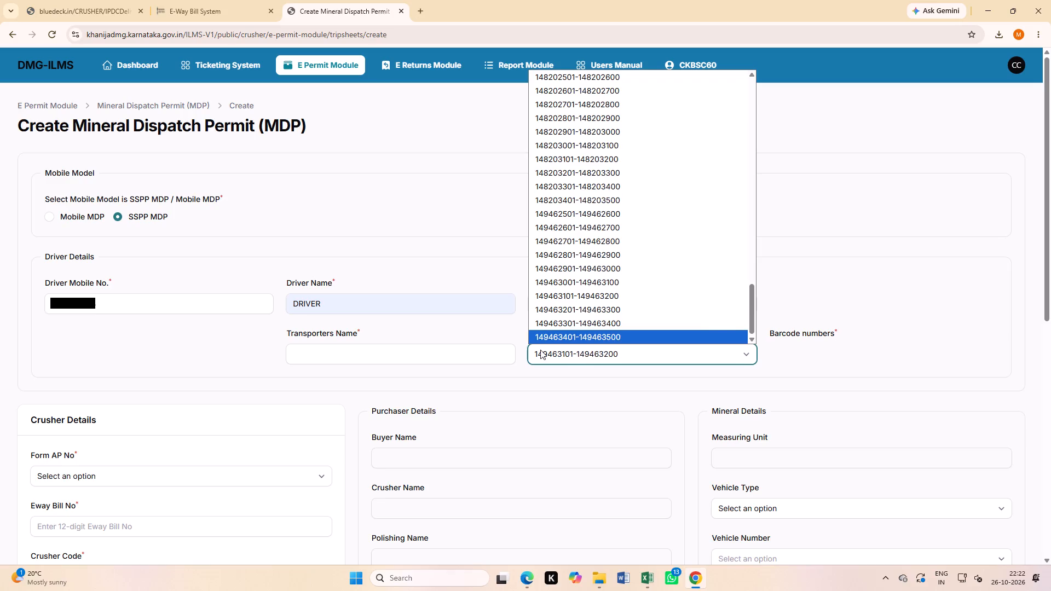
{"action": "left_click", "coordinate": [540, 350]}
{"action": "left_click", "coordinate": [713, 274]}
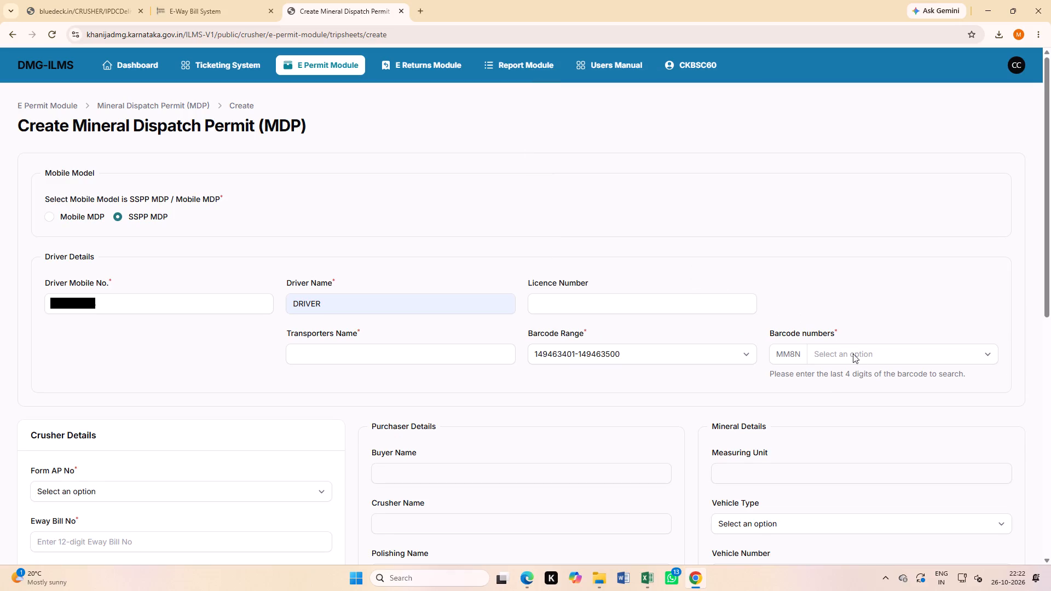
{"action": "left_click", "coordinate": [862, 356]}
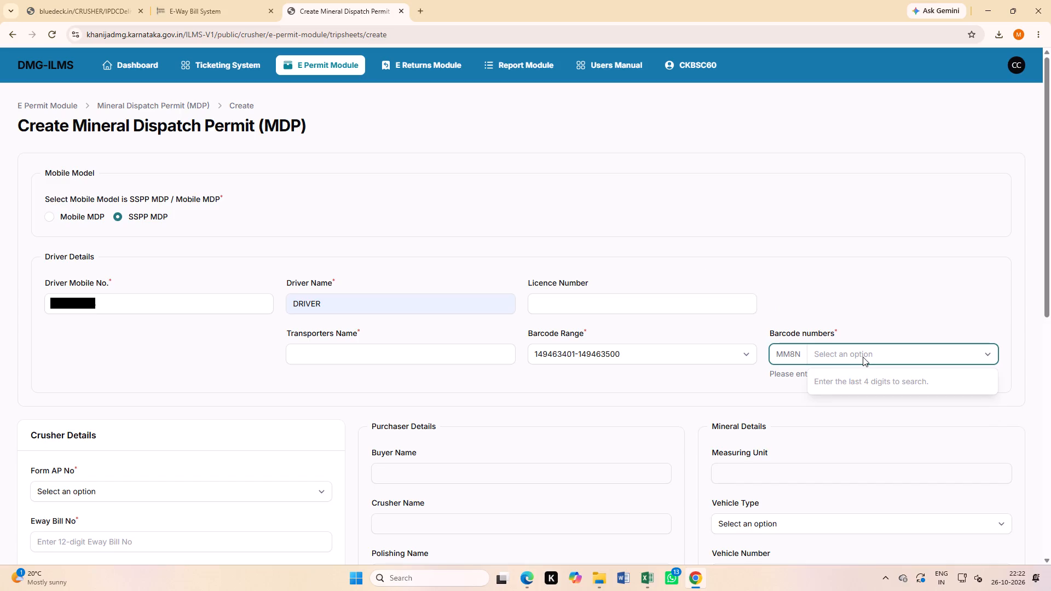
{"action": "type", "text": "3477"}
{"action": "scroll", "coordinate": [842, 245], "scroll_direction": "down", "scroll_amount": 2}
{"action": "left_click", "coordinate": [849, 296]}
{"action": "left_click", "coordinate": [729, 272]}
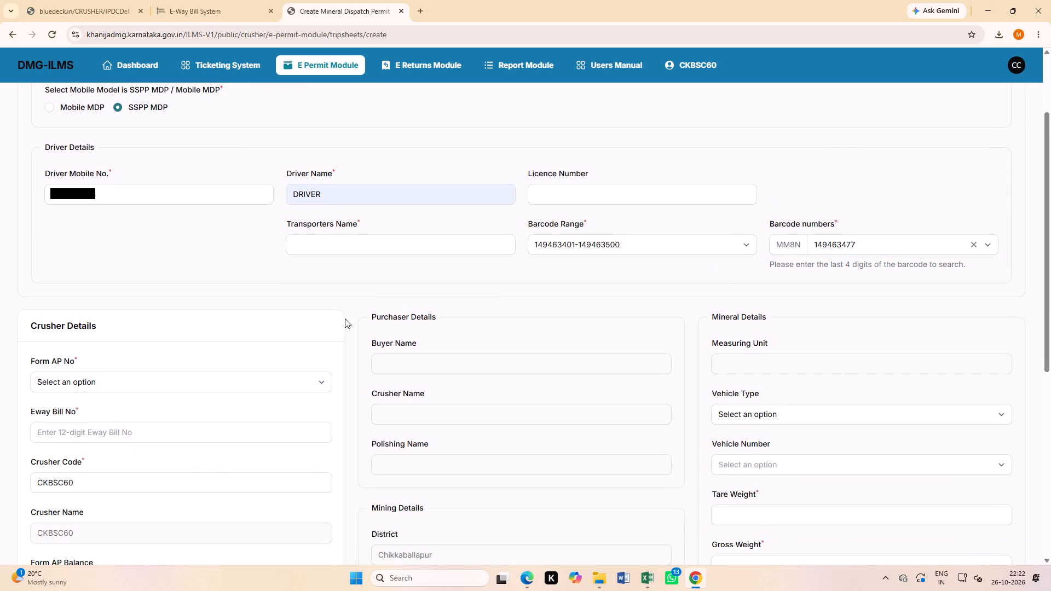
{"action": "scroll", "coordinate": [199, 349], "scroll_direction": "down", "scroll_amount": 3}
{"action": "left_click", "coordinate": [154, 217]}
{"action": "left_click", "coordinate": [143, 264]}
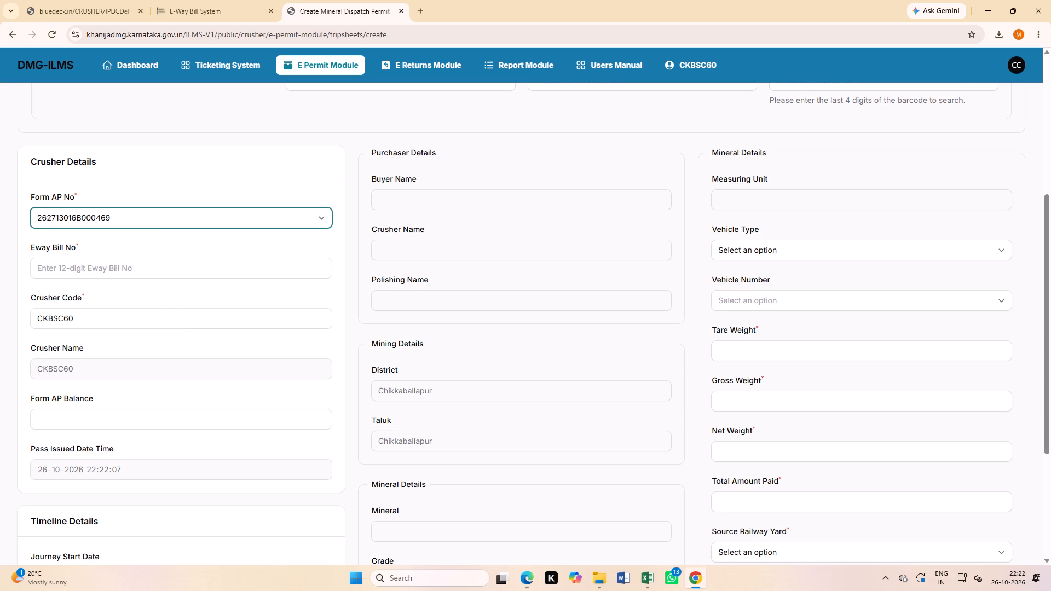
{"action": "left_click", "coordinate": [157, 192]}
{"action": "scroll", "coordinate": [188, 270], "scroll_direction": "down", "scroll_amount": 3}
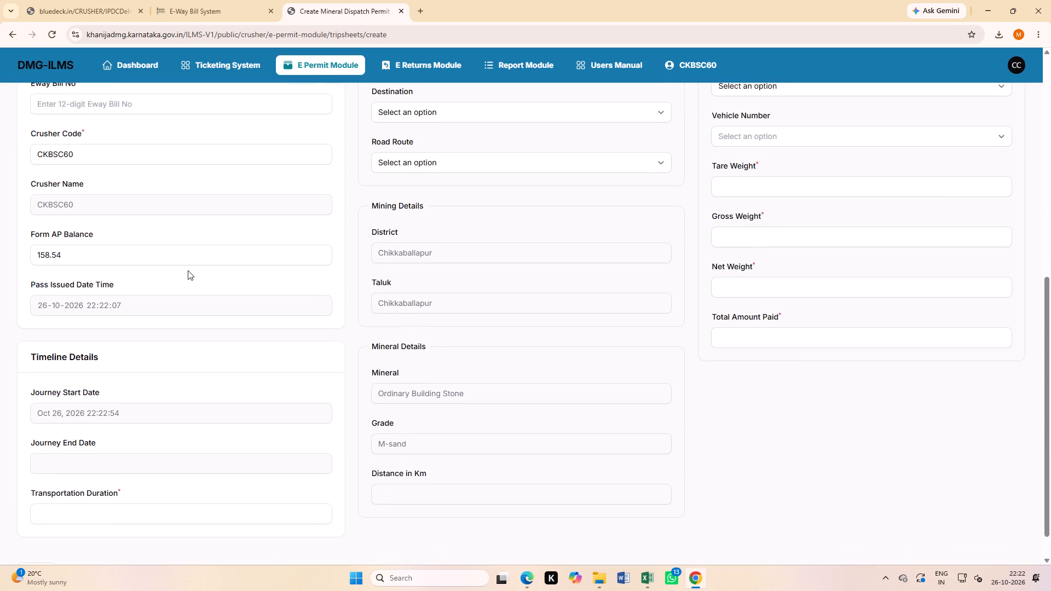
{"action": "scroll", "coordinate": [188, 270], "scroll_direction": "up", "scroll_amount": 3}
{"action": "left_click", "coordinate": [168, 273]}
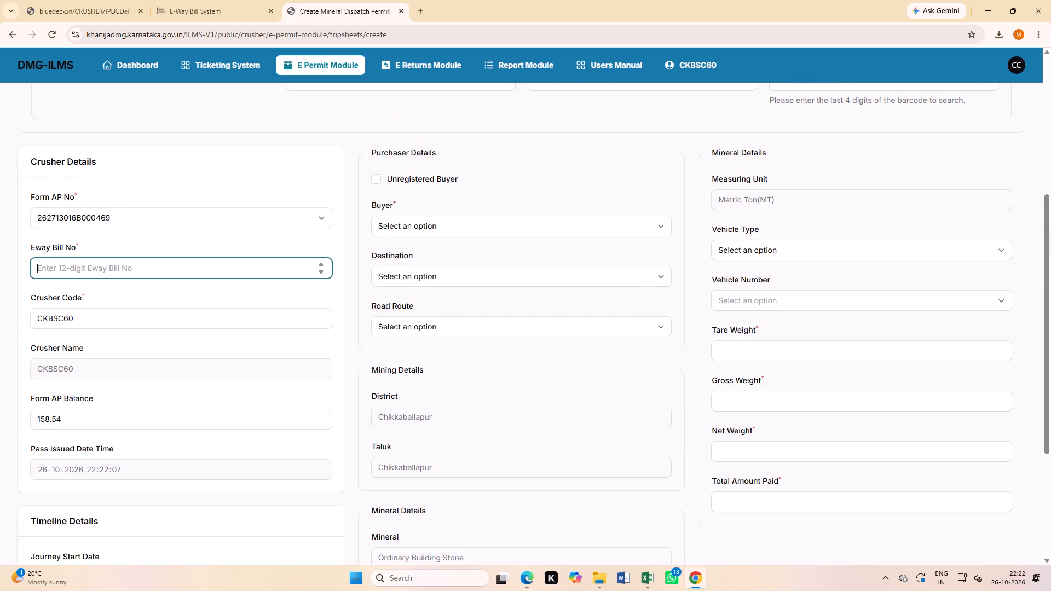
{"action": "key", "text": "ctrl+v"}
{"action": "left_click", "coordinate": [177, 291]}
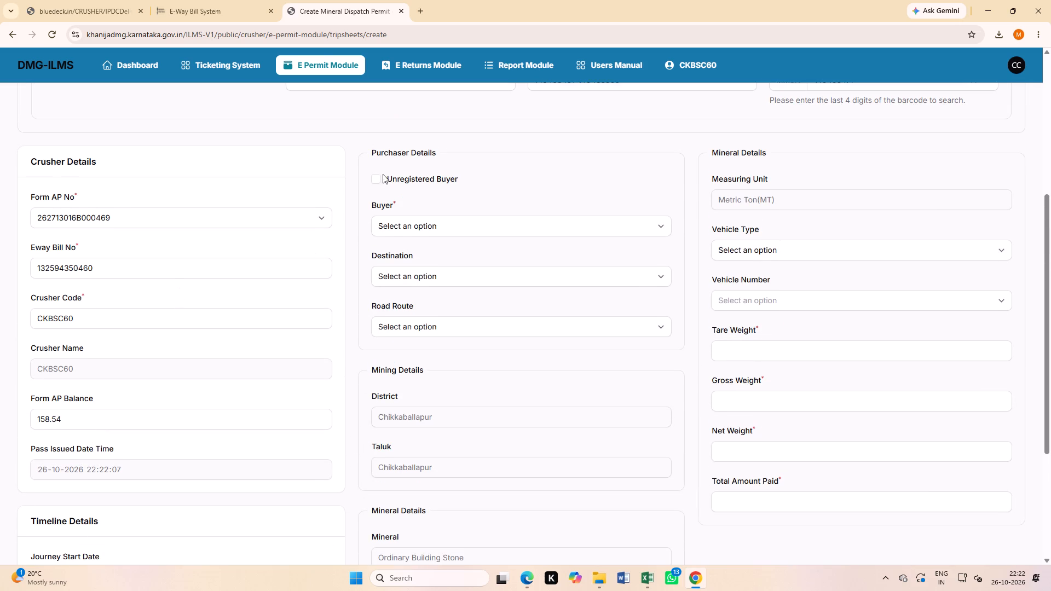
Mark the purchaser as an unregistered buyer and enter the buyer name A V S ENTERPRISES.
{"action": "left_click", "coordinate": [375, 175]}
{"action": "left_click", "coordinate": [356, 196]}
{"action": "left_click", "coordinate": [394, 228]}
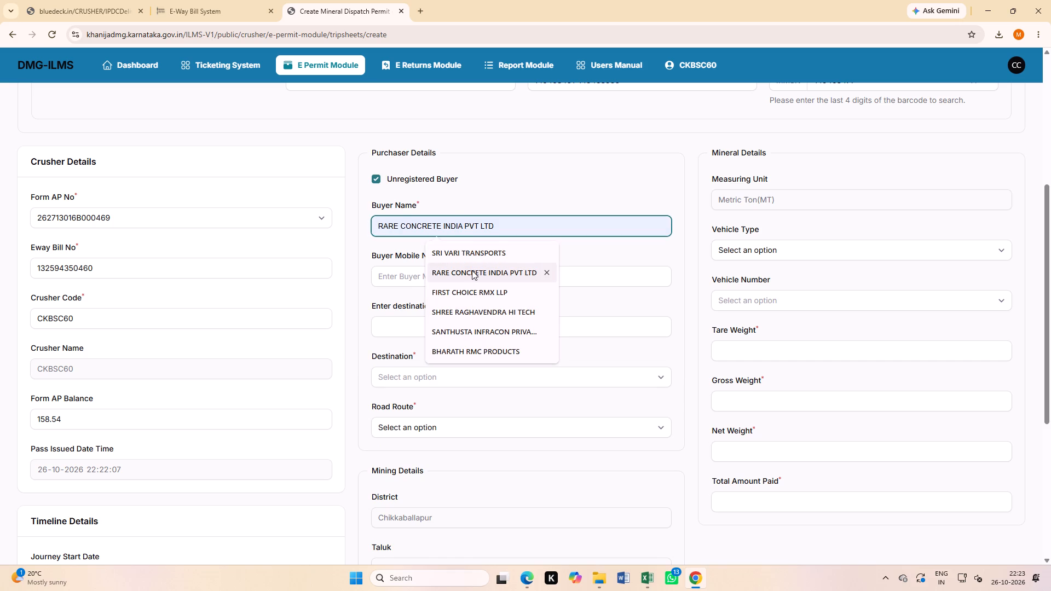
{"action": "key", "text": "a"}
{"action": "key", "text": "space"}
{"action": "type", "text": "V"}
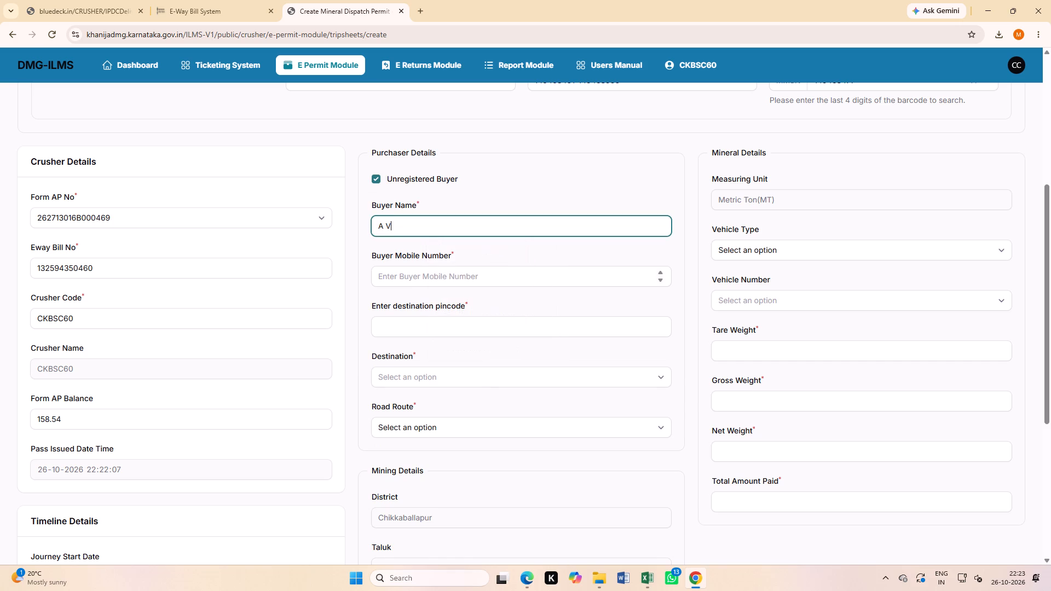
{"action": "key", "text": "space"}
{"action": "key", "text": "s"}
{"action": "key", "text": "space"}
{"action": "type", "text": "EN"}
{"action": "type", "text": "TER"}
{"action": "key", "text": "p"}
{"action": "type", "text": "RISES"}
Fill in the buyer mobile number with ten zeros as a placeholder.
{"action": "left_click", "coordinate": [528, 282]}
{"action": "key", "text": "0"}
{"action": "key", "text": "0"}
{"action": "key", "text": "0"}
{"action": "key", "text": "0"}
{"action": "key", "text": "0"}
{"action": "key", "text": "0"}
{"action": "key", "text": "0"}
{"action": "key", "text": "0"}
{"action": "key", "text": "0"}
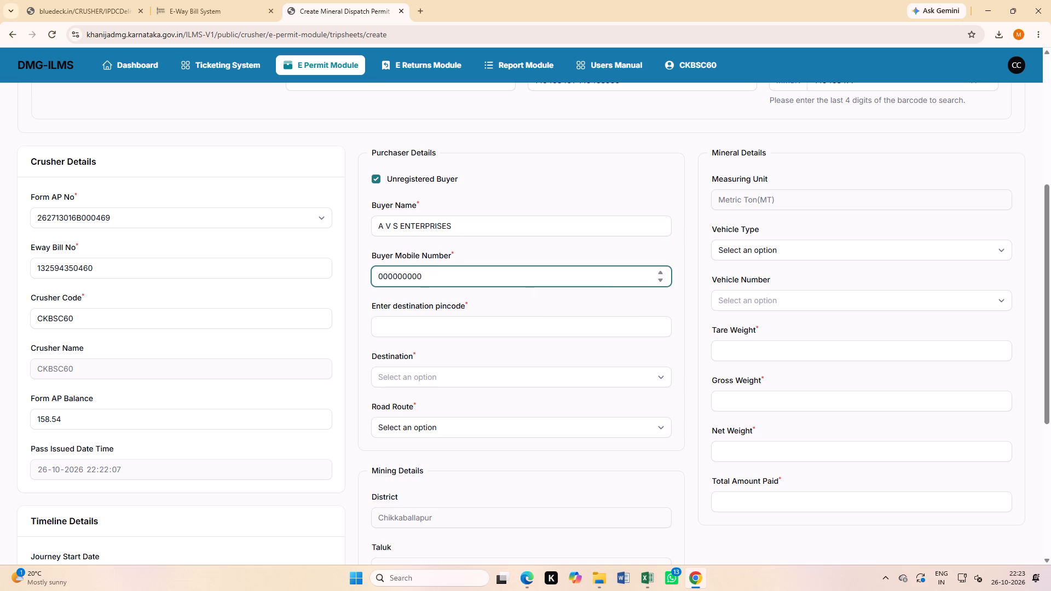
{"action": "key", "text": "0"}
{"action": "left_click", "coordinate": [536, 333]}
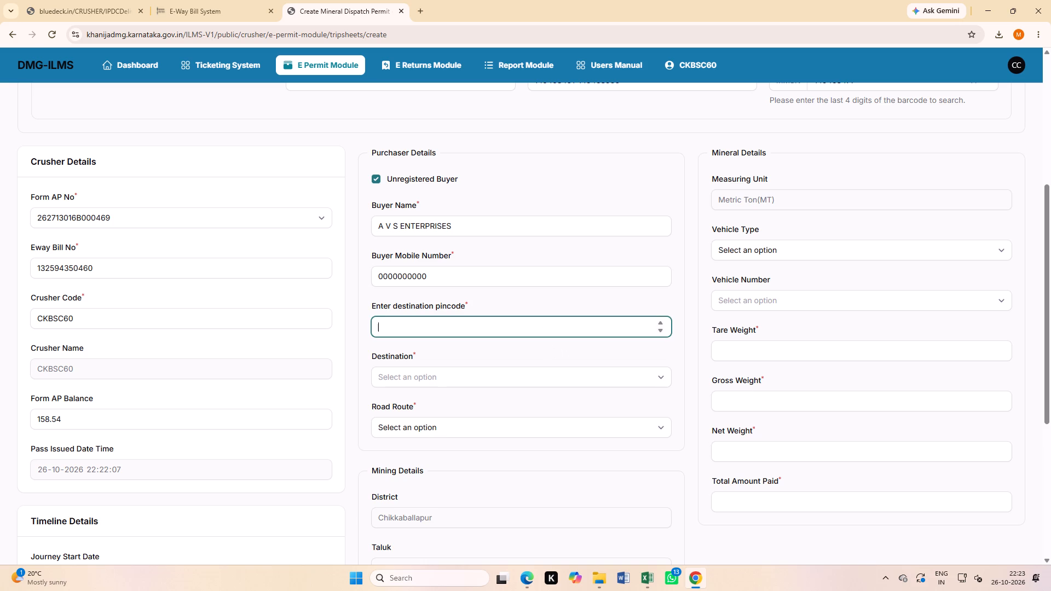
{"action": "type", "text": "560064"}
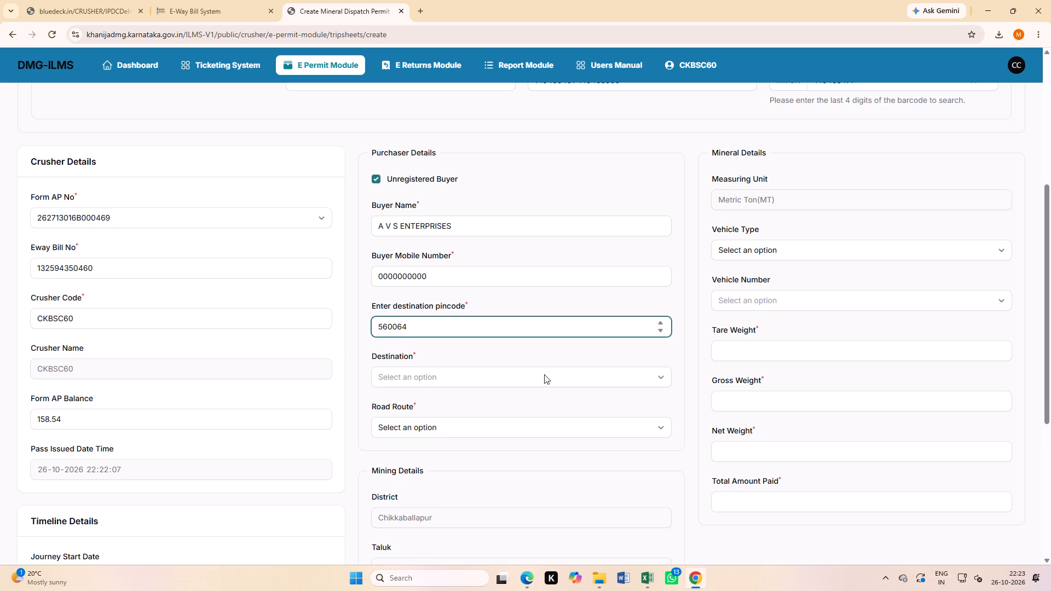
{"action": "left_click", "coordinate": [544, 374]}
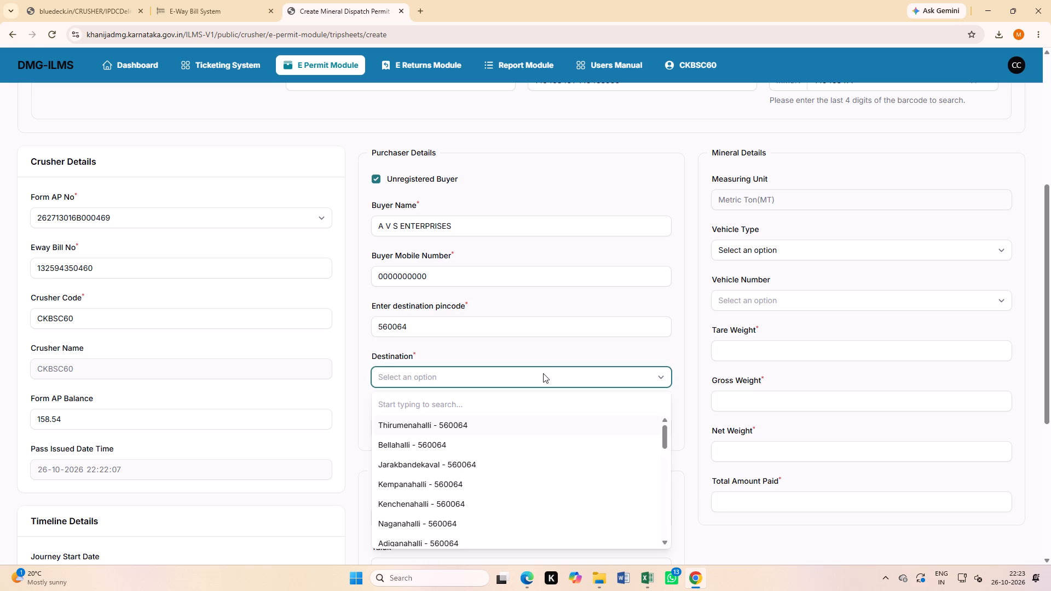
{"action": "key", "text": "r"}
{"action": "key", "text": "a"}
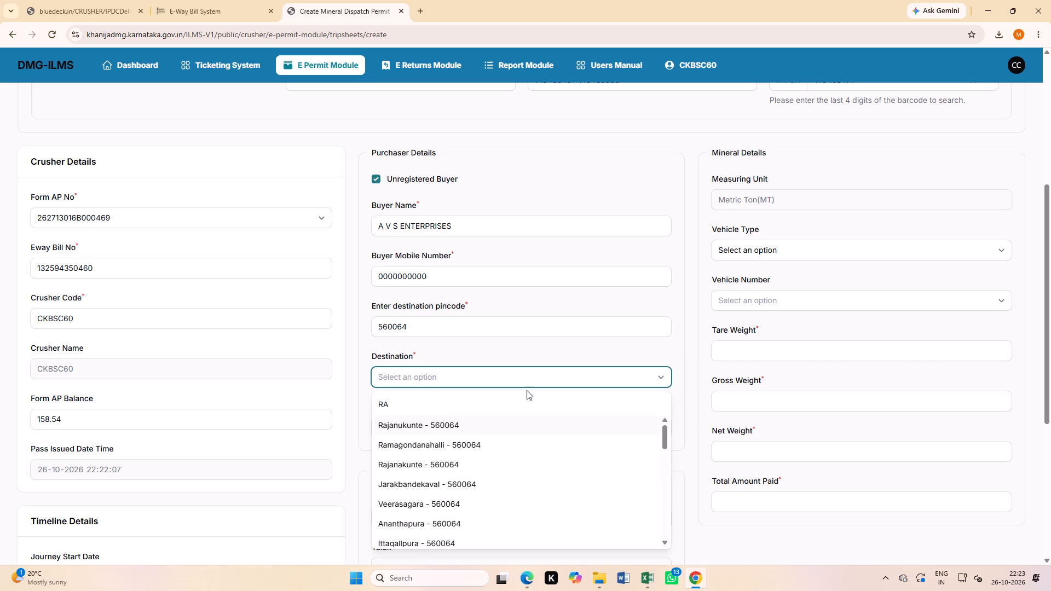
{"action": "left_click", "coordinate": [466, 422]}
{"action": "left_click", "coordinate": [467, 403]}
{"action": "left_click", "coordinate": [474, 421]}
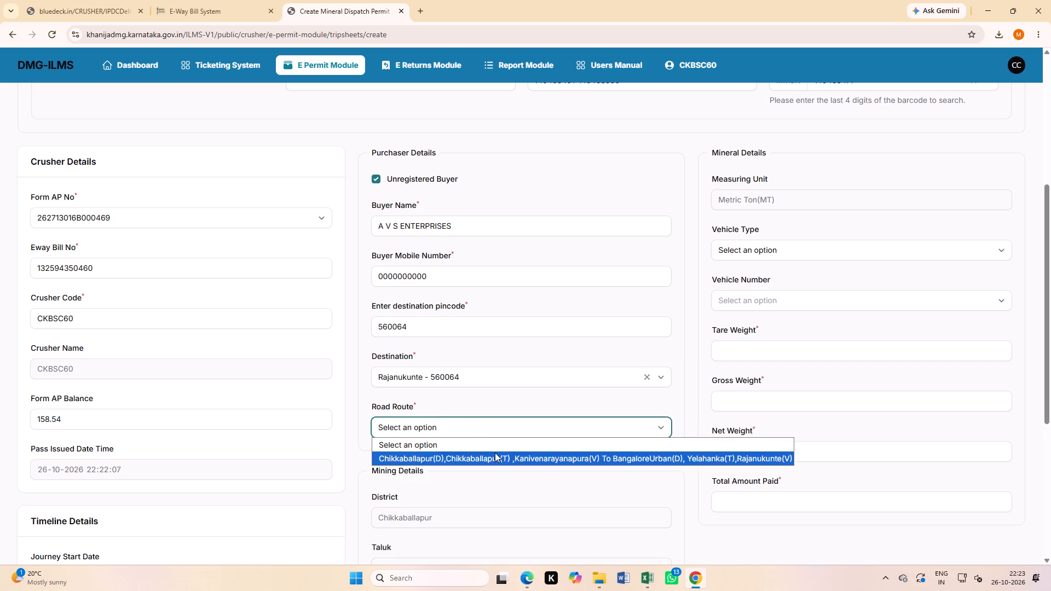
{"action": "left_click", "coordinate": [495, 453]}
{"action": "left_click", "coordinate": [769, 251]}
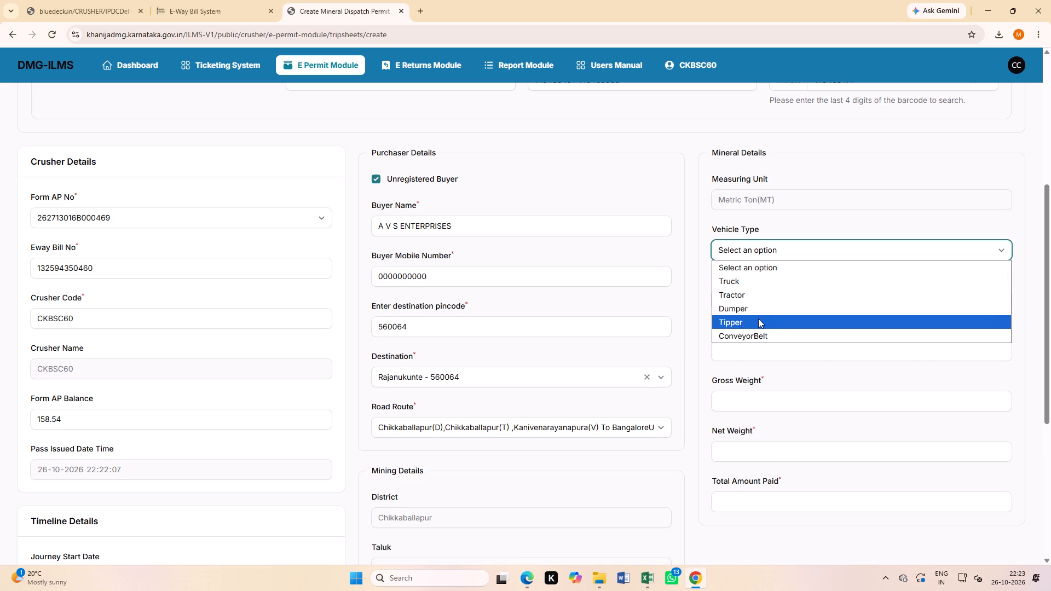
{"action": "left_click", "coordinate": [758, 318]}
{"action": "left_click", "coordinate": [757, 299]}
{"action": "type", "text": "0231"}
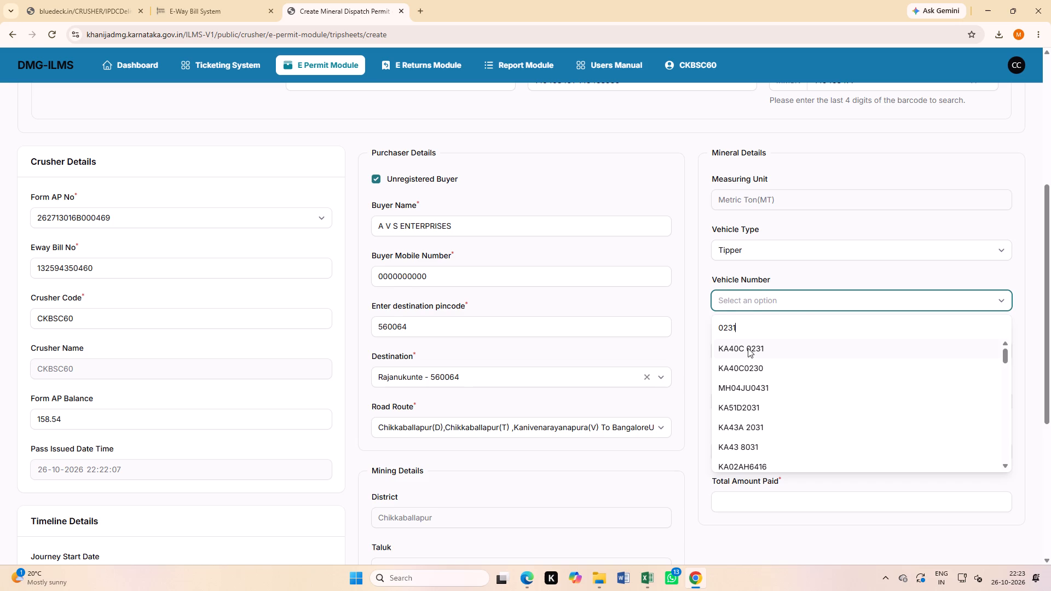
{"action": "left_click", "coordinate": [748, 348]}
{"action": "left_click", "coordinate": [689, 341]}
Enter a gross weight of 47.08 metric tons for the load.
{"action": "left_click", "coordinate": [746, 402]}
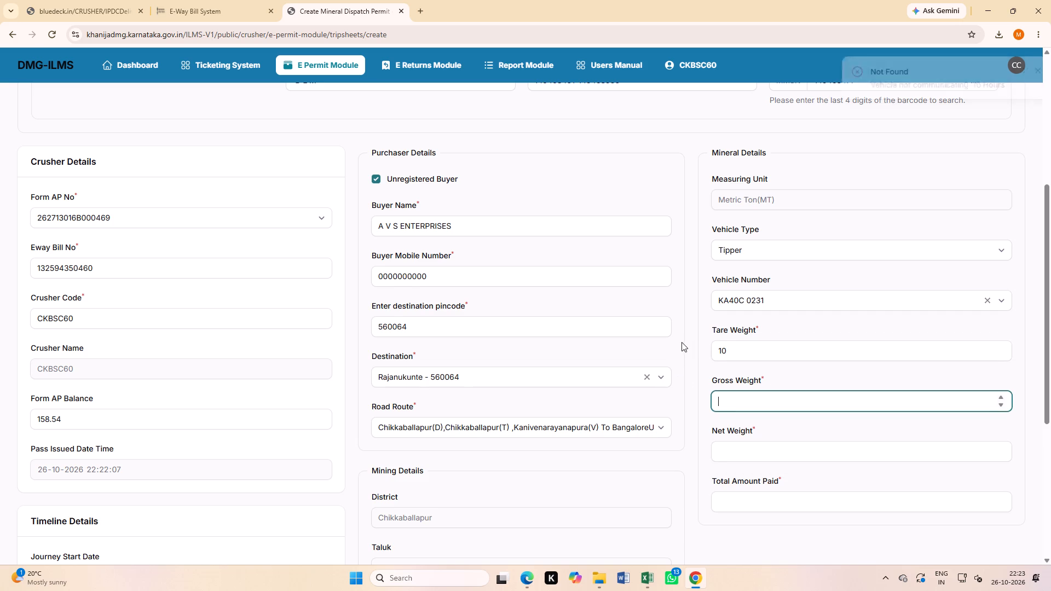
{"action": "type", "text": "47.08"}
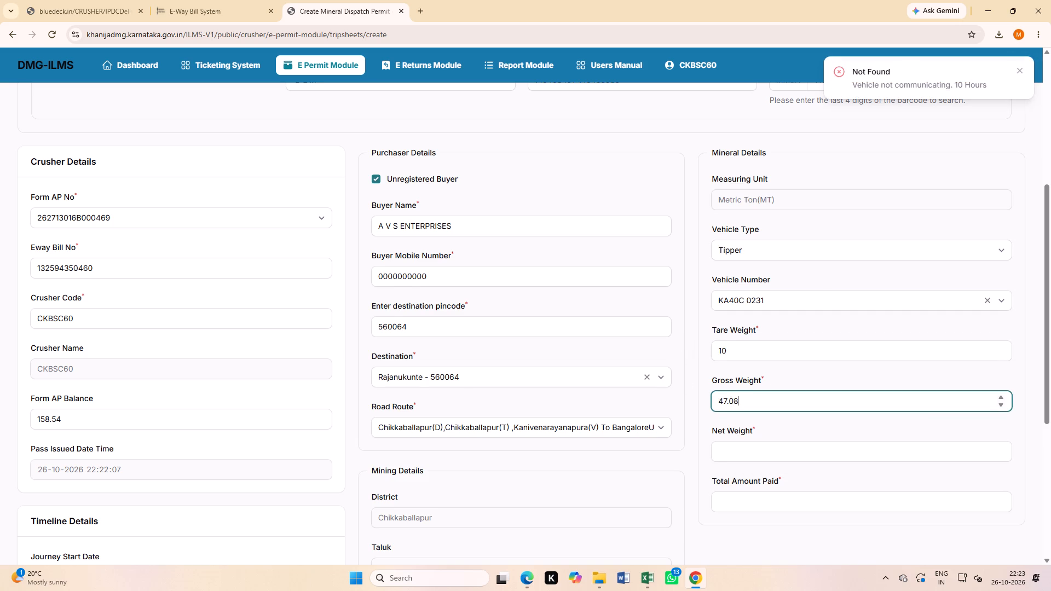
{"action": "left_click", "coordinate": [690, 403]}
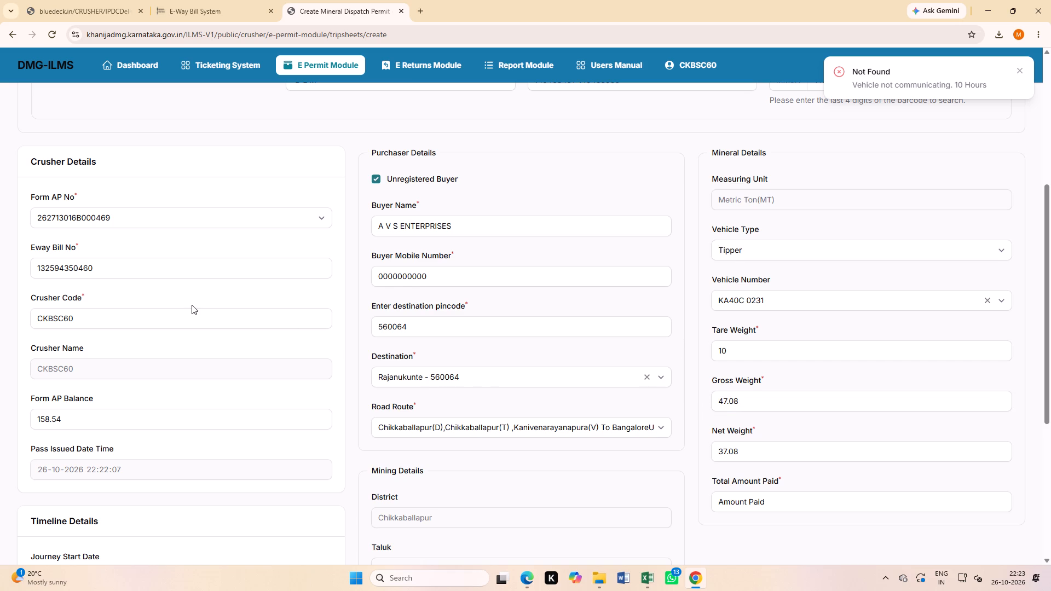
Review the filled-in permit form, checking driver, crusher, purchaser, timeline and mineral details and the options for submitting it.
{"action": "scroll", "coordinate": [174, 305], "scroll_direction": "down", "scroll_amount": 5}
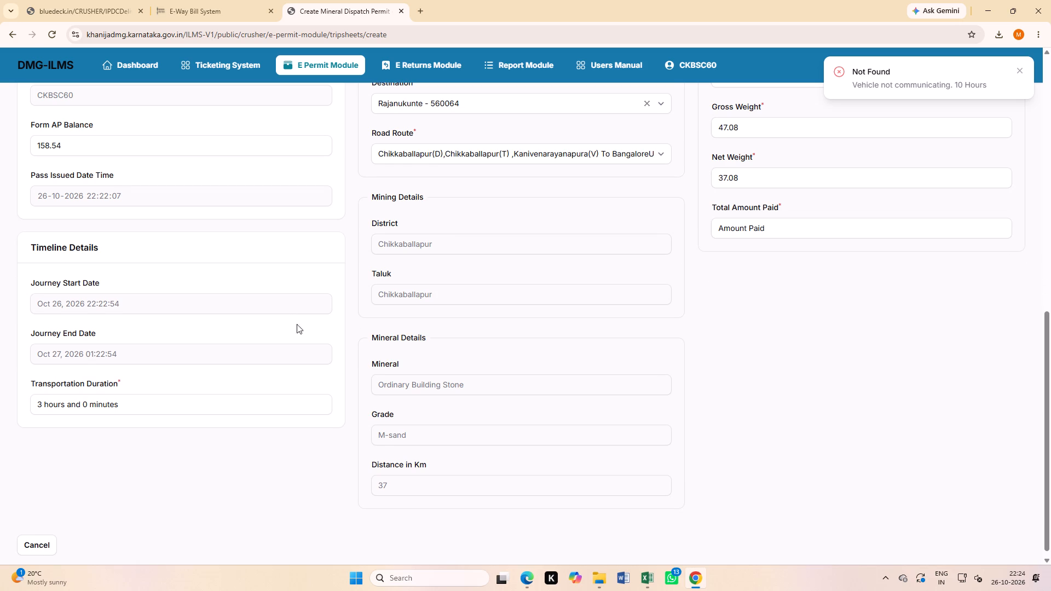
{"action": "scroll", "coordinate": [406, 329], "scroll_direction": "down", "scroll_amount": 3}
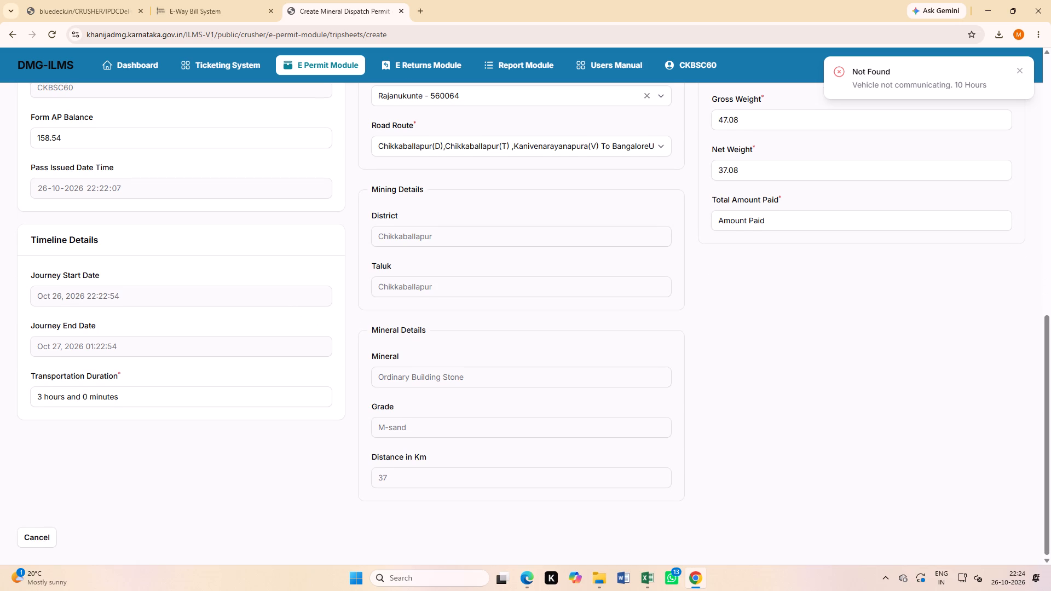
{"action": "scroll", "coordinate": [473, 333], "scroll_direction": "up", "scroll_amount": 10}
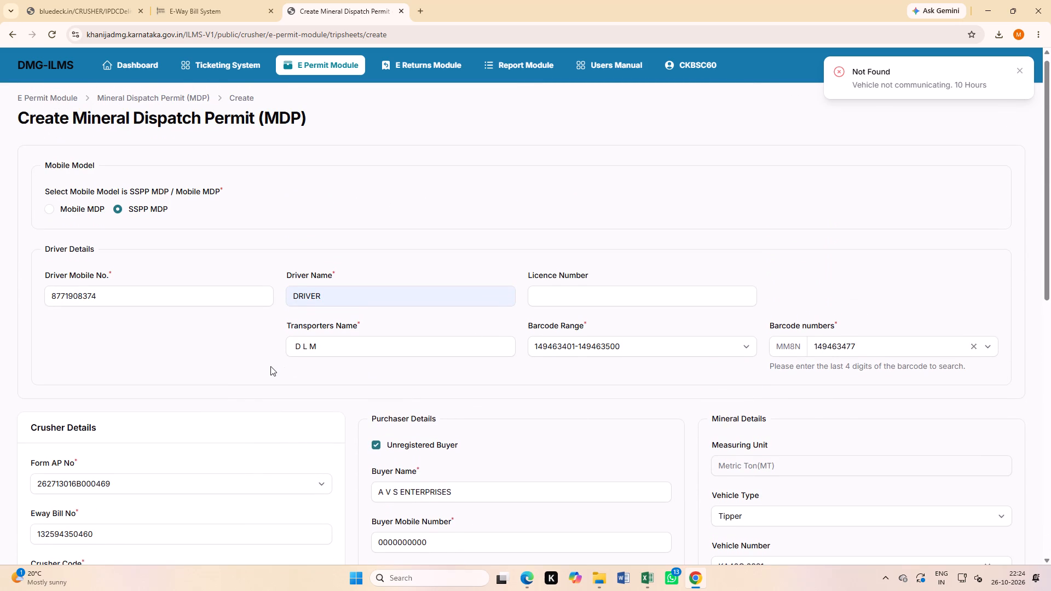
{"action": "scroll", "coordinate": [159, 381], "scroll_direction": "down", "scroll_amount": 4}
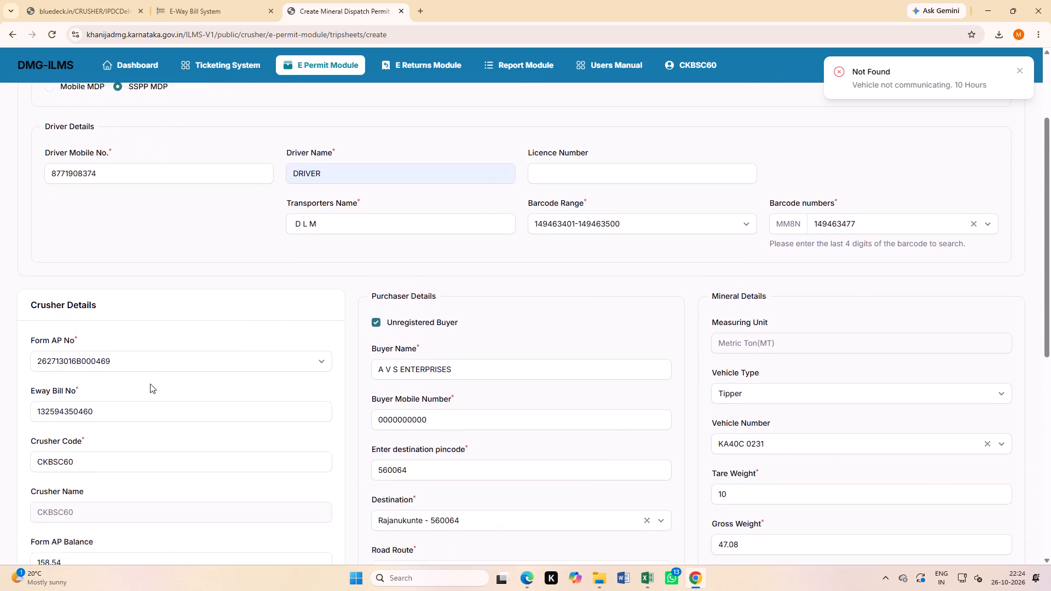
{"action": "scroll", "coordinate": [150, 384], "scroll_direction": "down", "scroll_amount": 6}
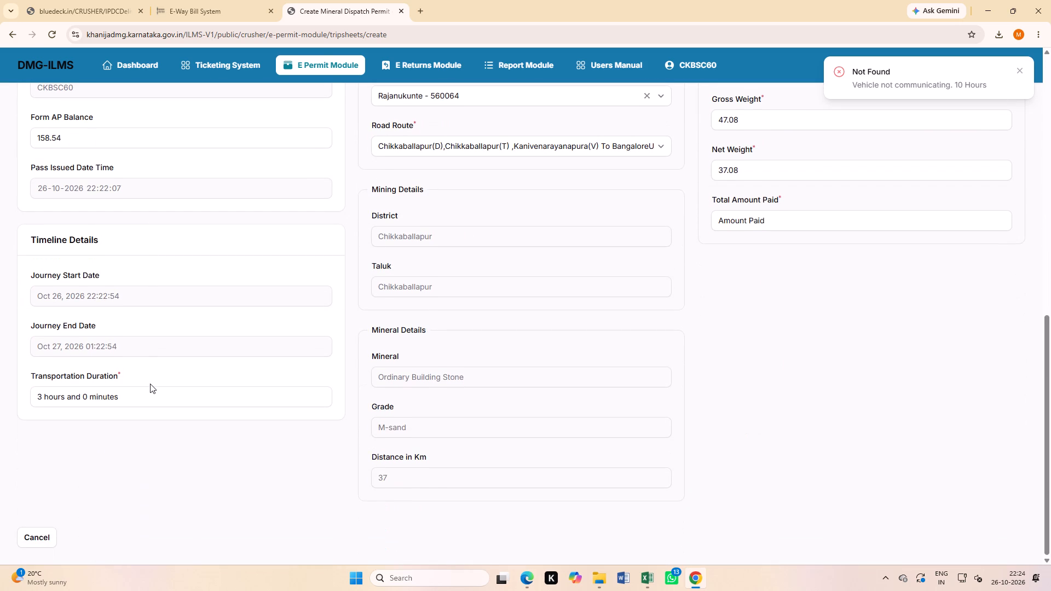
{"action": "scroll", "coordinate": [149, 384], "scroll_direction": "down", "scroll_amount": 7}
{"action": "scroll", "coordinate": [473, 383], "scroll_direction": "up", "scroll_amount": 6}
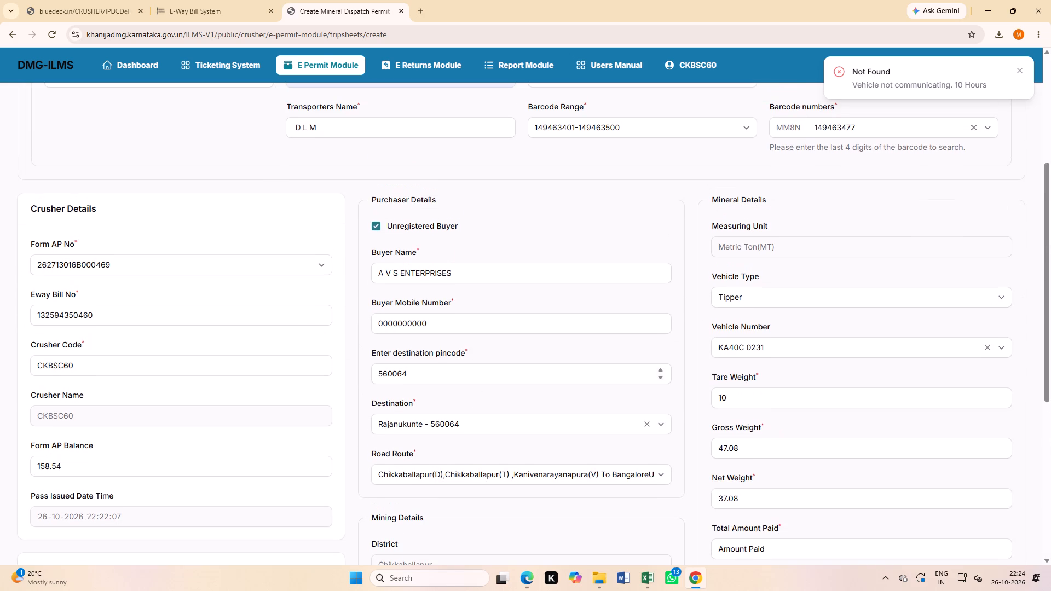
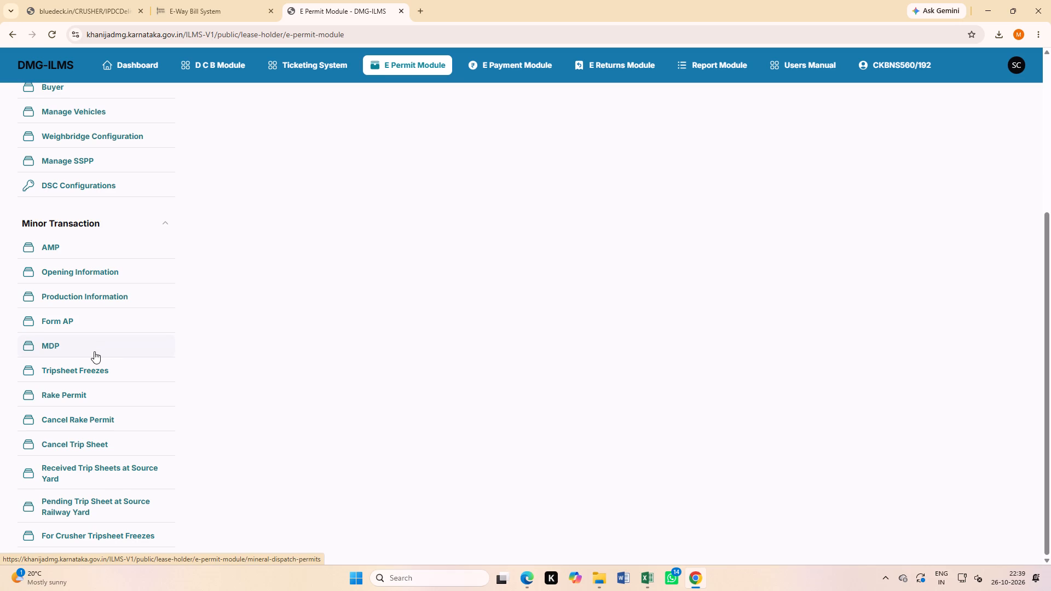
Start a new Mineral Dispatch Permit (MDP) and set its mobile model to SSPP MDP.
{"action": "left_click", "coordinate": [82, 347]}
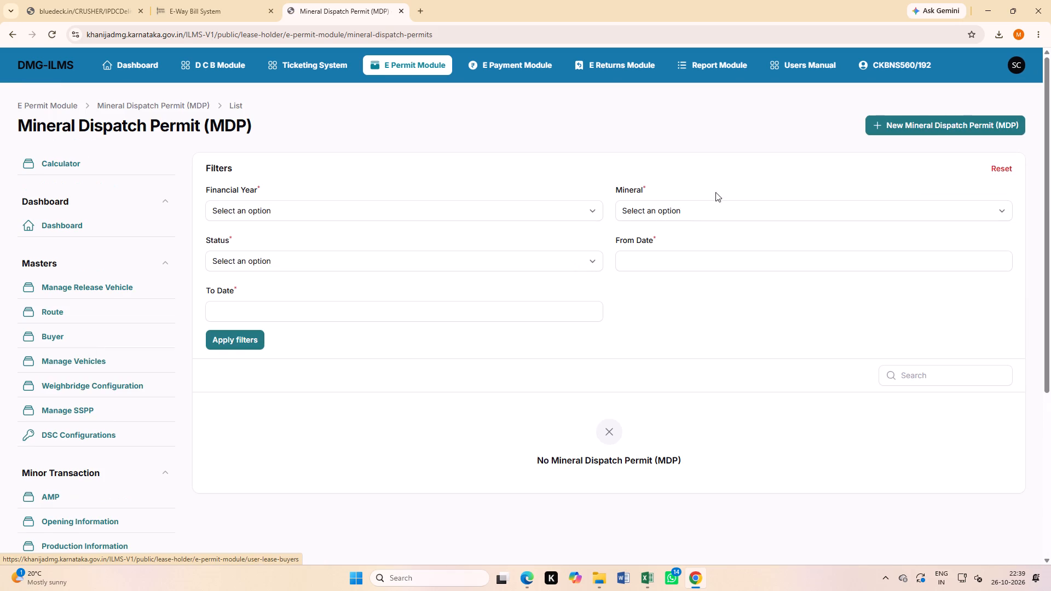
{"action": "left_click", "coordinate": [876, 122]}
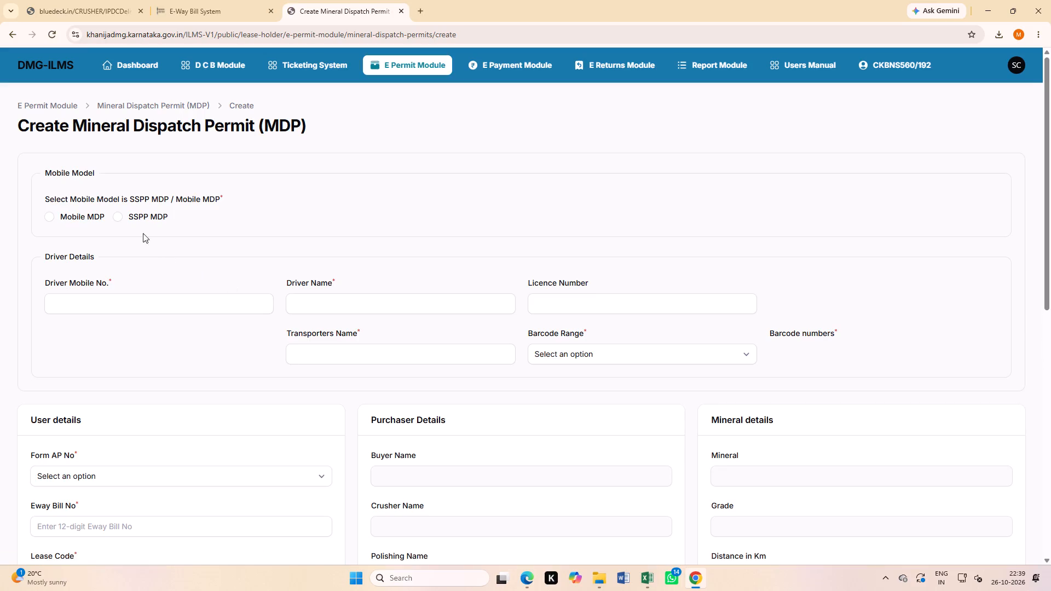
{"action": "left_click", "coordinate": [116, 212]}
{"action": "left_click", "coordinate": [149, 278]}
Fill in the driver's mobile number, adapting a saved entry, and set the driver name to DRIVER.
{"action": "left_click", "coordinate": [198, 309]}
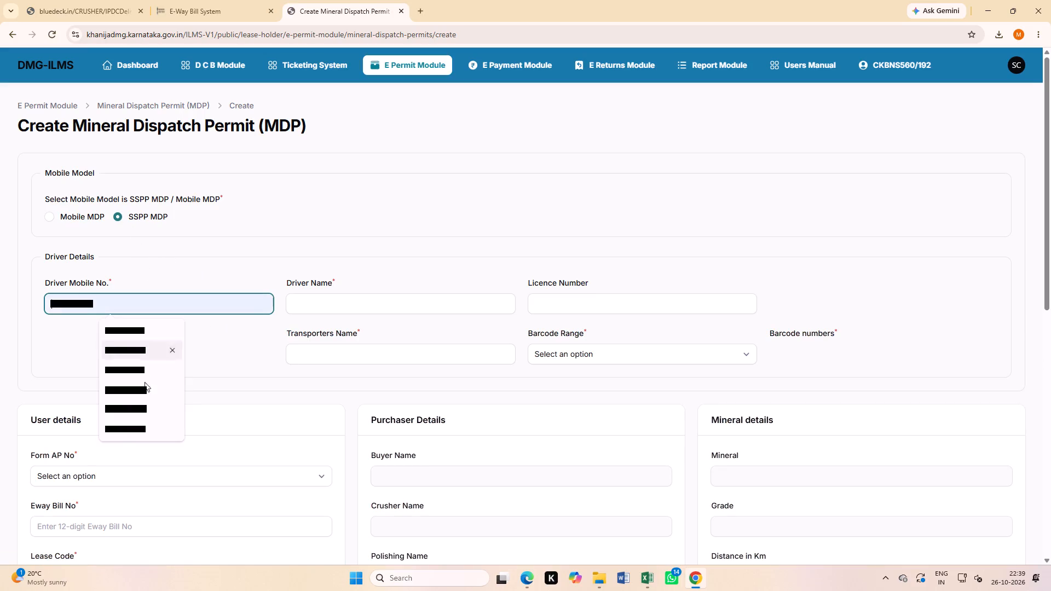
{"action": "left_click", "coordinate": [140, 394]}
{"action": "left_click", "coordinate": [67, 302]}
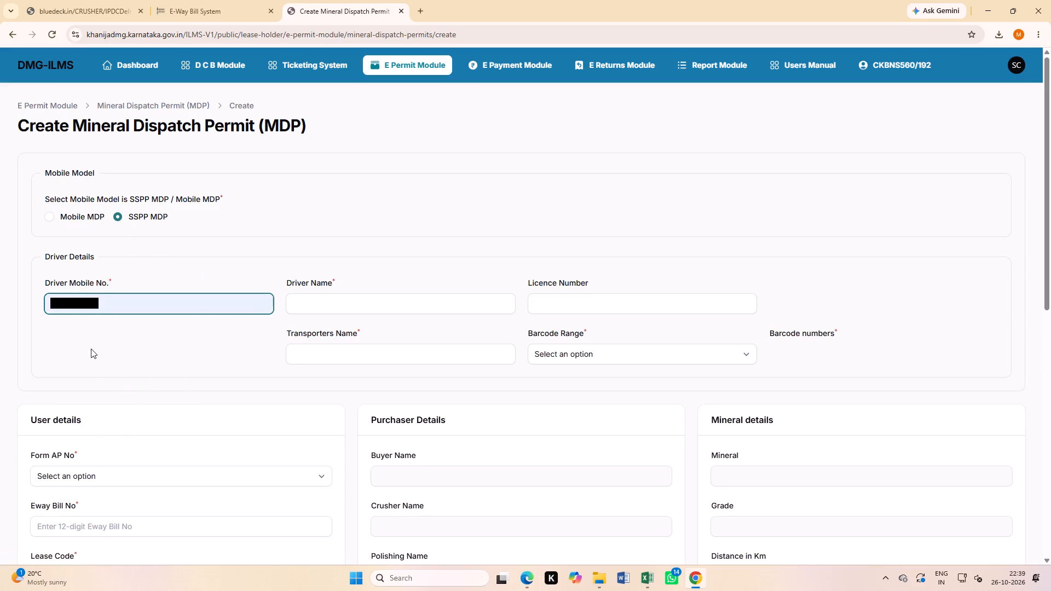
{"action": "key", "text": "BackSpace"}
{"action": "key", "text": "BackSpace"}
{"action": "key", "text": "7"}
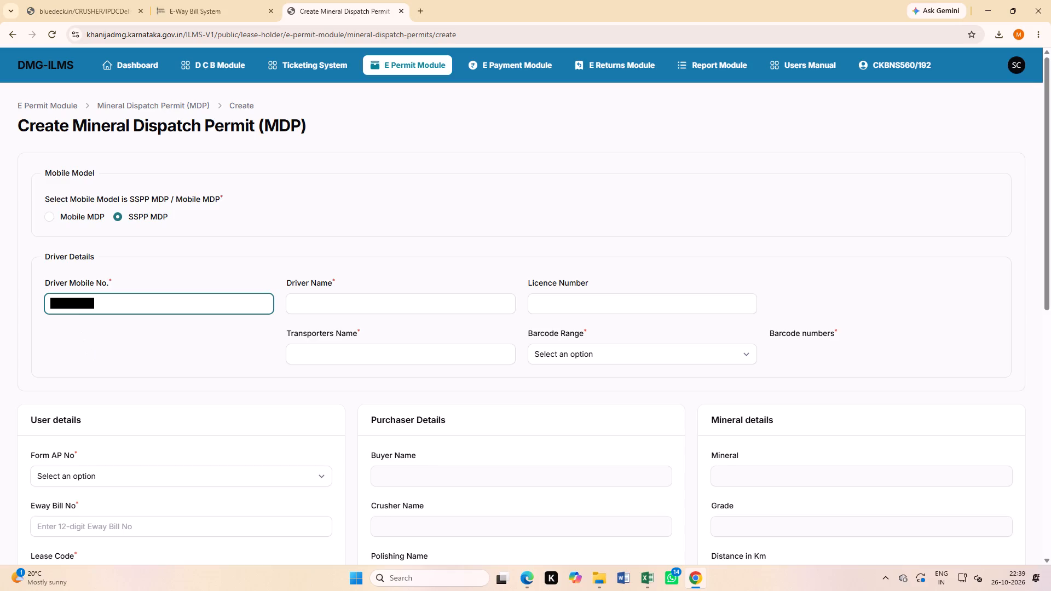
{"action": "left_click", "coordinate": [102, 359]}
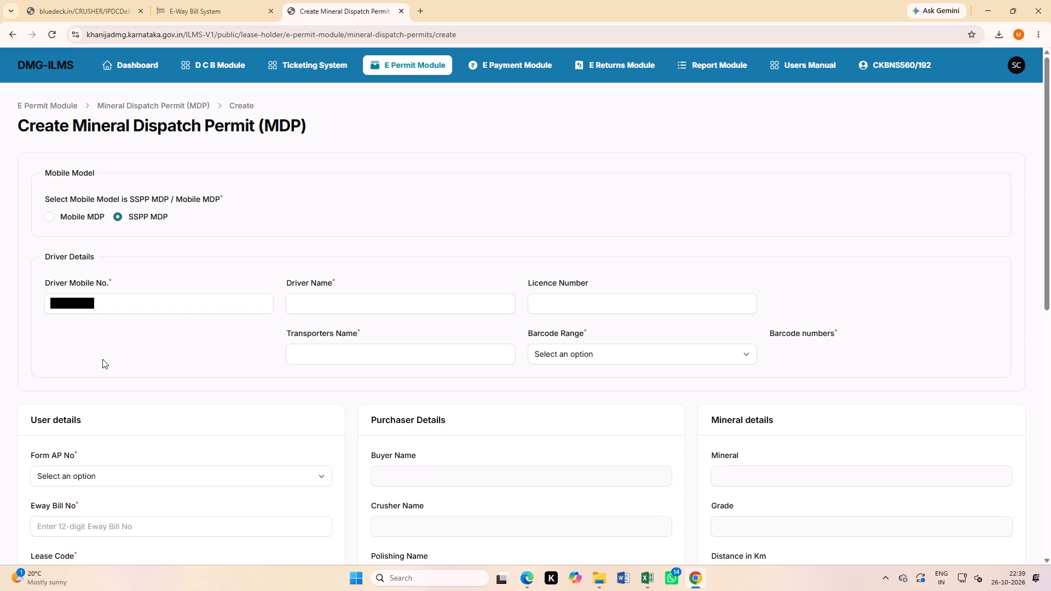
{"action": "left_click", "coordinate": [292, 304]}
{"action": "left_click", "coordinate": [375, 326]}
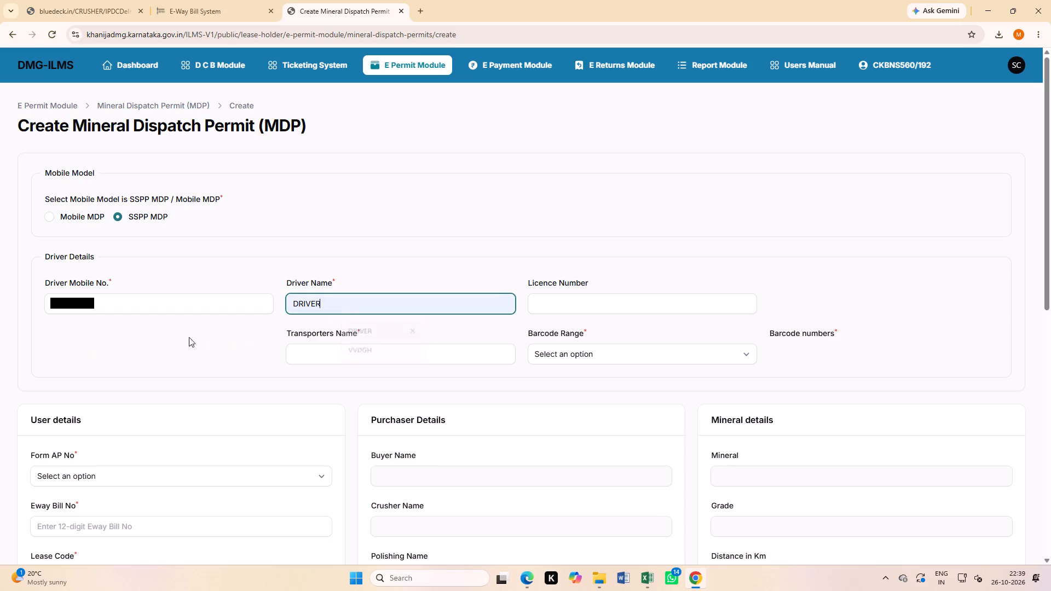
{"action": "left_click", "coordinate": [175, 338]}
Open the barcode range choices in the driver details.
{"action": "left_click", "coordinate": [558, 357]}
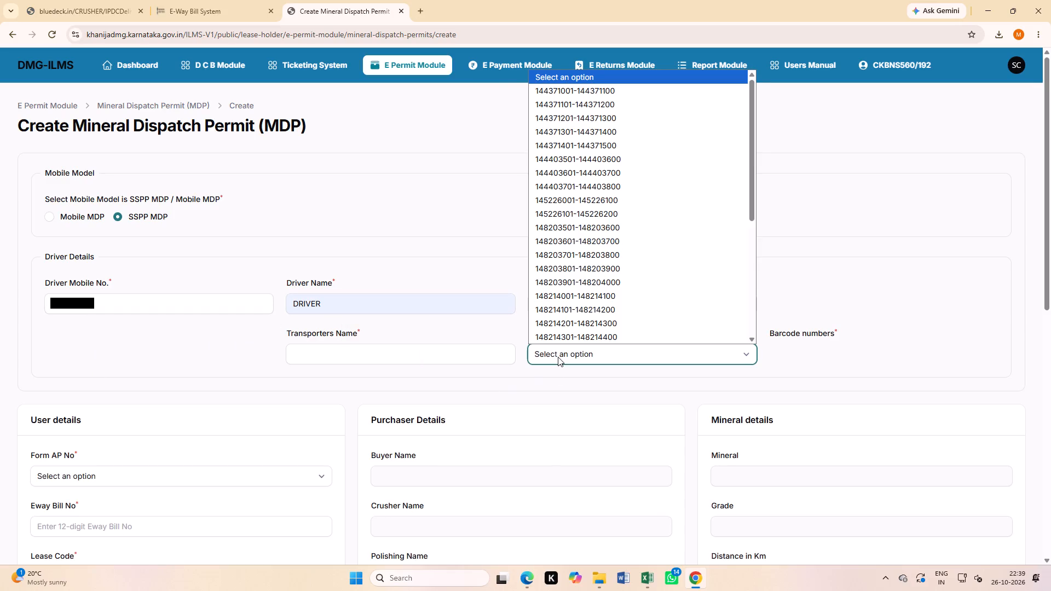
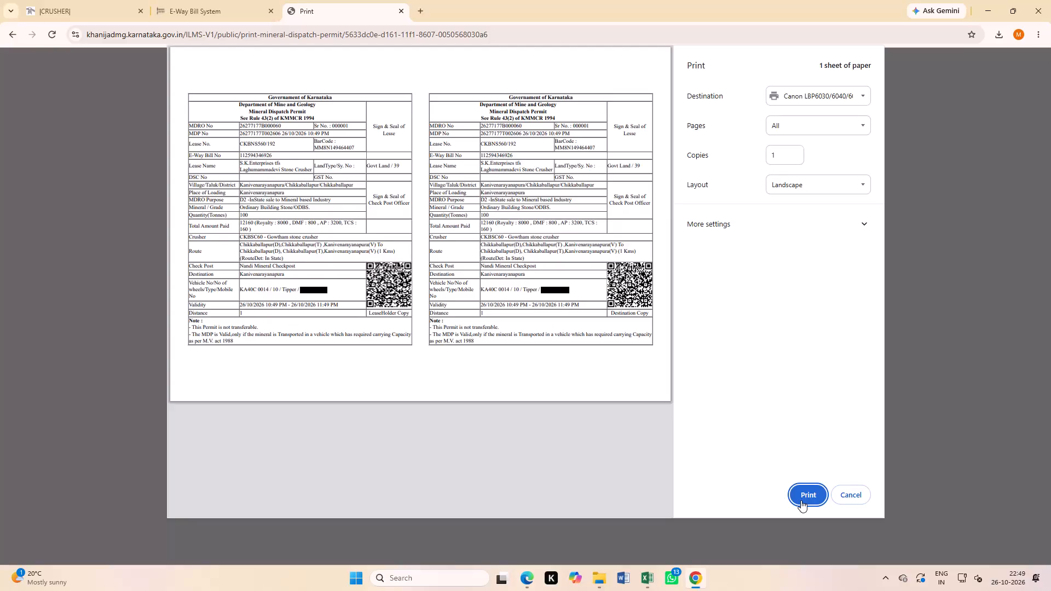
{"action": "left_click", "coordinate": [801, 500]}
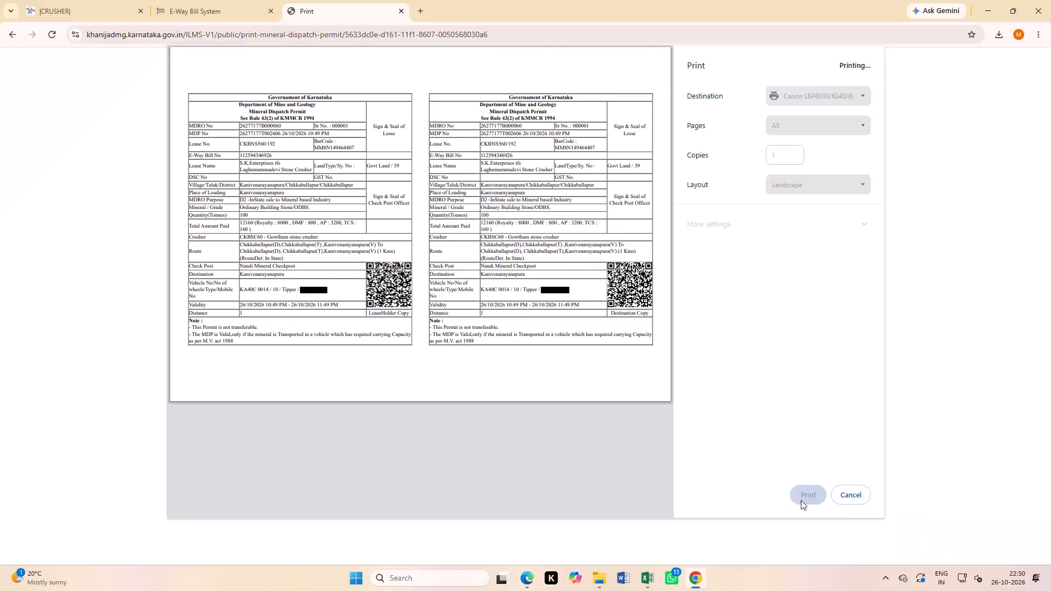
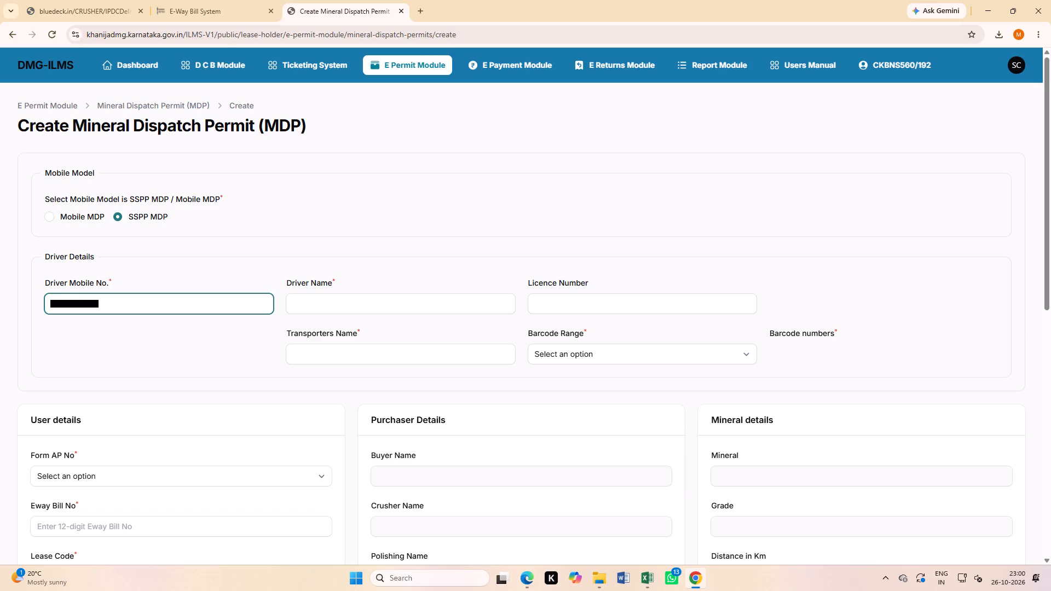
{"action": "left_click", "coordinate": [333, 308]}
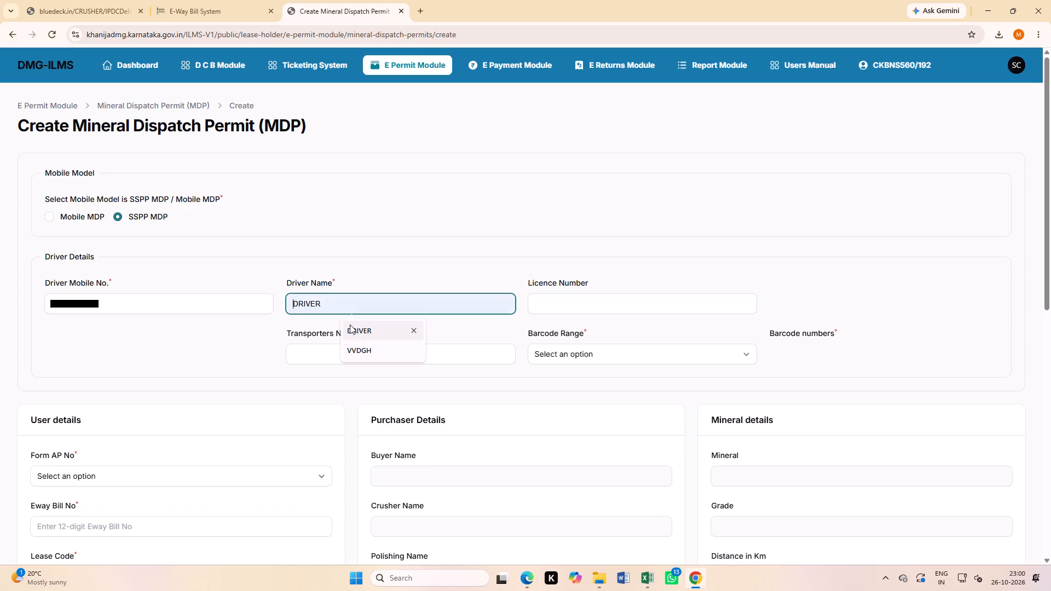
{"action": "left_click", "coordinate": [350, 325]}
{"action": "left_click", "coordinate": [212, 335]}
{"action": "left_click", "coordinate": [609, 358]}
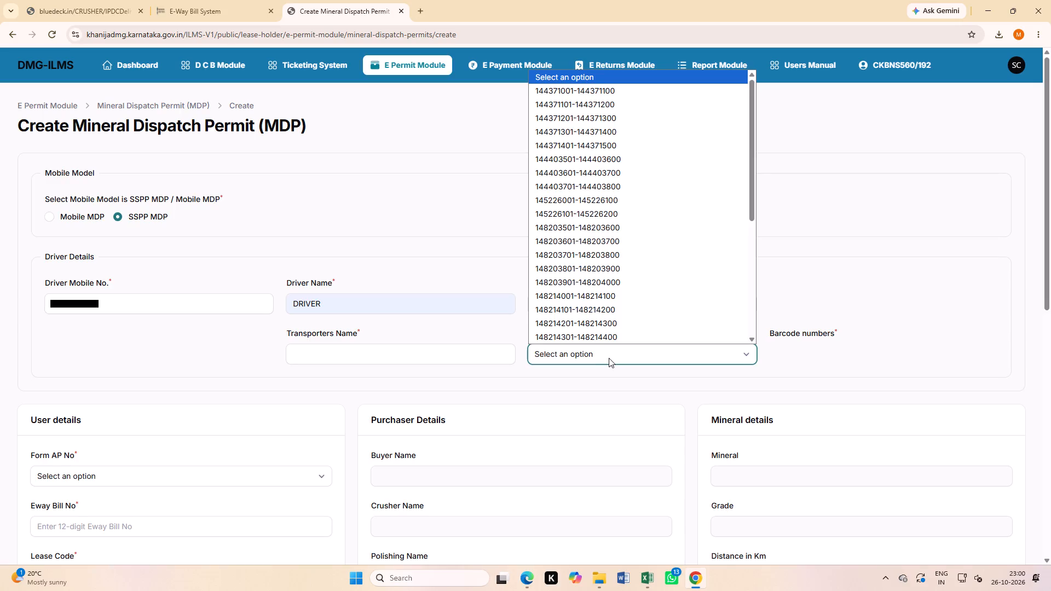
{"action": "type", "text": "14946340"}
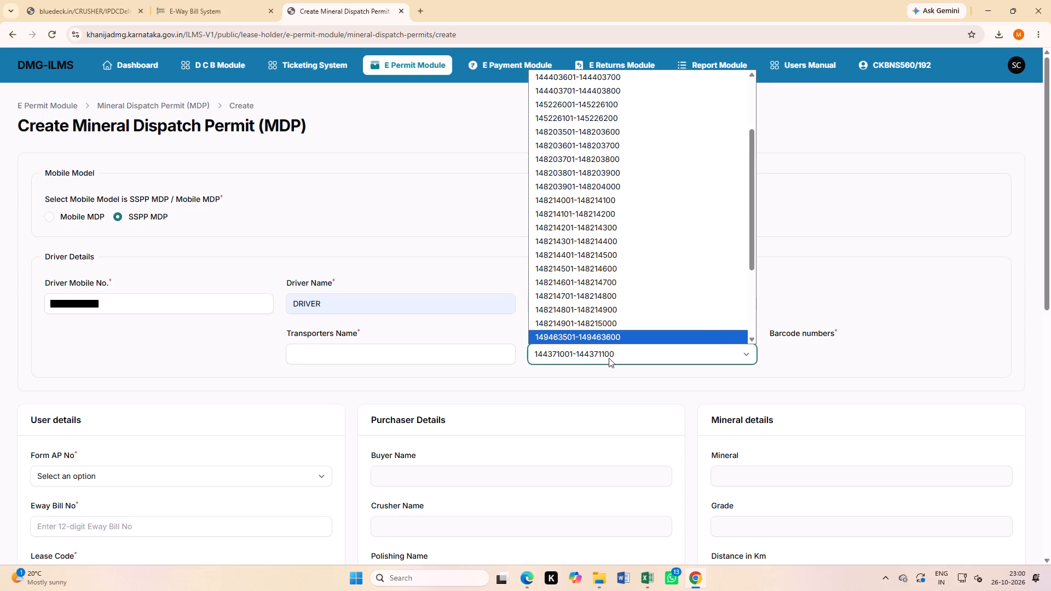
{"action": "left_click", "coordinate": [609, 358]}
{"action": "left_click", "coordinate": [655, 329]}
Search the permit's barcode numbers for the one ending in 3478.
{"action": "left_click", "coordinate": [872, 352]}
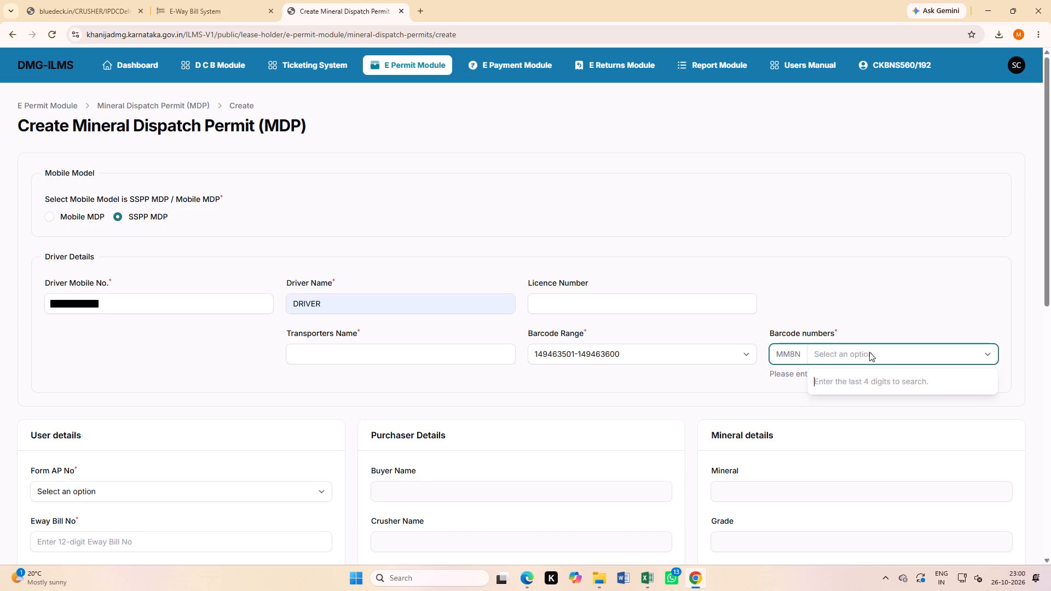
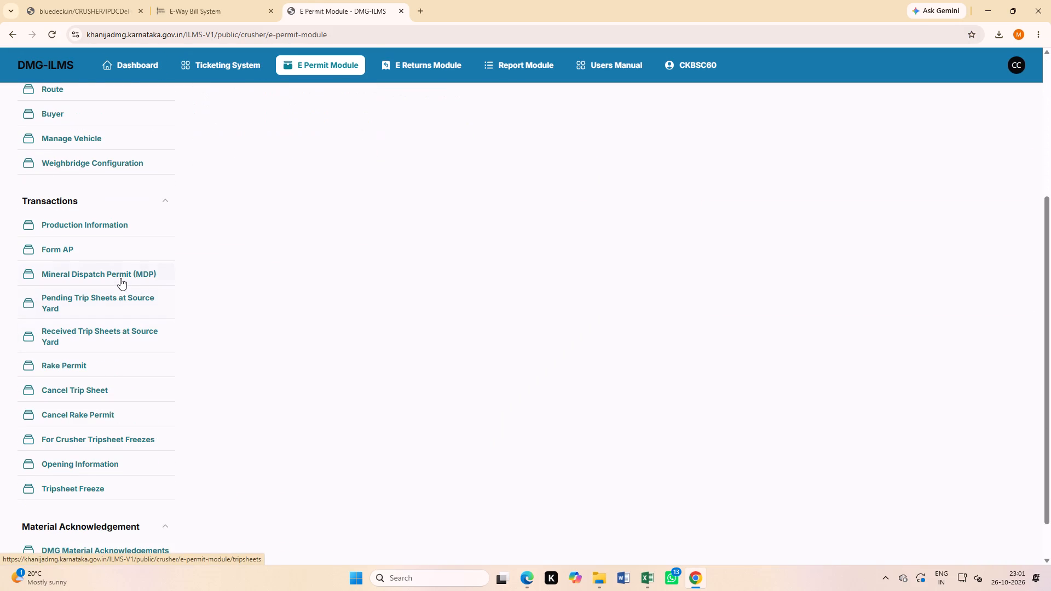
Start a new mineral dispatch permit using the SSPP MDP model.
{"action": "left_click", "coordinate": [120, 278]}
{"action": "left_click", "coordinate": [935, 122]}
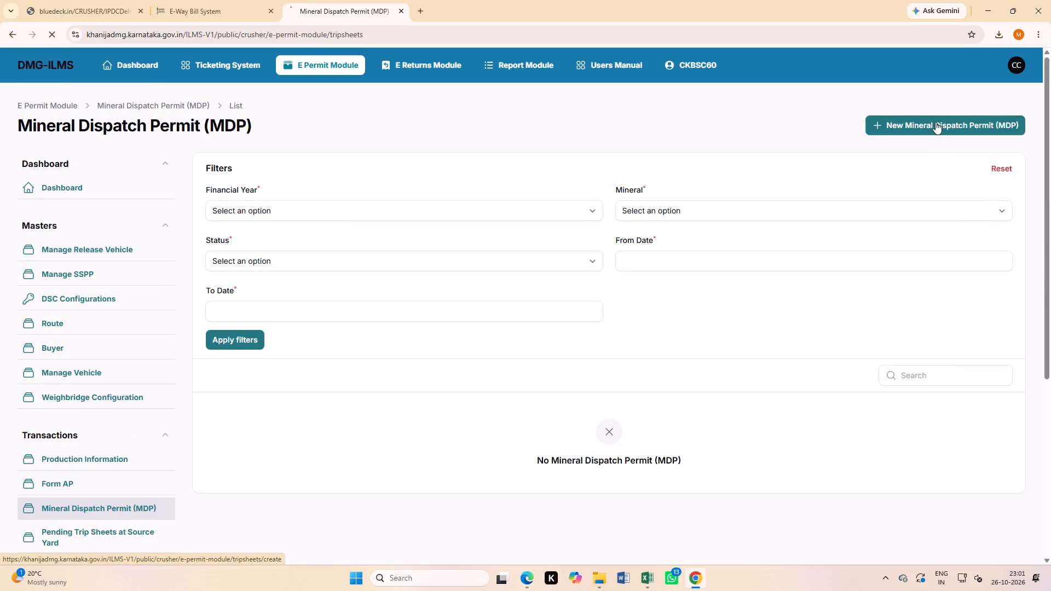
{"action": "left_click", "coordinate": [118, 216]}
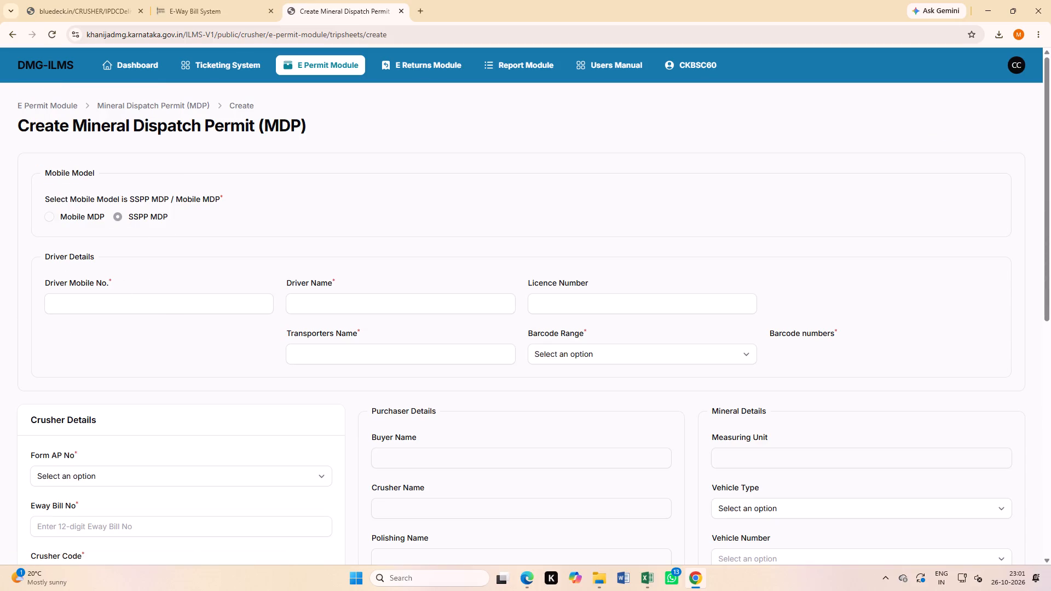
Enter the driver's mobile number, correcting its final digits, and set the driver name to DRIVER.
{"action": "left_click", "coordinate": [136, 276]}
{"action": "left_click", "coordinate": [146, 302]}
{"action": "left_click", "coordinate": [121, 393]}
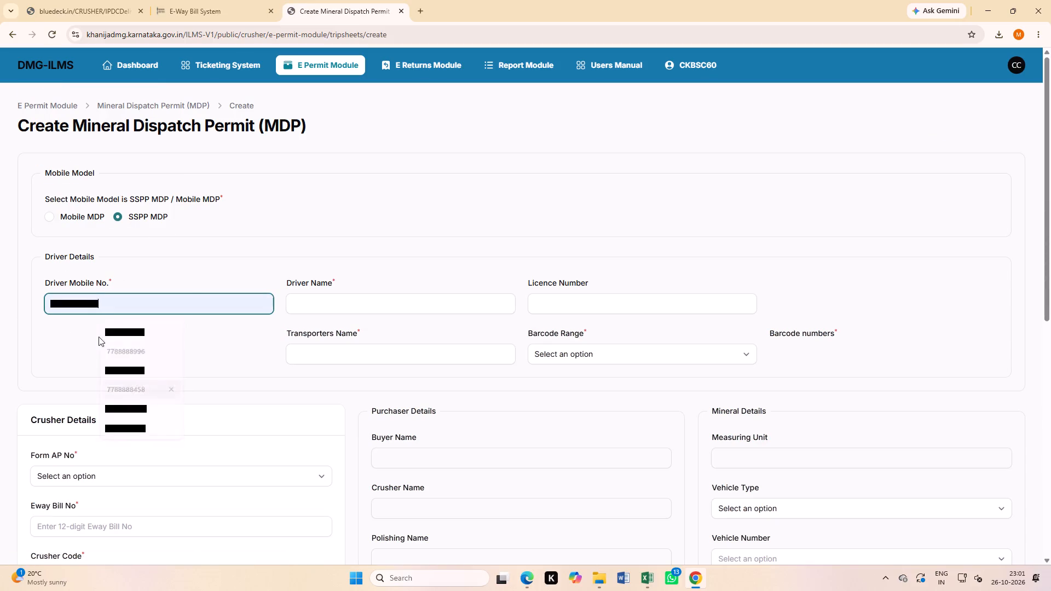
{"action": "left_click", "coordinate": [75, 302]}
{"action": "key", "text": "BackSpace"}
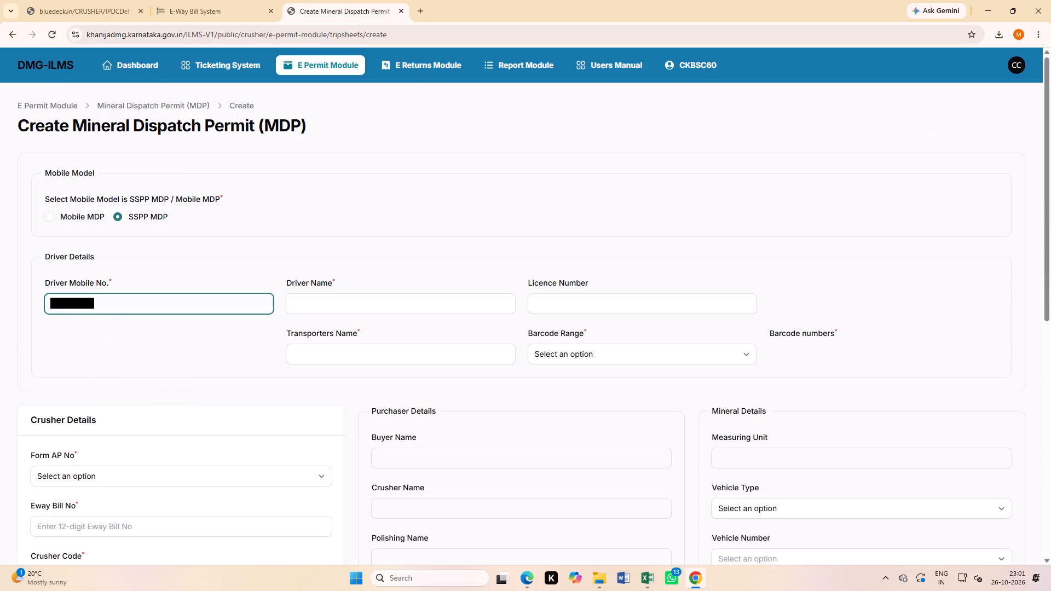
{"action": "key", "text": "BackSpace"}
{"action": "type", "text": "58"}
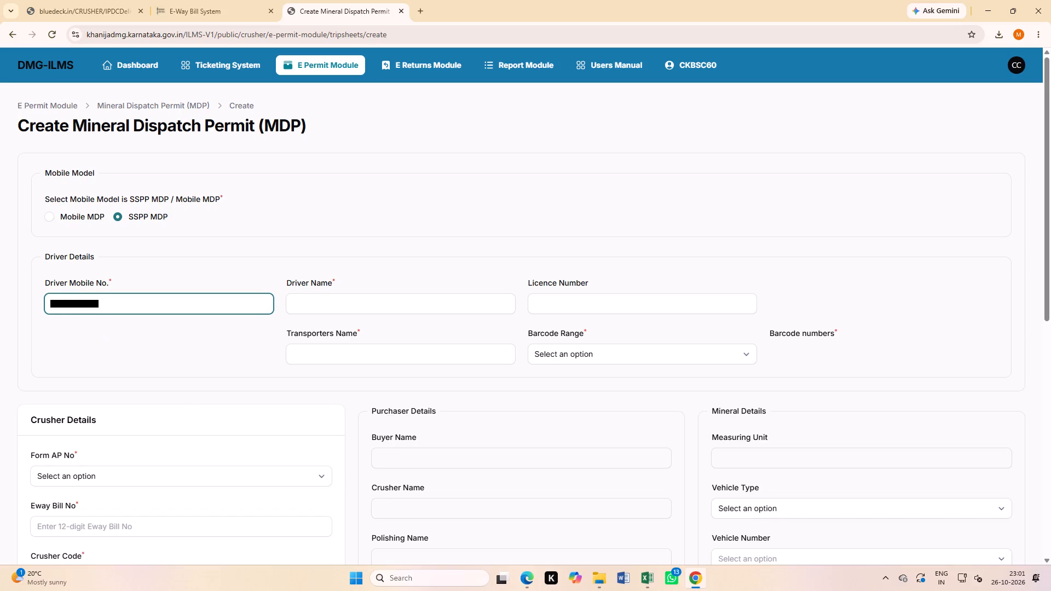
{"action": "left_click", "coordinate": [181, 345]}
{"action": "left_click", "coordinate": [323, 316]}
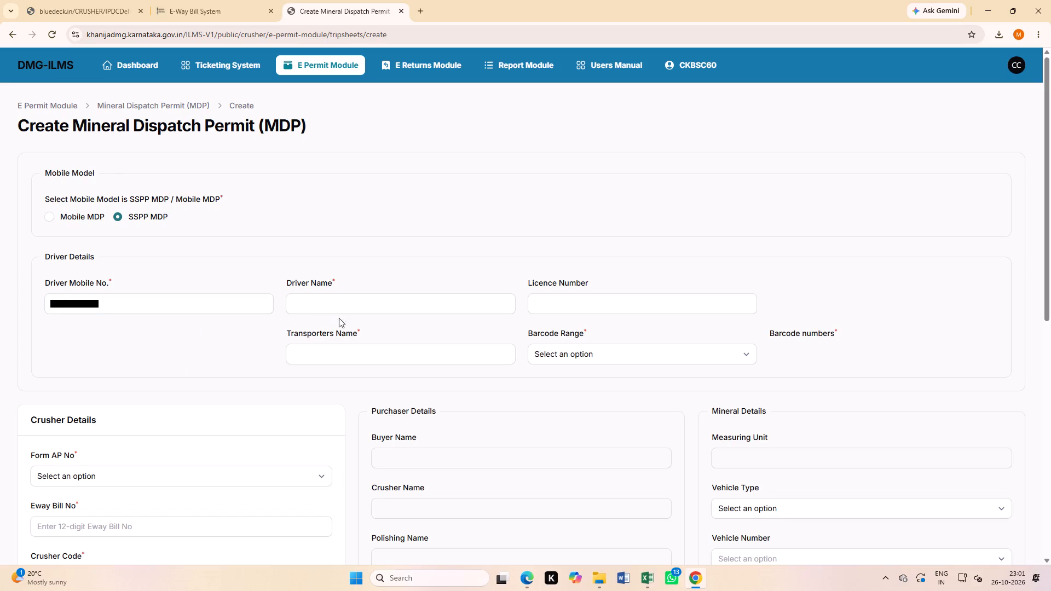
{"action": "left_click", "coordinate": [356, 309]}
{"action": "left_click", "coordinate": [373, 335]}
{"action": "left_click", "coordinate": [248, 331]}
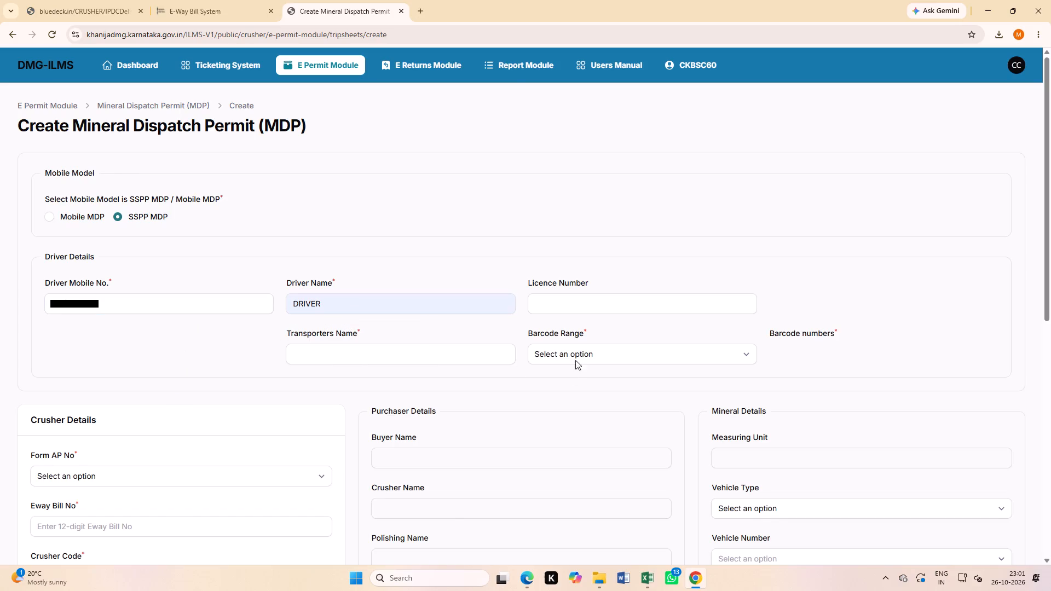
{"action": "left_click", "coordinate": [574, 355]}
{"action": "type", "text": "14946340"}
{"action": "left_click_drag", "start_coordinate": [626, 377], "coordinate": [632, 380]}
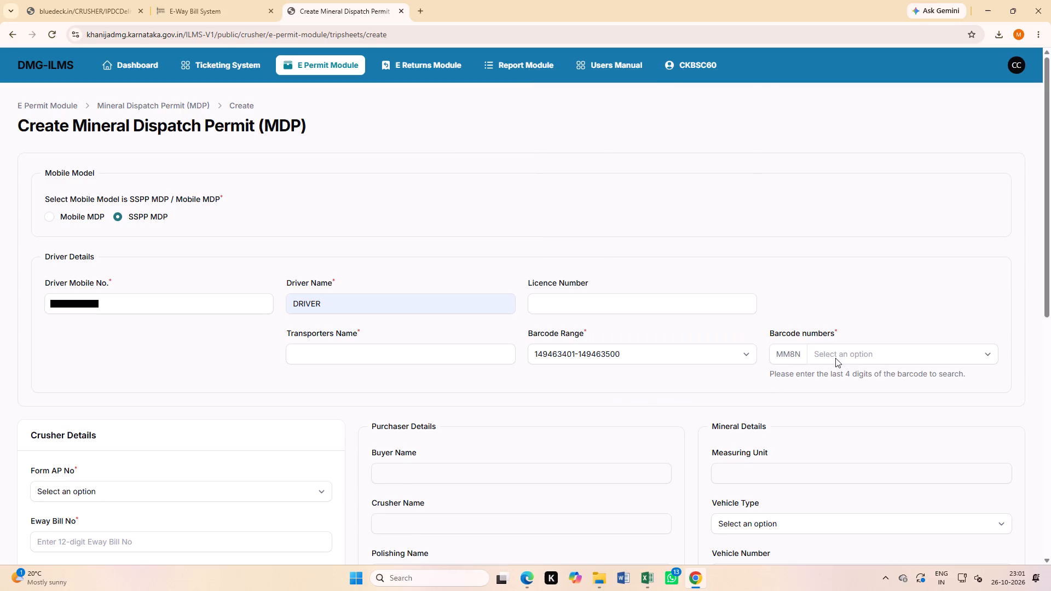
{"action": "left_click", "coordinate": [848, 351]}
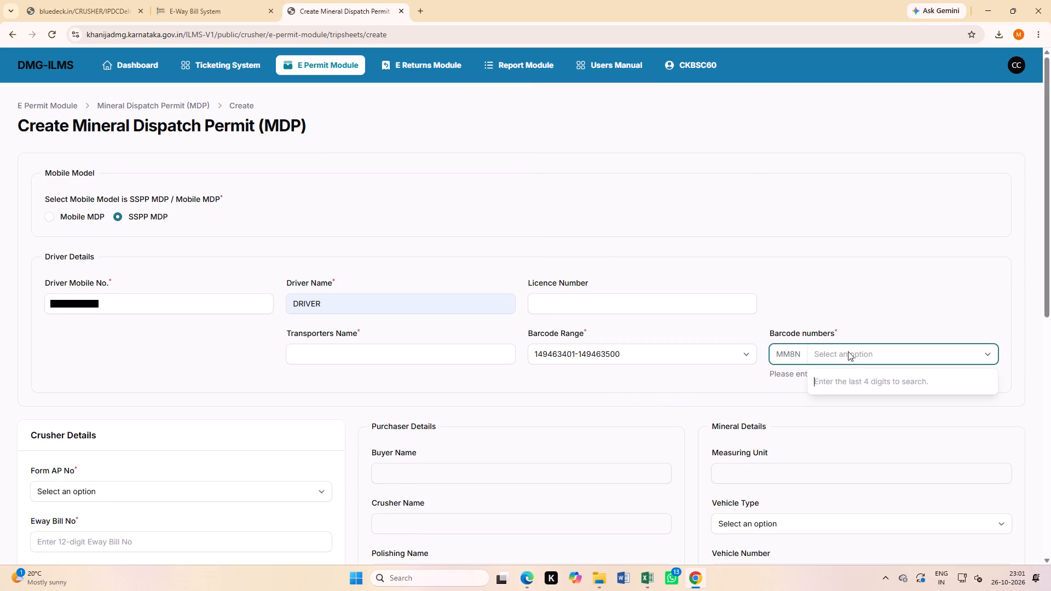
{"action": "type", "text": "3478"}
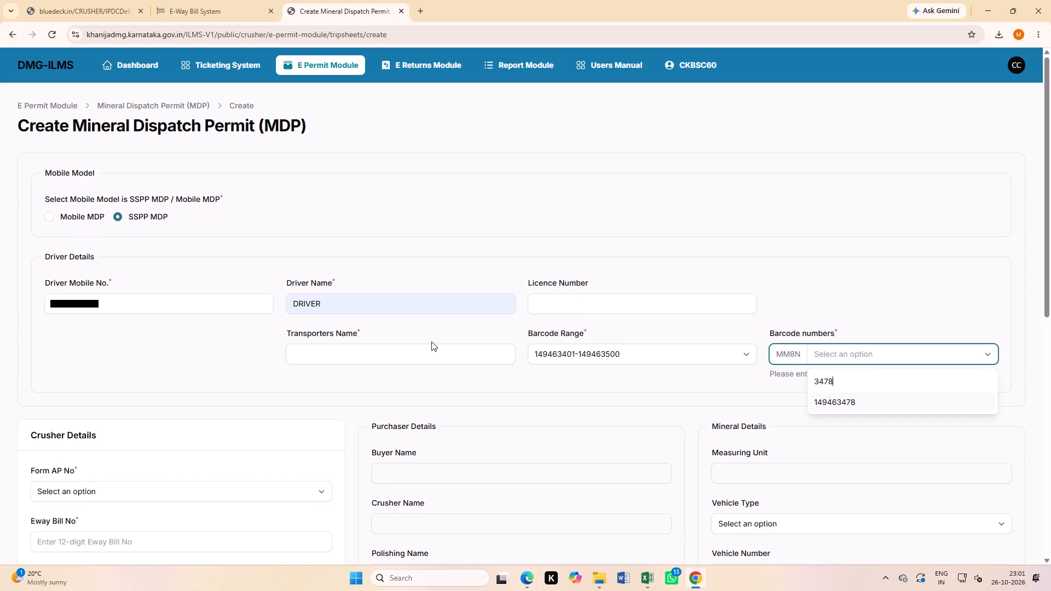
{"action": "scroll", "coordinate": [431, 341], "scroll_direction": "down", "scroll_amount": 1}
{"action": "left_click", "coordinate": [894, 347]}
{"action": "left_click", "coordinate": [673, 329]}
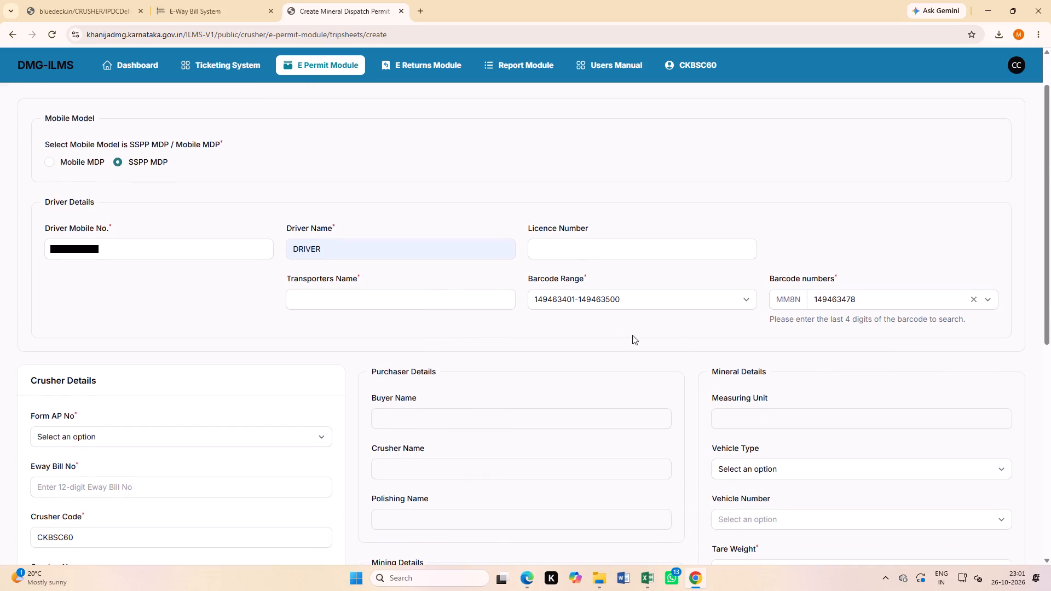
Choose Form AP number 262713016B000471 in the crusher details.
{"action": "scroll", "coordinate": [246, 427], "scroll_direction": "down", "scroll_amount": 3}
{"action": "left_click", "coordinate": [191, 277]}
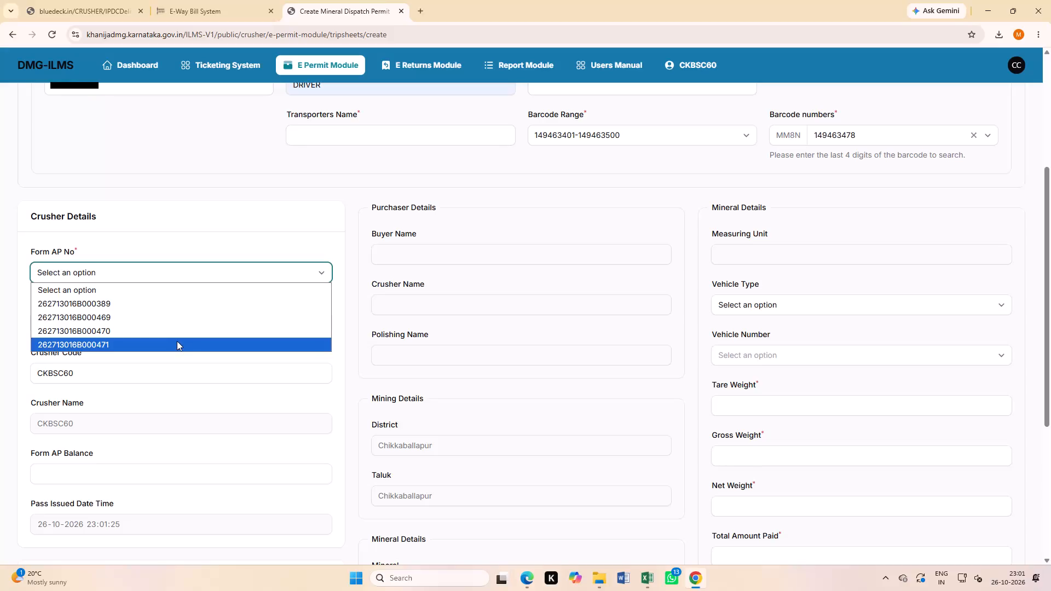
{"action": "left_click", "coordinate": [177, 341]}
{"action": "left_click", "coordinate": [177, 294]}
{"action": "left_click", "coordinate": [179, 285]}
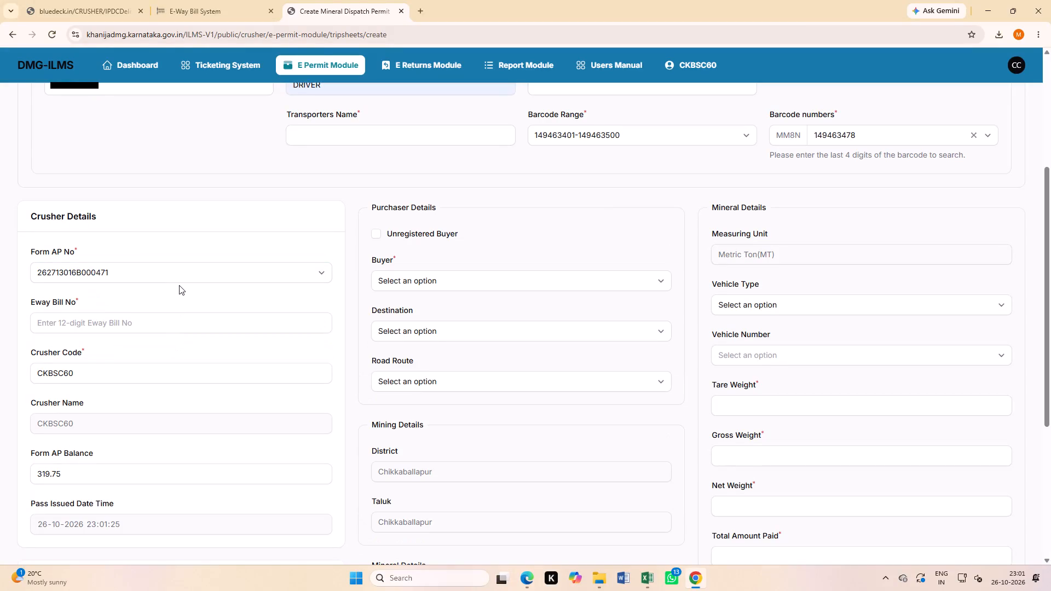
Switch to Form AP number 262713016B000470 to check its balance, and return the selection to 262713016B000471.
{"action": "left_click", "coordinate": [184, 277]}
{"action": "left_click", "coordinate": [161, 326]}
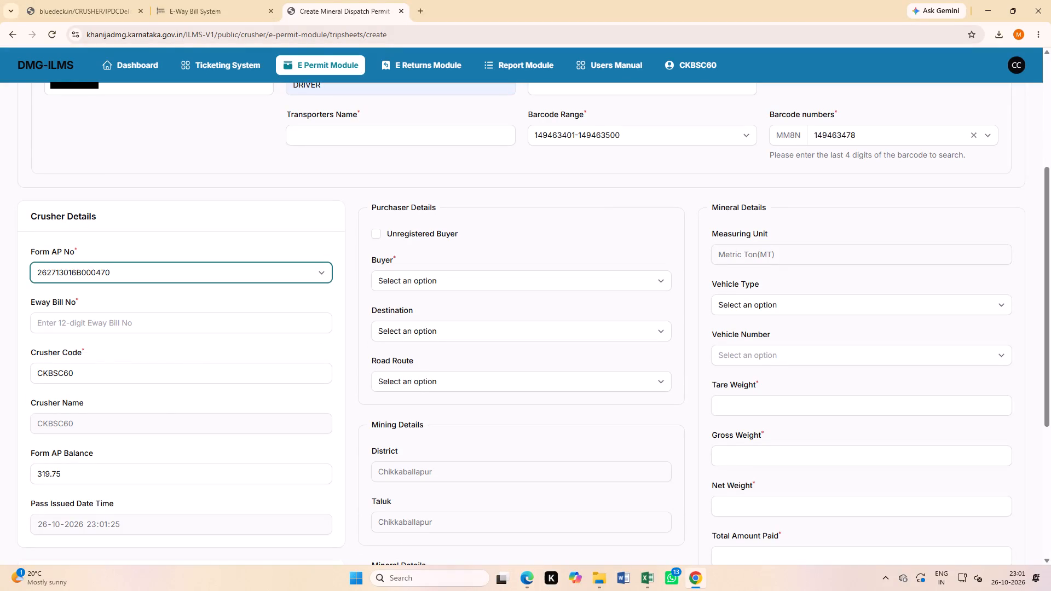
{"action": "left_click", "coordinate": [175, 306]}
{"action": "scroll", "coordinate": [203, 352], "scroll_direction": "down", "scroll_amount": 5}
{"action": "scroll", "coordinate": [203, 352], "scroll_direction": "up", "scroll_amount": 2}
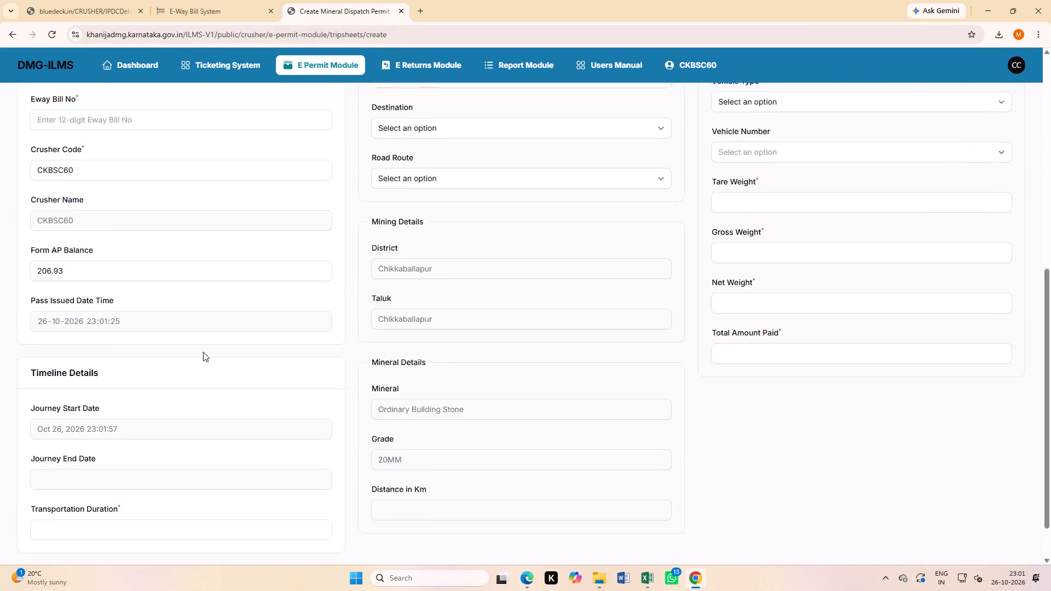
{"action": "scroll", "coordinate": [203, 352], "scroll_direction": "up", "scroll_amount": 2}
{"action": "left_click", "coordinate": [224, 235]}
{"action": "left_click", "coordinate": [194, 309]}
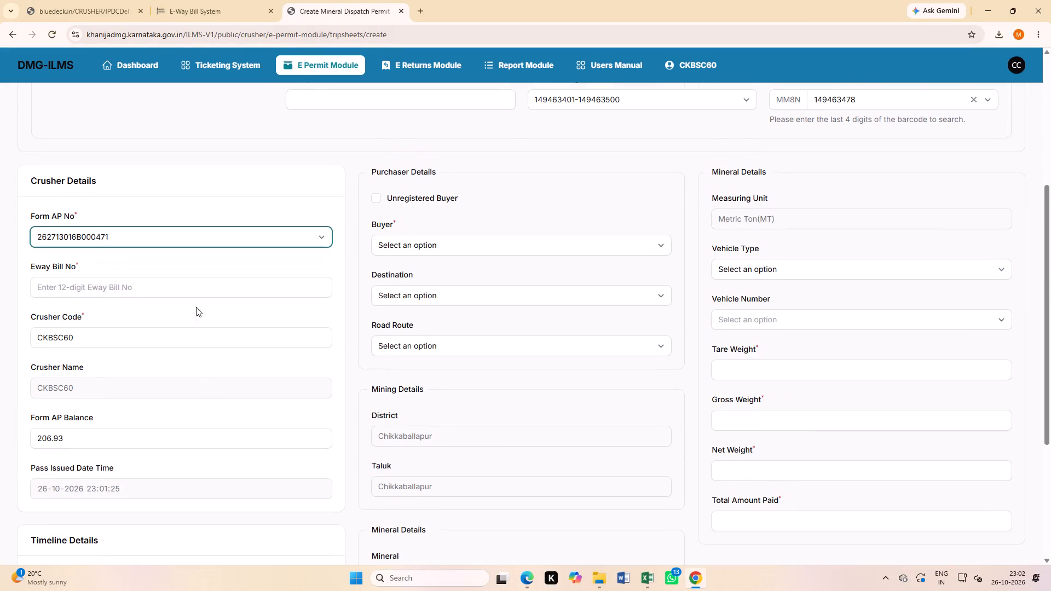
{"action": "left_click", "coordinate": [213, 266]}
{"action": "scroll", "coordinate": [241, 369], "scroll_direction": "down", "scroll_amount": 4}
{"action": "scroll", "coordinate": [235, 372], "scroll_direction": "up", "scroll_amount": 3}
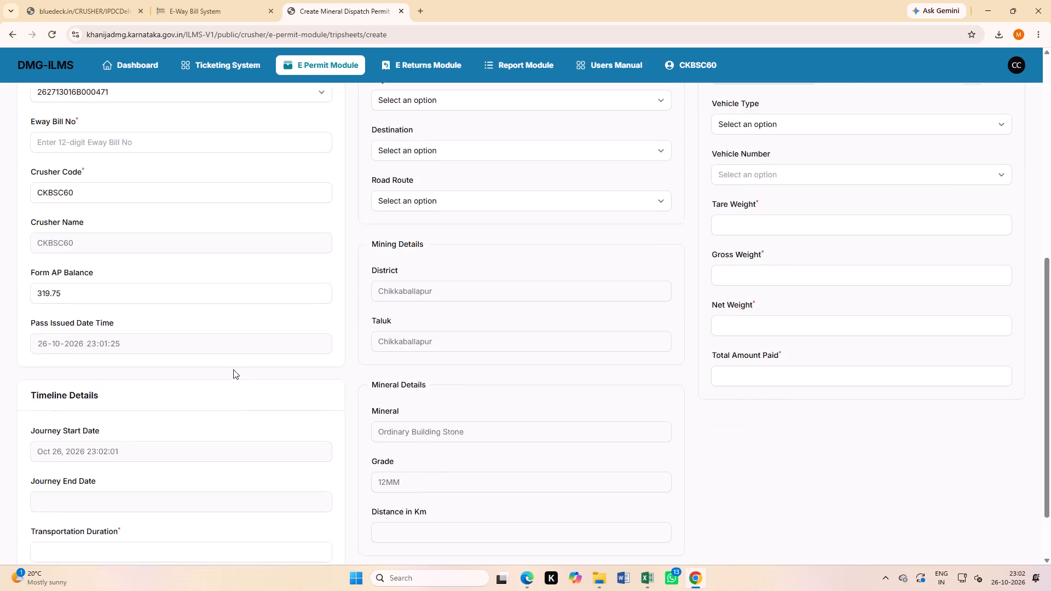
{"action": "left_click", "coordinate": [248, 11]}
{"action": "scroll", "coordinate": [283, 274], "scroll_direction": "down", "scroll_amount": 8}
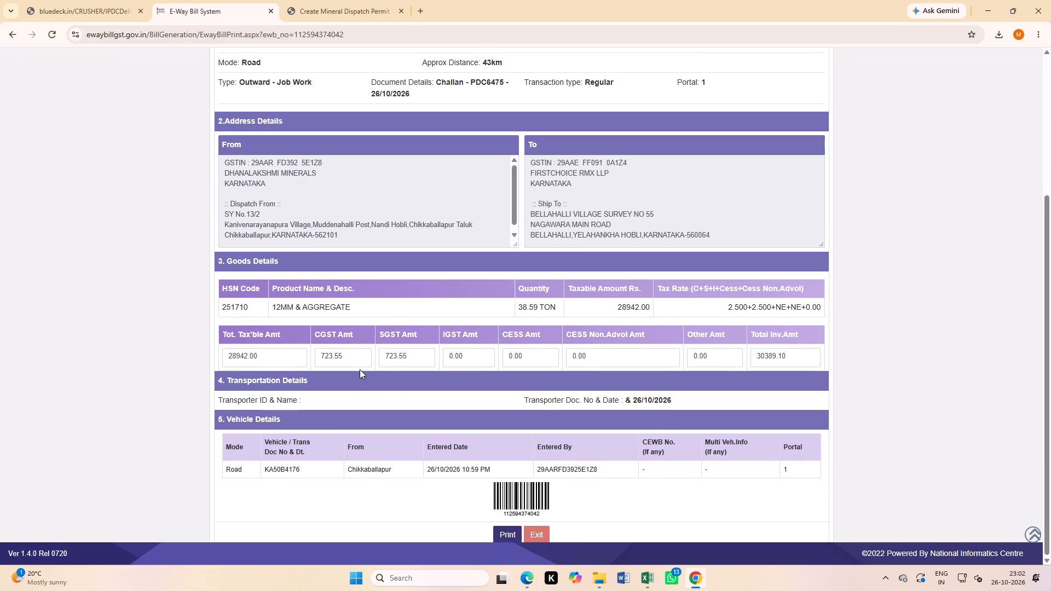
{"action": "scroll", "coordinate": [308, 269], "scroll_direction": "up", "scroll_amount": 3}
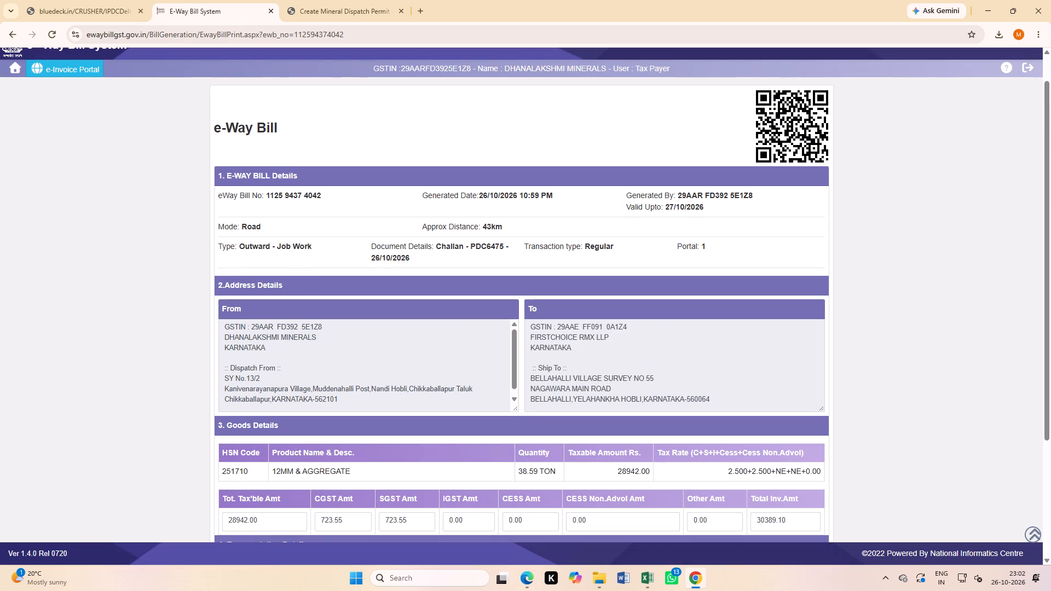
{"action": "left_click_drag", "start_coordinate": [266, 193], "coordinate": [323, 203]}
{"action": "key", "text": "ctrl+c"}
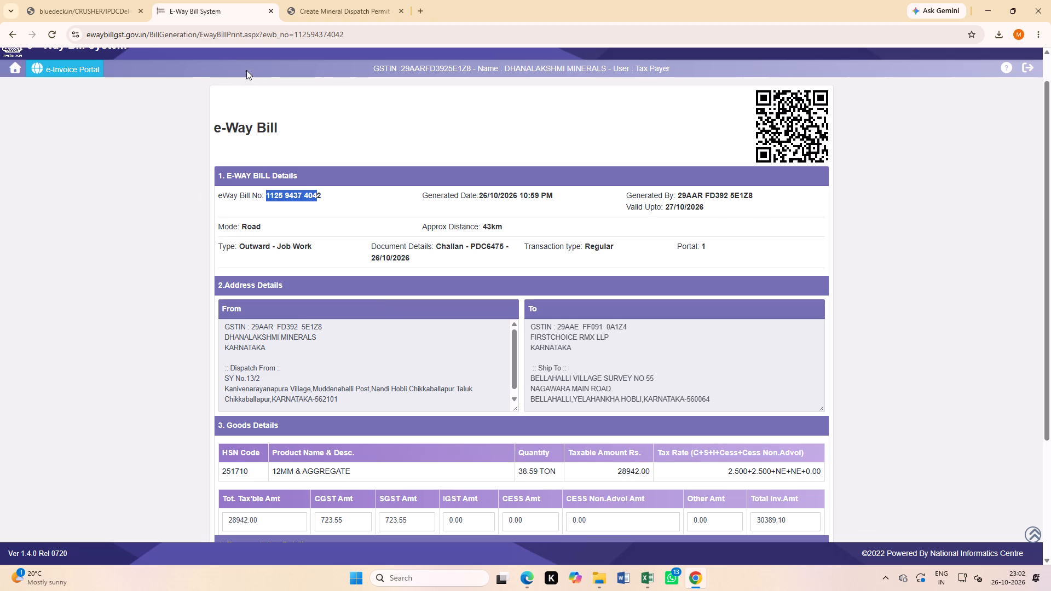
{"action": "left_click", "coordinate": [313, 10]}
{"action": "left_click", "coordinate": [205, 230]}
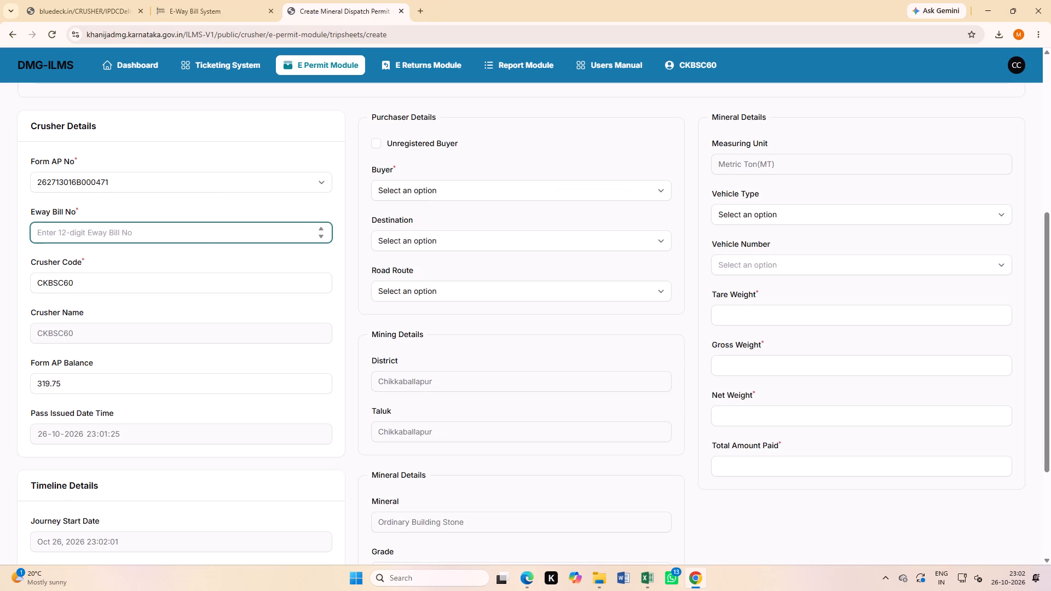
{"action": "key", "text": "ctrl+v"}
{"action": "left_click", "coordinate": [220, 254]}
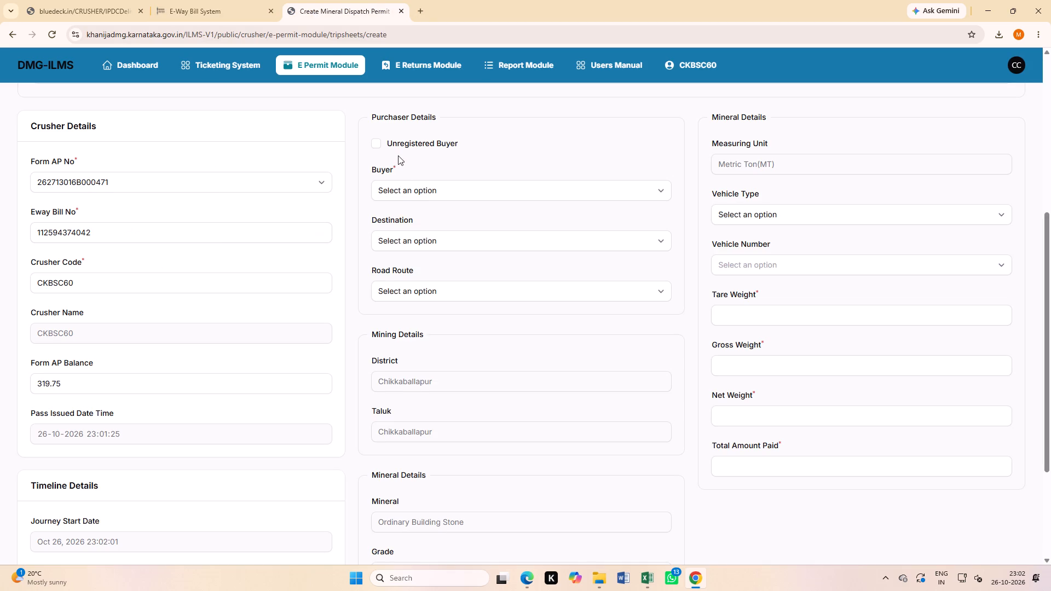
Mark the purchaser as an unregistered buyer and begin the buyer name entry.
{"action": "left_click", "coordinate": [378, 144]}
{"action": "left_click", "coordinate": [353, 155]}
{"action": "left_click", "coordinate": [399, 179]}
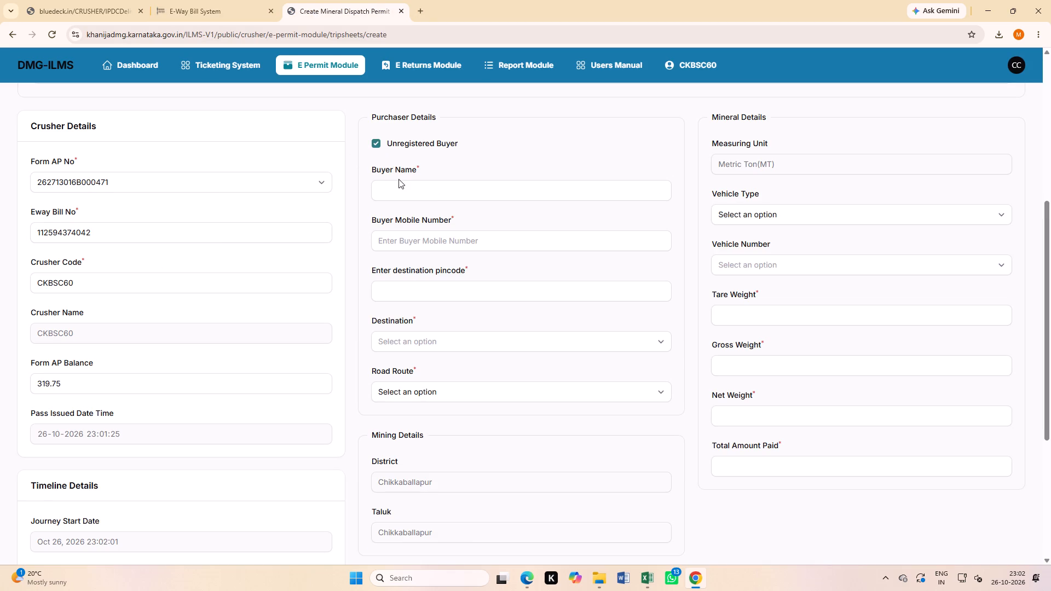
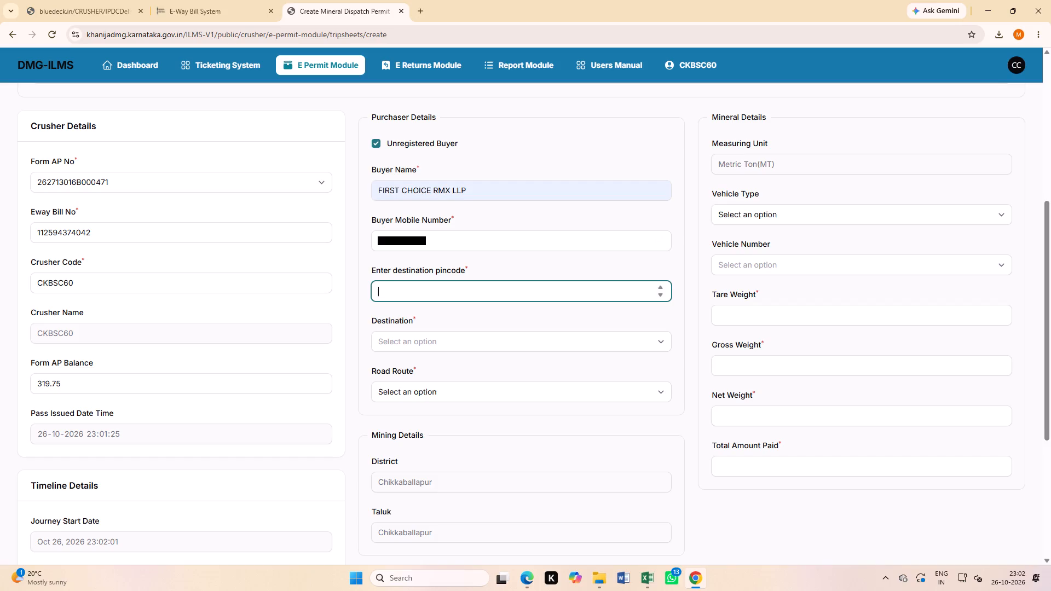
Set the destination pincode to 560064, the destination to Bellahalli - 560064, and the road route ending at Bangalore North (T), Hebbal (V).
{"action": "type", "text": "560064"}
{"action": "left_click", "coordinate": [419, 346]}
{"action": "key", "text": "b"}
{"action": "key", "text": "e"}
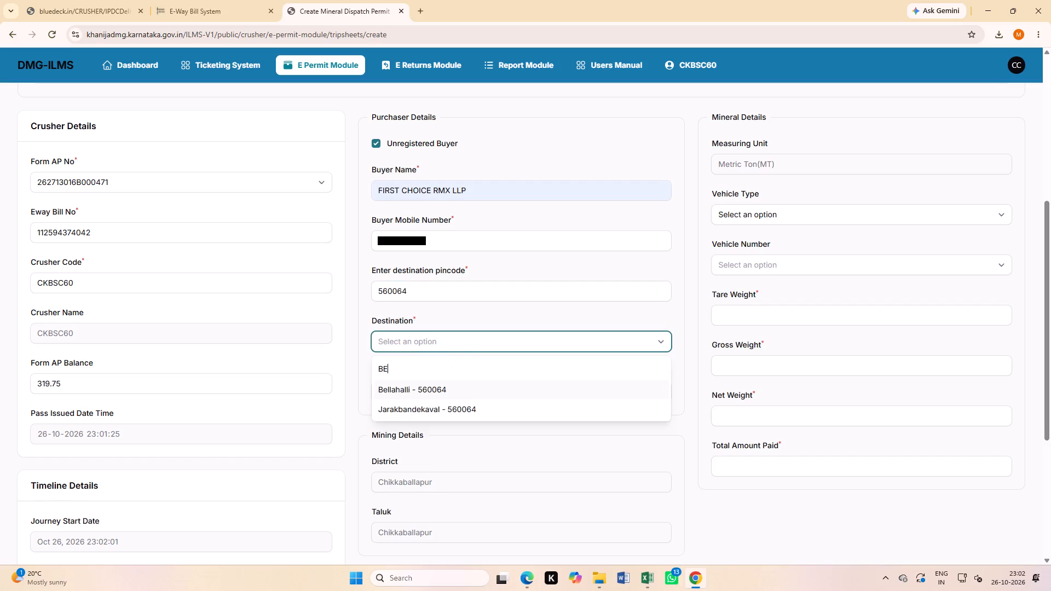
{"action": "left_click", "coordinate": [405, 384]}
{"action": "left_click", "coordinate": [426, 365]}
{"action": "left_click", "coordinate": [431, 384]}
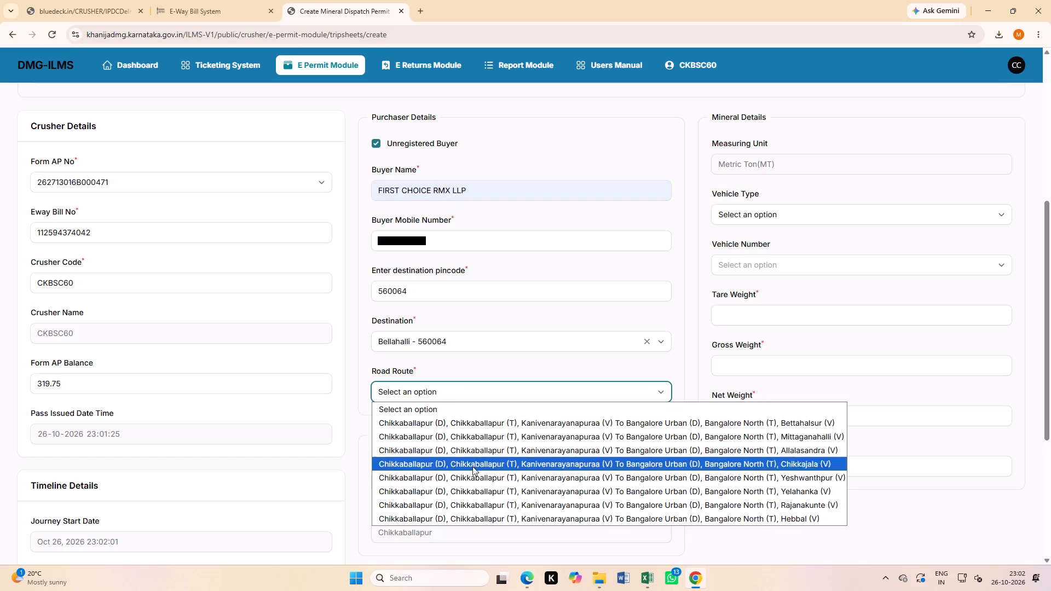
{"action": "left_click", "coordinate": [496, 514]}
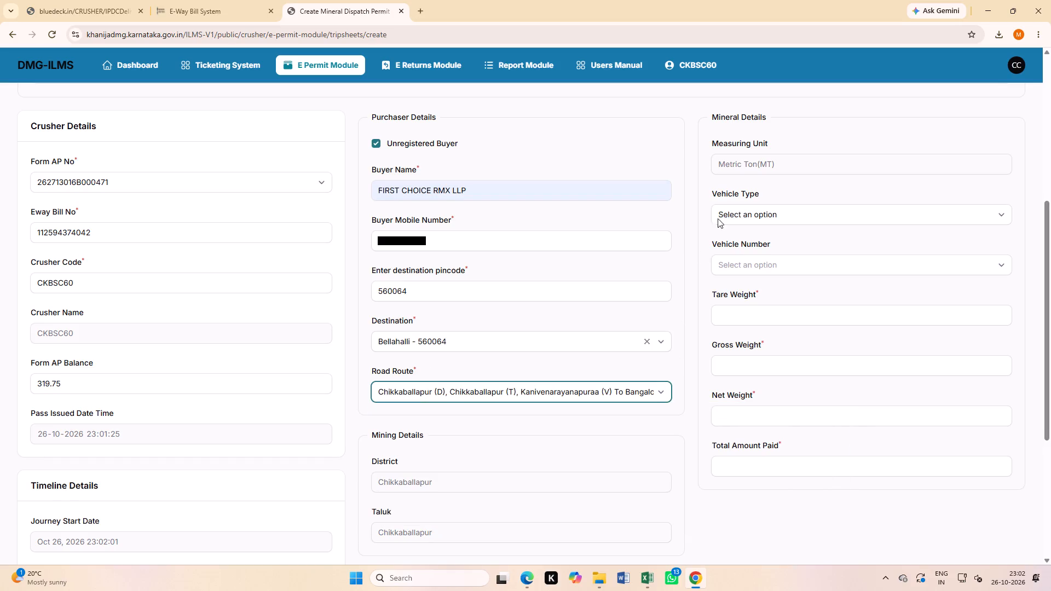
{"action": "left_click", "coordinate": [736, 209]}
{"action": "left_click", "coordinate": [740, 291]}
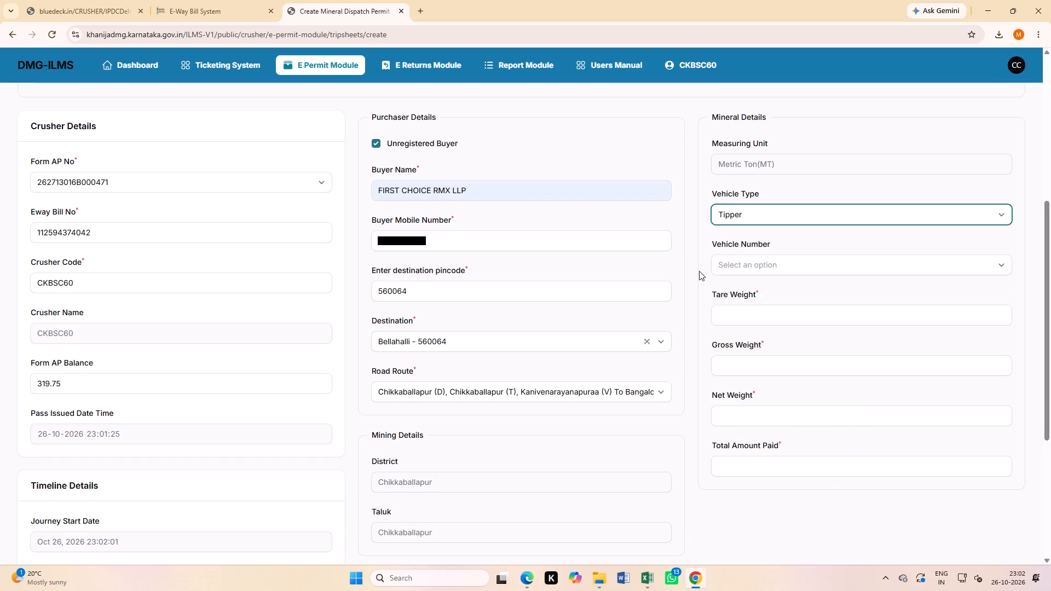
{"action": "left_click", "coordinate": [694, 271]}
{"action": "left_click", "coordinate": [730, 268]}
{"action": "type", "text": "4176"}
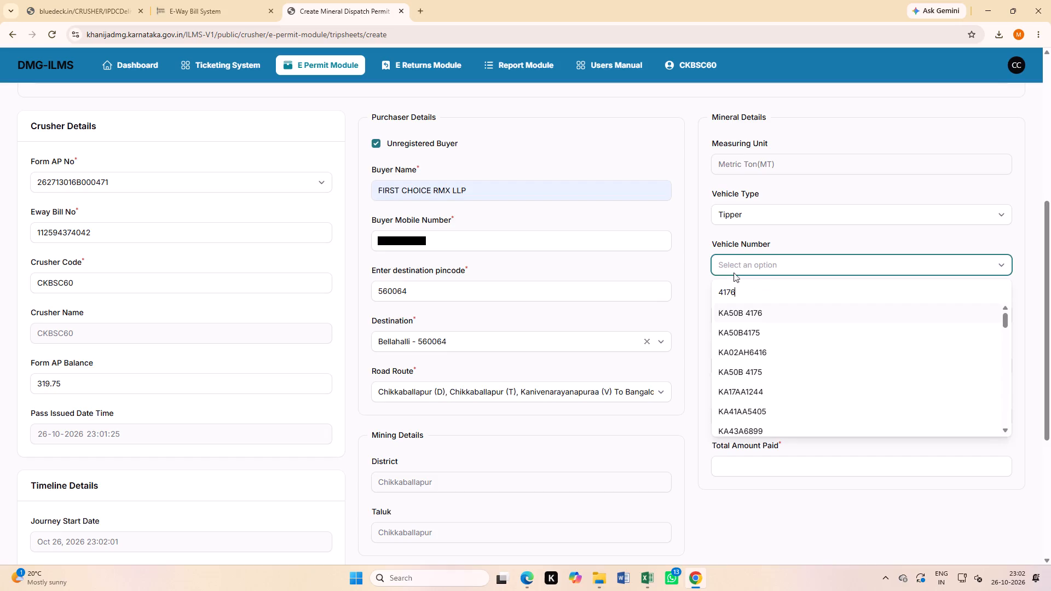
{"action": "left_click", "coordinate": [755, 309]}
{"action": "left_click", "coordinate": [686, 310]}
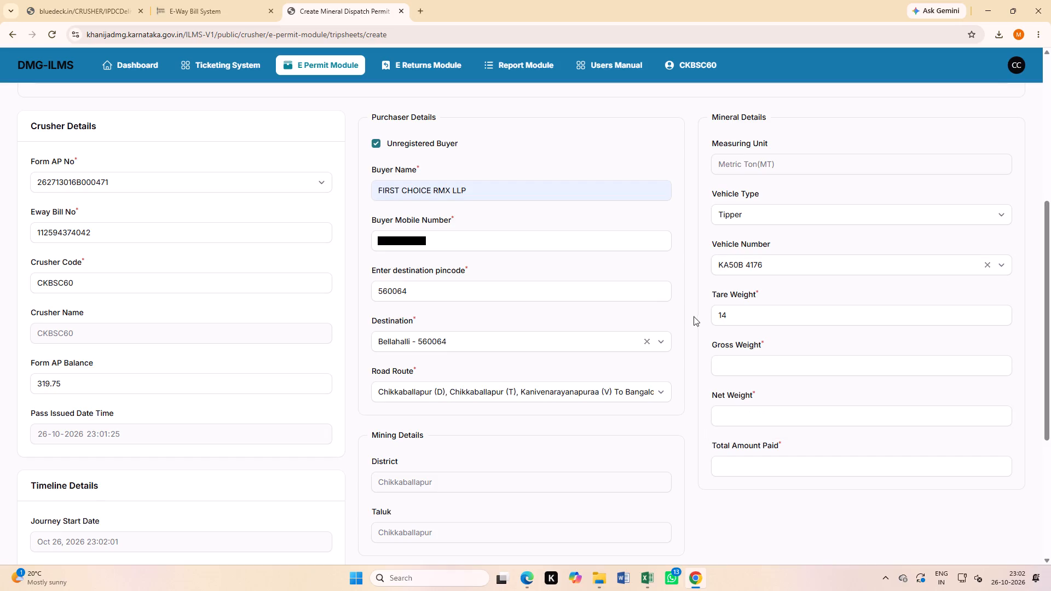
Enter a gross weight of 52.59 in the mineral details and let the net weight be calculated.
{"action": "left_click", "coordinate": [740, 358]}
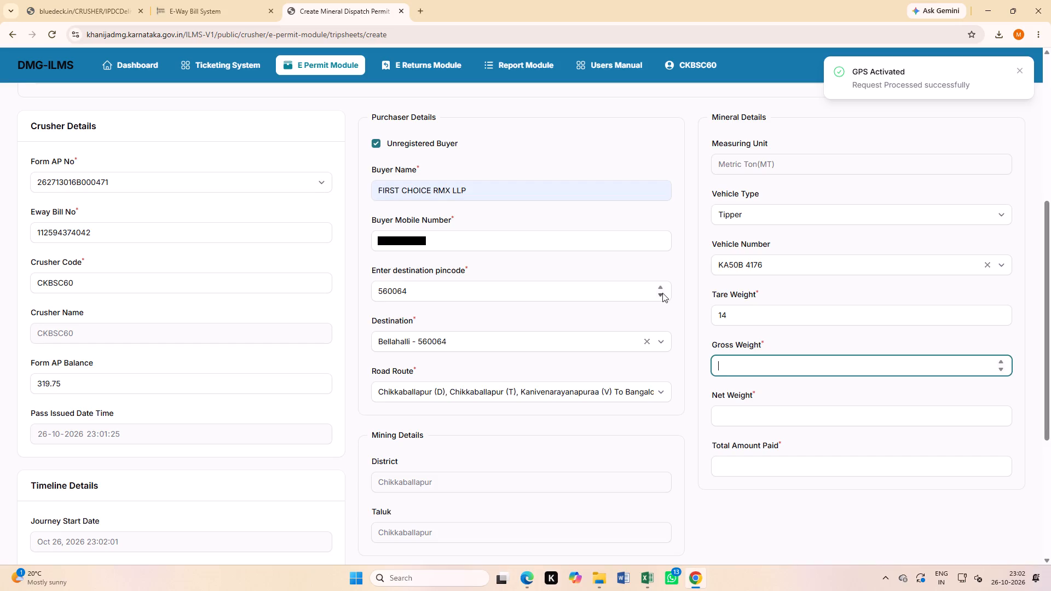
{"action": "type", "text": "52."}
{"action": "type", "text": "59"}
{"action": "left_click", "coordinate": [684, 421]}
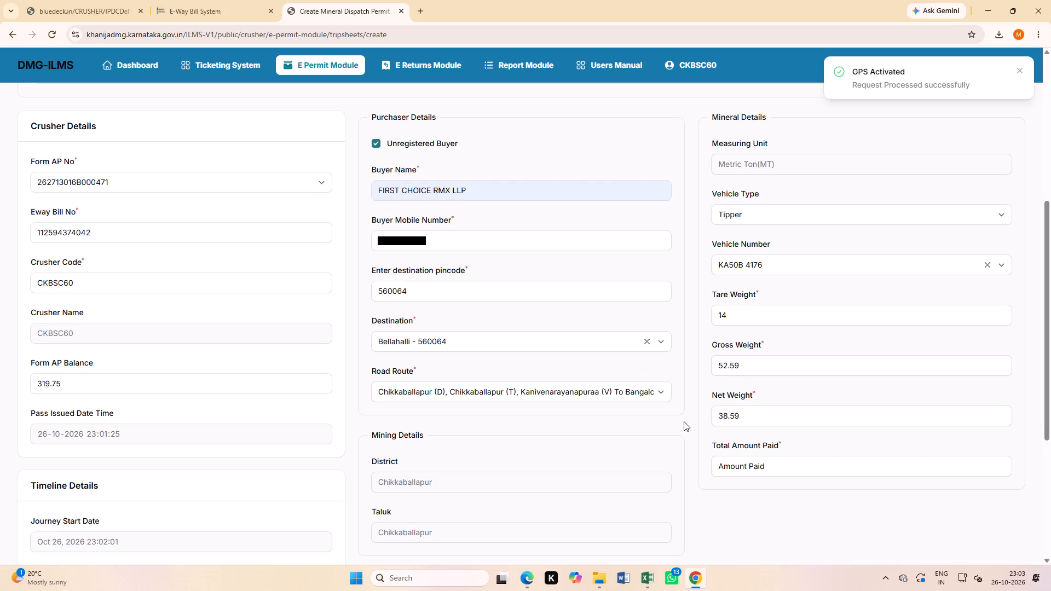
Check the completed permit's timeline, mining and mineral details, and issue the mineral dispatch permit for printing.
{"action": "scroll", "coordinate": [186, 347], "scroll_direction": "down", "scroll_amount": 2}
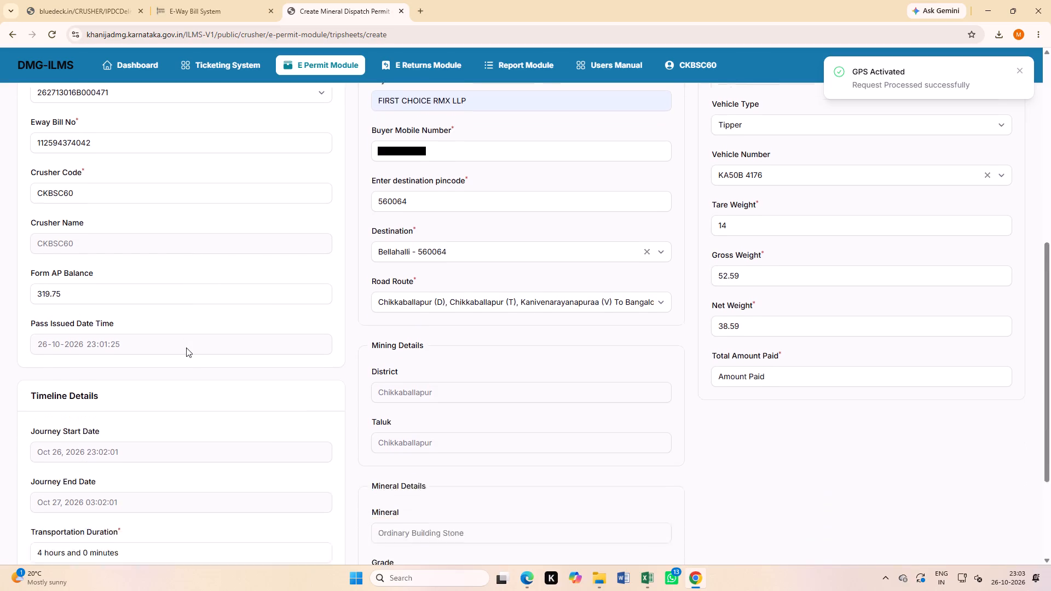
{"action": "scroll", "coordinate": [188, 347], "scroll_direction": "down", "scroll_amount": 1}
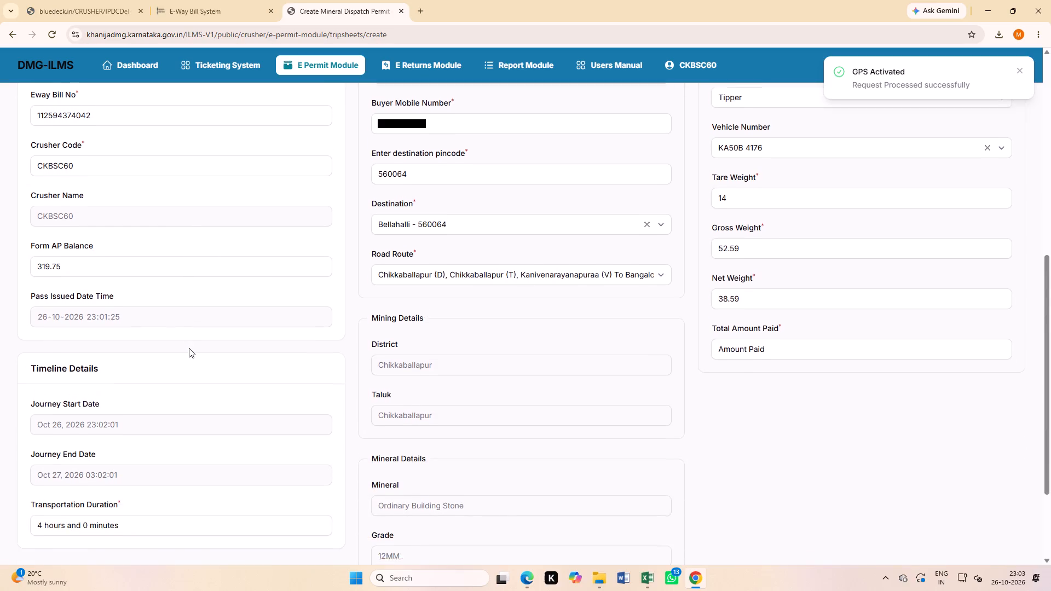
{"action": "scroll", "coordinate": [189, 348], "scroll_direction": "down", "scroll_amount": 3}
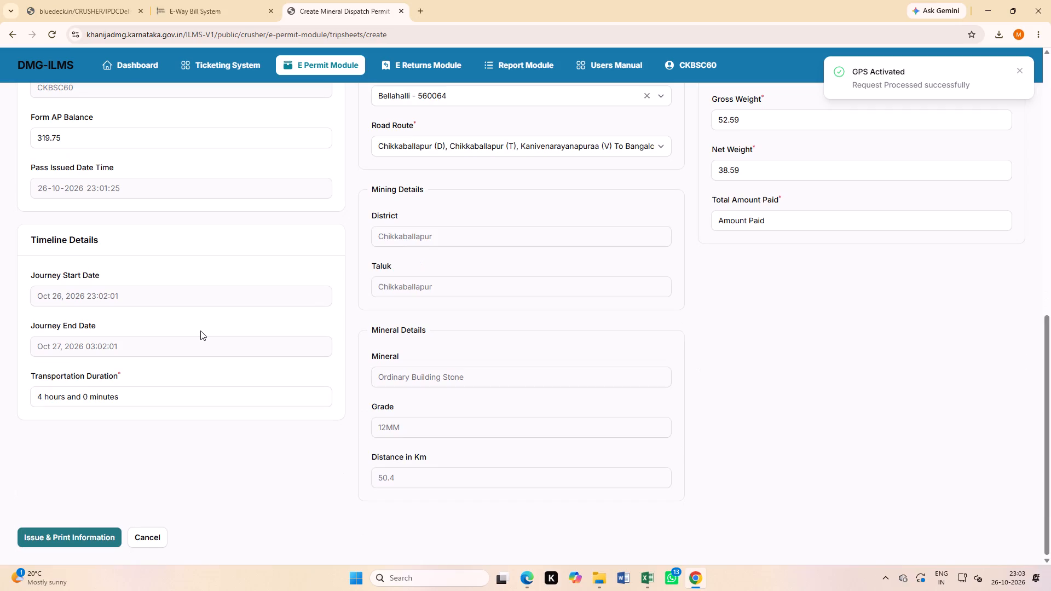
{"action": "scroll", "coordinate": [519, 418], "scroll_direction": "up", "scroll_amount": 3}
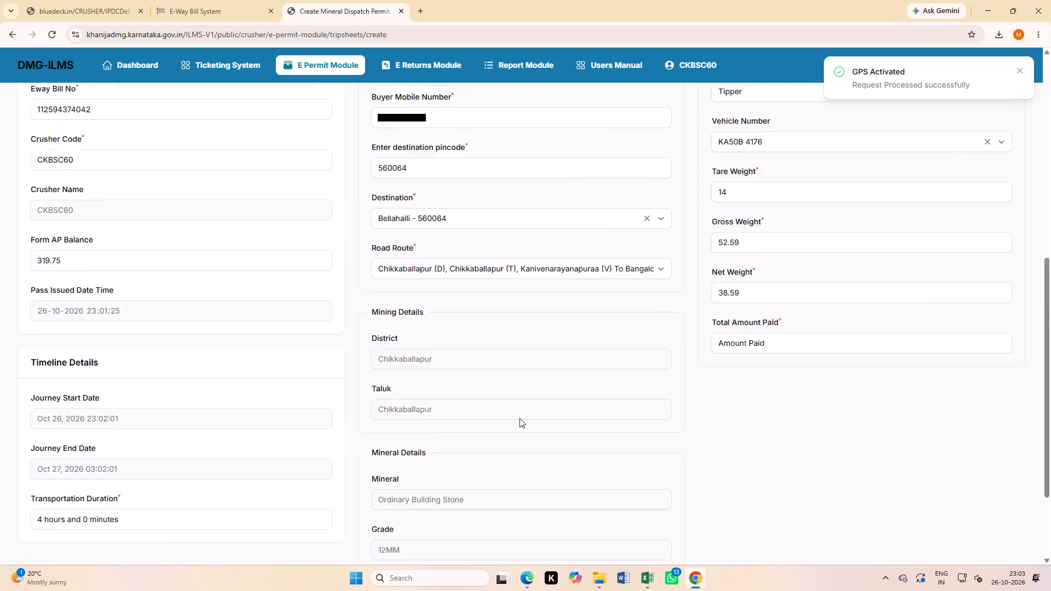
{"action": "scroll", "coordinate": [520, 416], "scroll_direction": "up", "scroll_amount": 5}
{"action": "scroll", "coordinate": [192, 409], "scroll_direction": "down", "scroll_amount": 7}
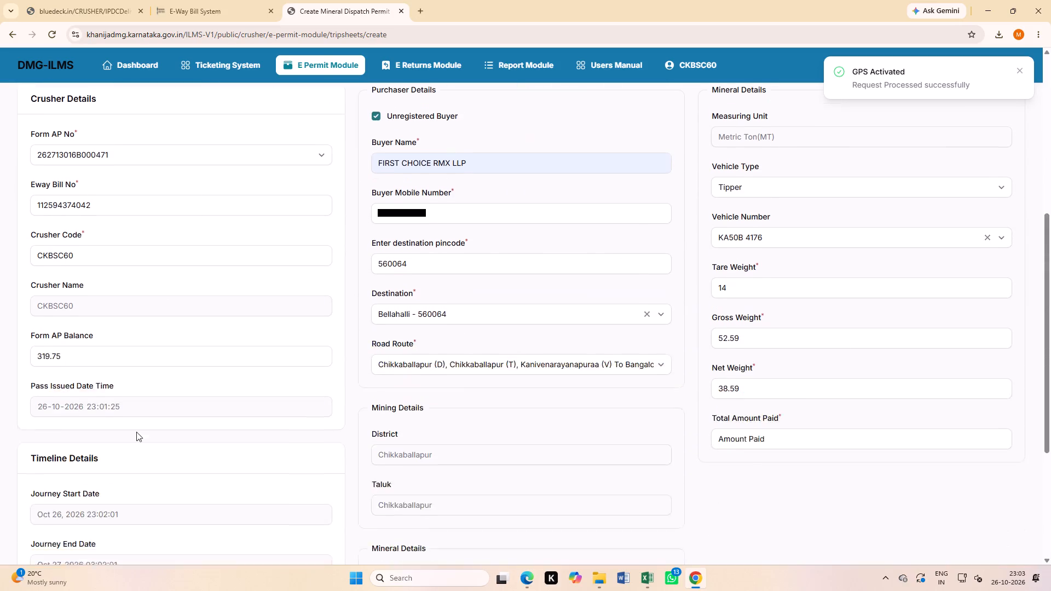
{"action": "scroll", "coordinate": [136, 432], "scroll_direction": "down", "scroll_amount": 5}
{"action": "left_click", "coordinate": [80, 535]}
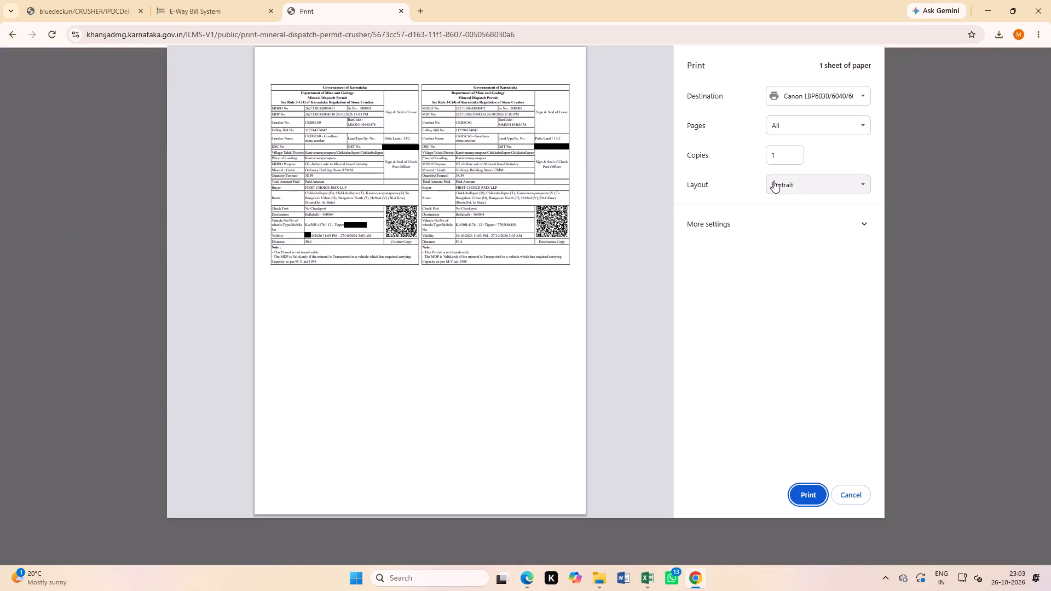
Print the issued mineral dispatch permit in landscape layout.
{"action": "left_click", "coordinate": [773, 181]}
{"action": "left_click", "coordinate": [797, 213]}
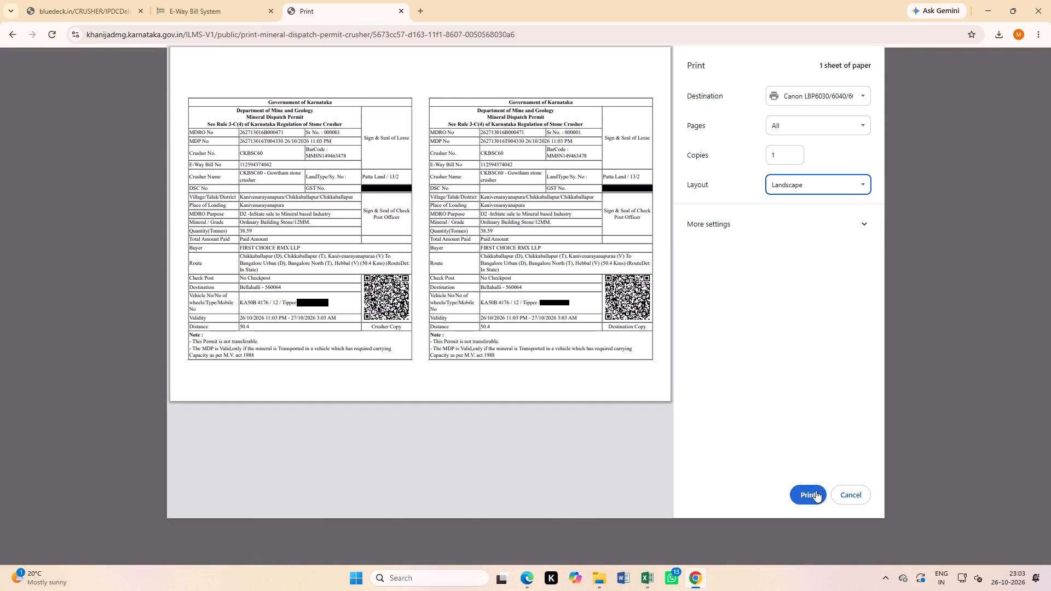
{"action": "left_click", "coordinate": [816, 490]}
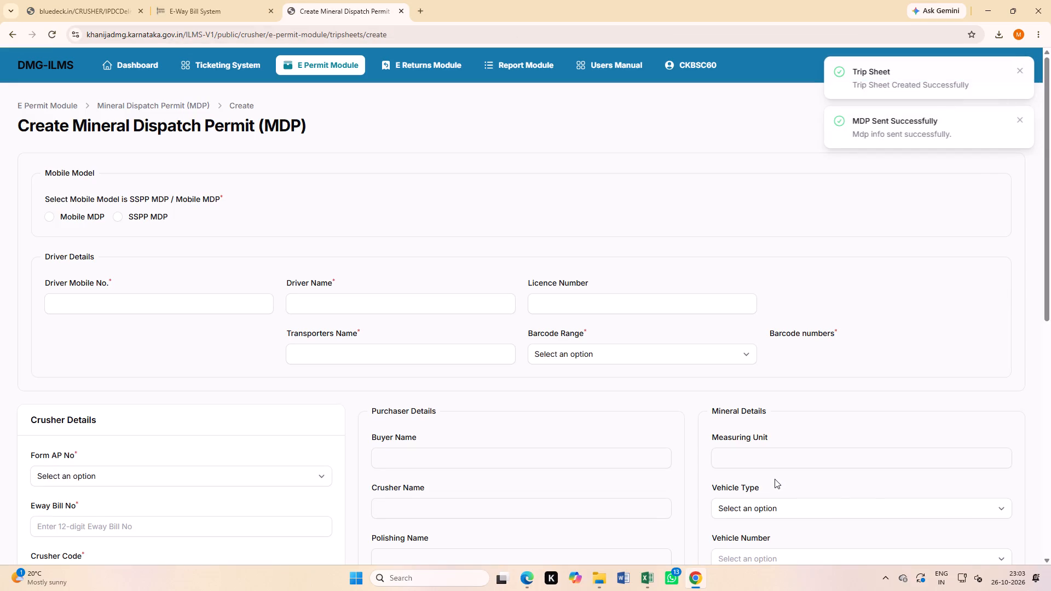
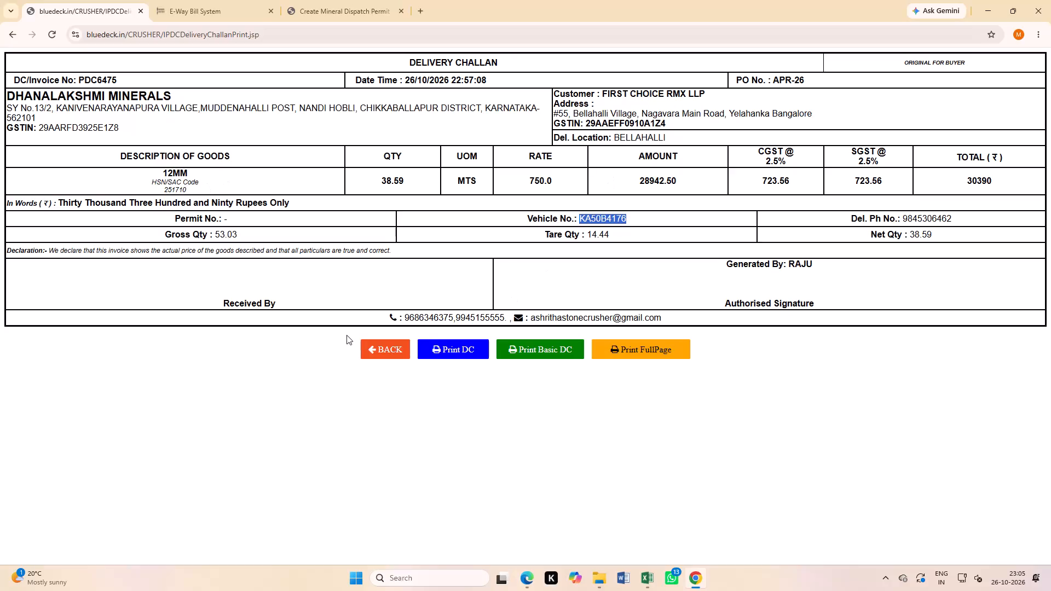
Leave the delivery challan print view and open the inward gross weight page for boulder weighment.
{"action": "left_click", "coordinate": [384, 352]}
{"action": "left_click", "coordinate": [44, 257]}
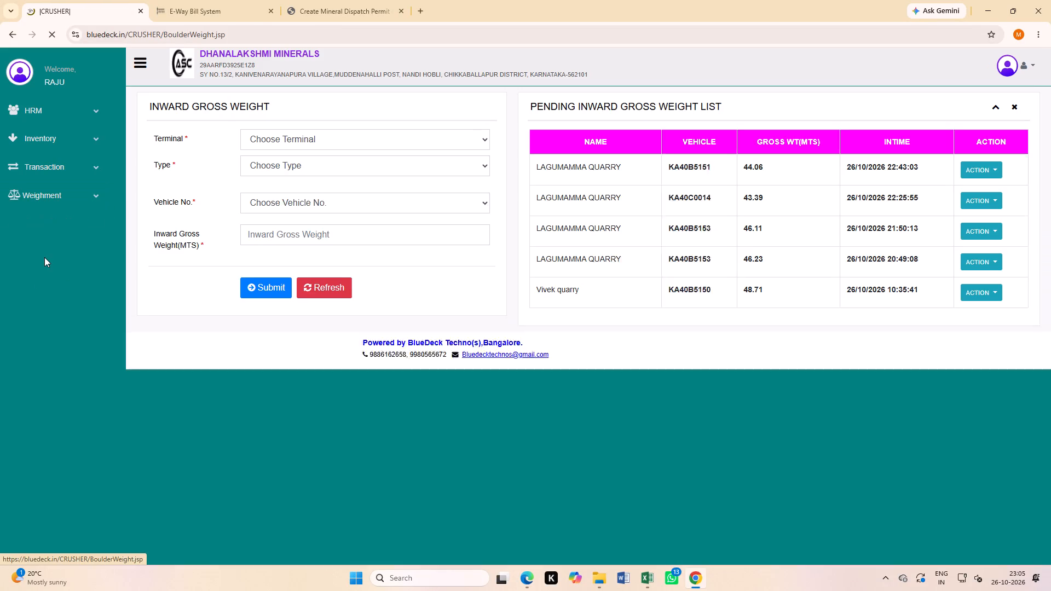
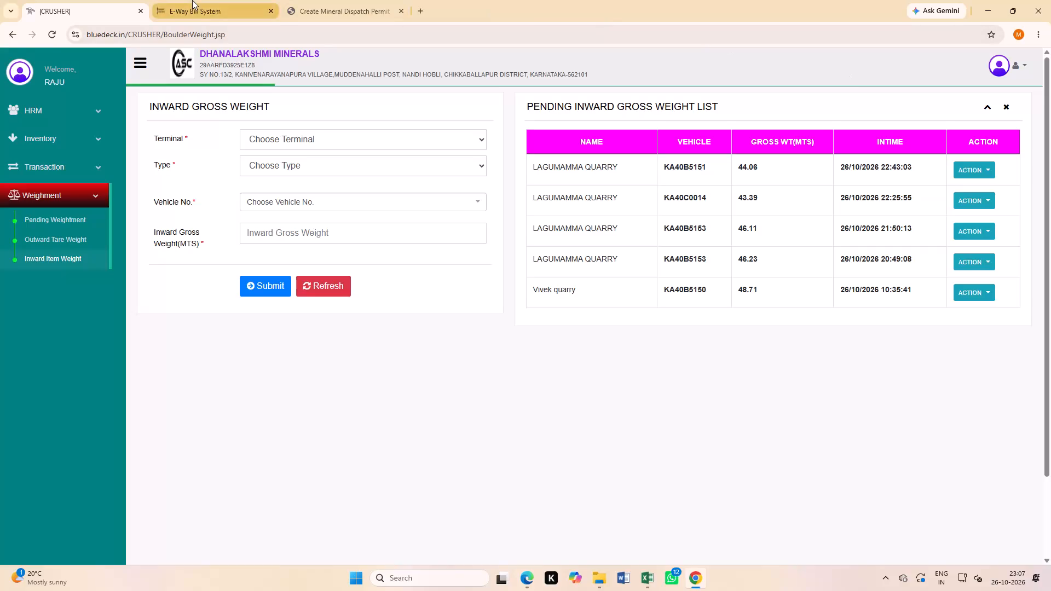
Switch to the E-Way Bill System, leave the printed bill view and open a blank e-way bill entry form.
{"action": "left_click", "coordinate": [192, 0]}
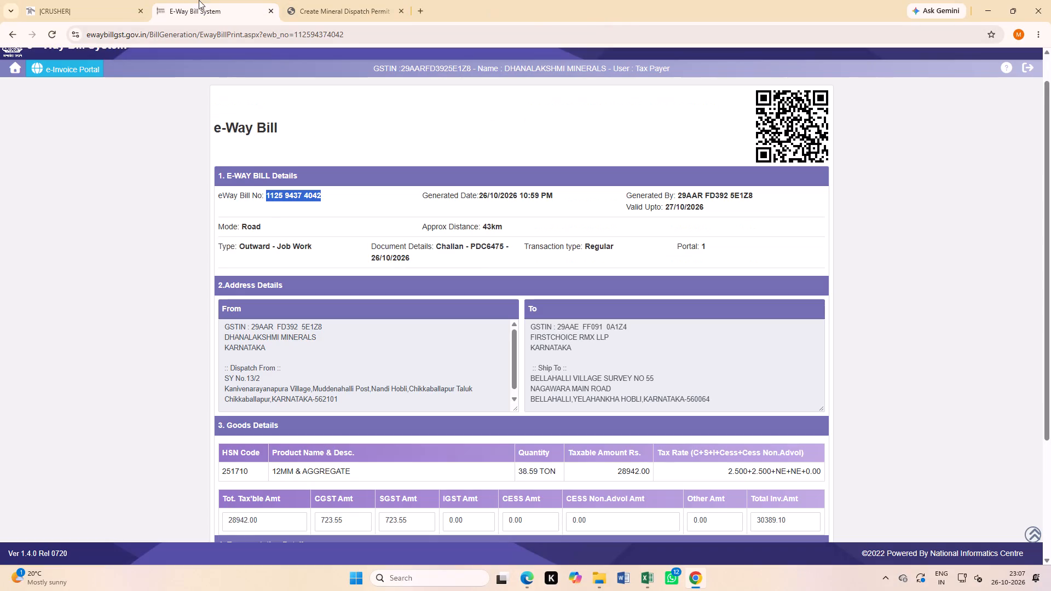
{"action": "left_click", "coordinate": [18, 73]}
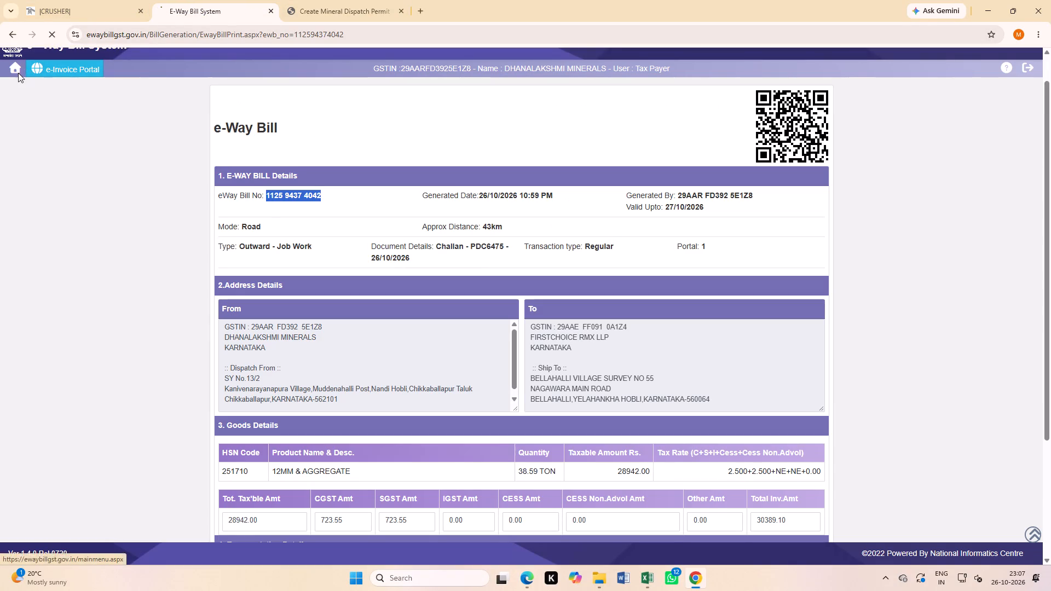
{"action": "left_click", "coordinate": [44, 129]}
{"action": "left_click", "coordinate": [47, 144]}
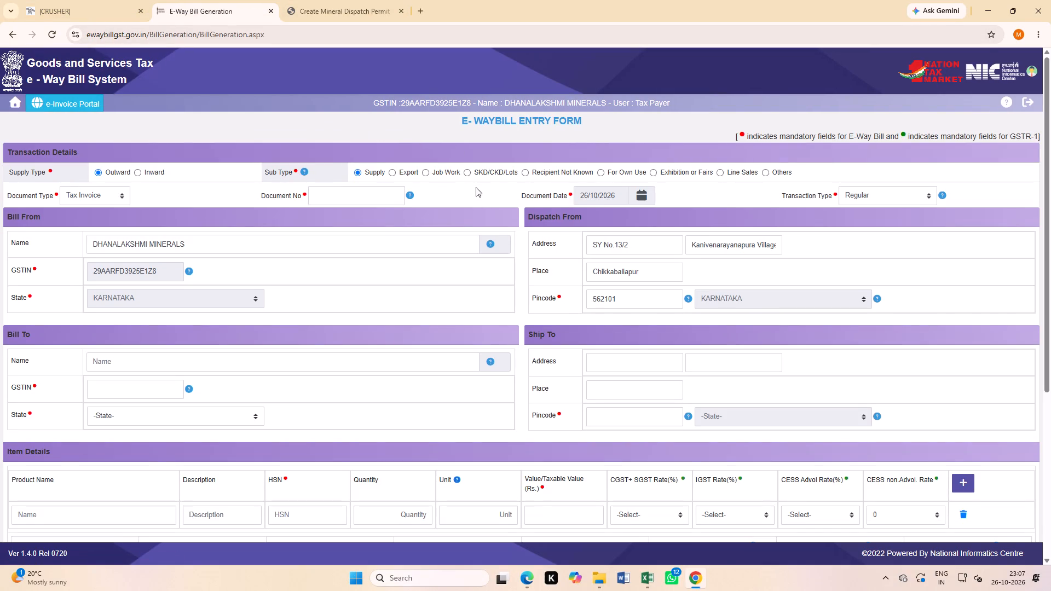
Set the outward transaction's sub type to For Own Use and start the document number entry.
{"action": "left_click", "coordinate": [603, 170]}
{"action": "left_click", "coordinate": [600, 130]}
{"action": "left_click", "coordinate": [386, 189]}
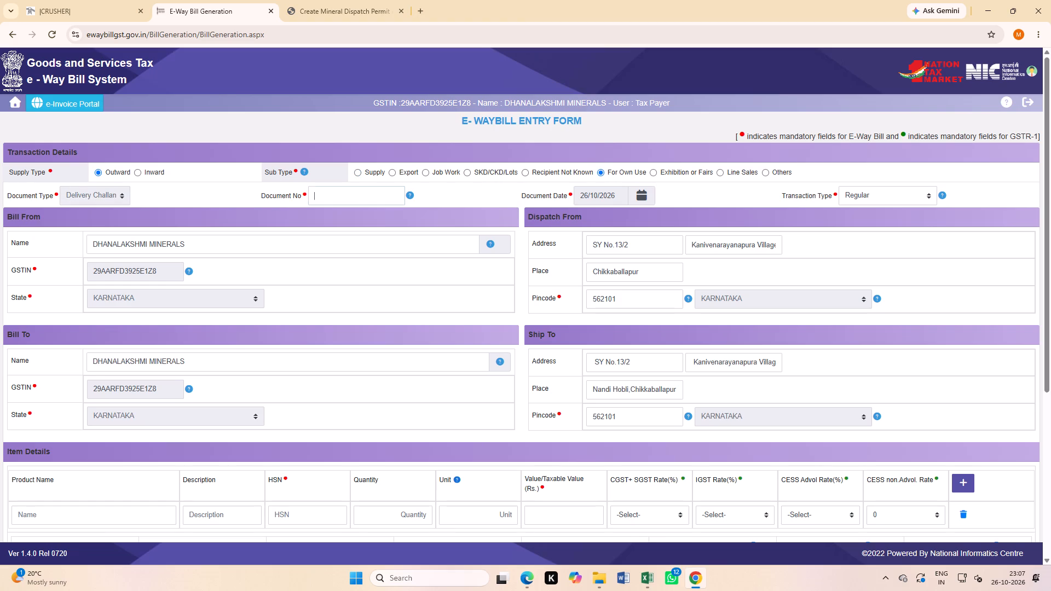
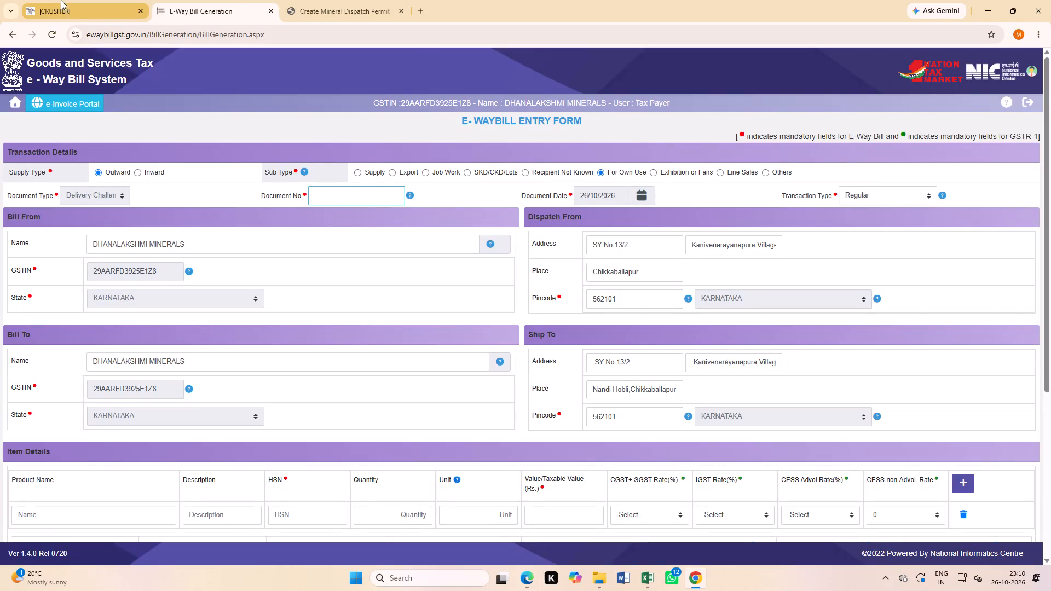
{"action": "left_click", "coordinate": [72, 13]}
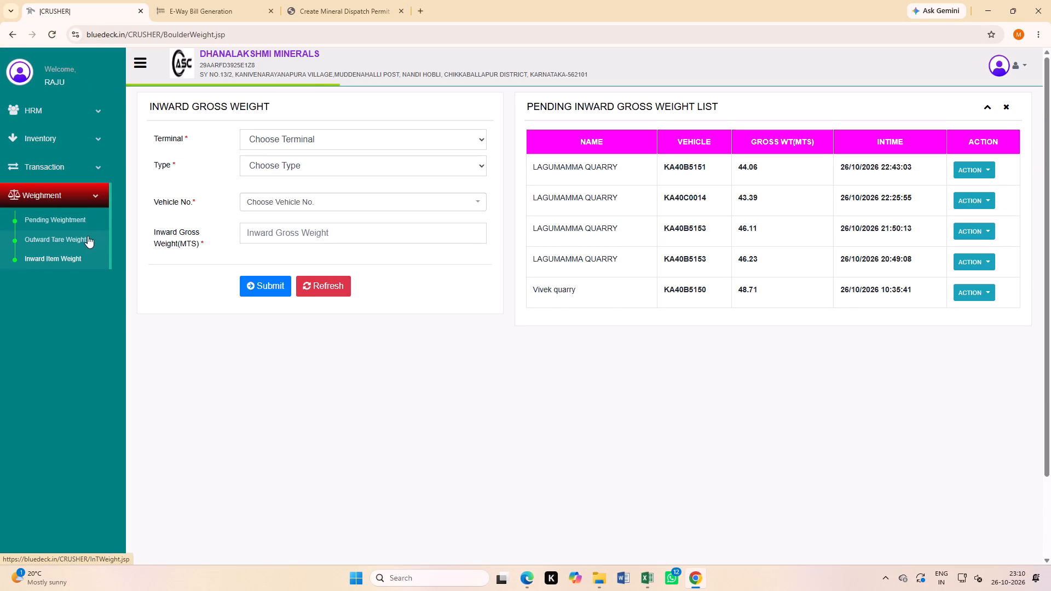
{"action": "left_click", "coordinate": [87, 236]}
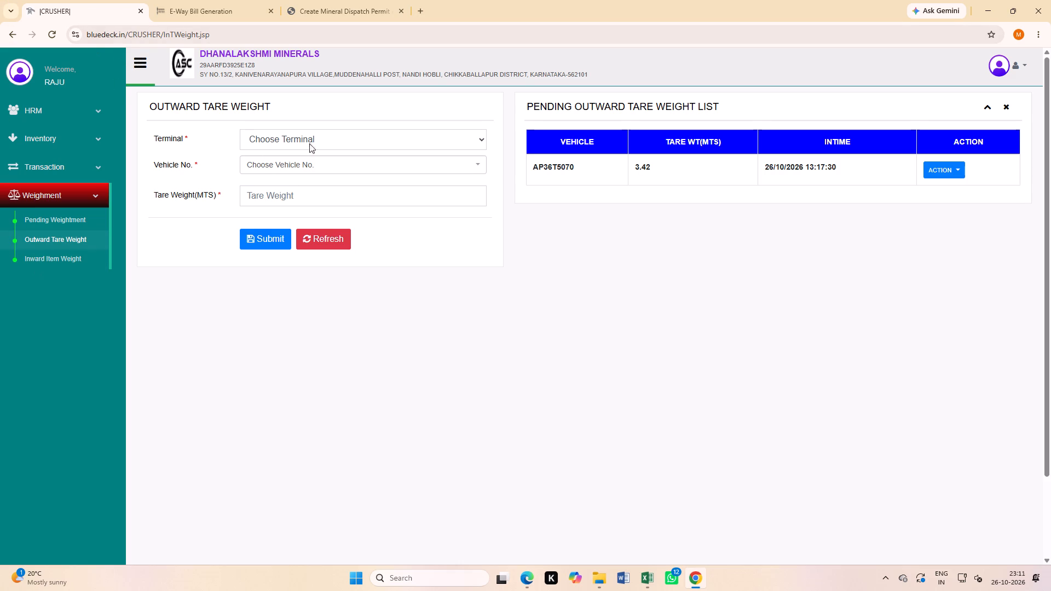
{"action": "left_click", "coordinate": [325, 142]}
{"action": "left_click", "coordinate": [317, 174]}
{"action": "left_click", "coordinate": [314, 164]}
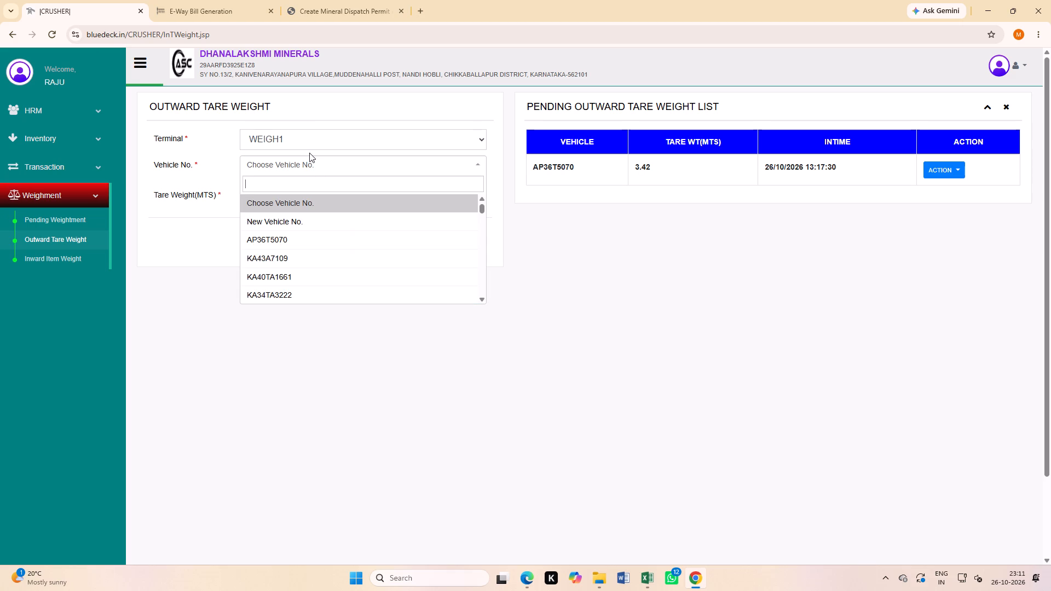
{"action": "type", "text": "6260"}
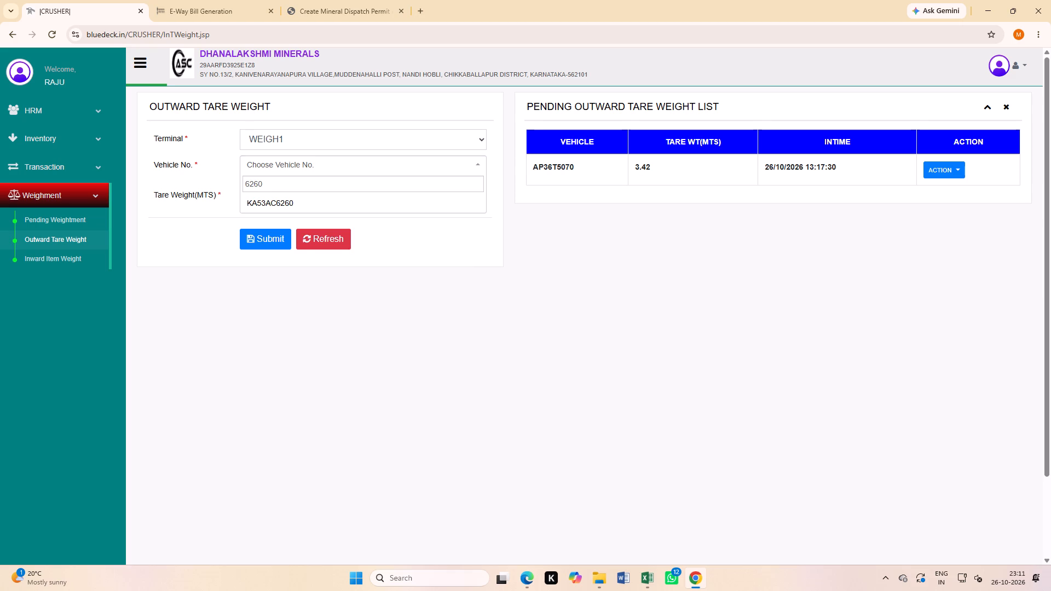
{"action": "double_click", "coordinate": [307, 196]}
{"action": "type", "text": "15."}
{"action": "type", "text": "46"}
{"action": "left_click", "coordinate": [274, 241]}
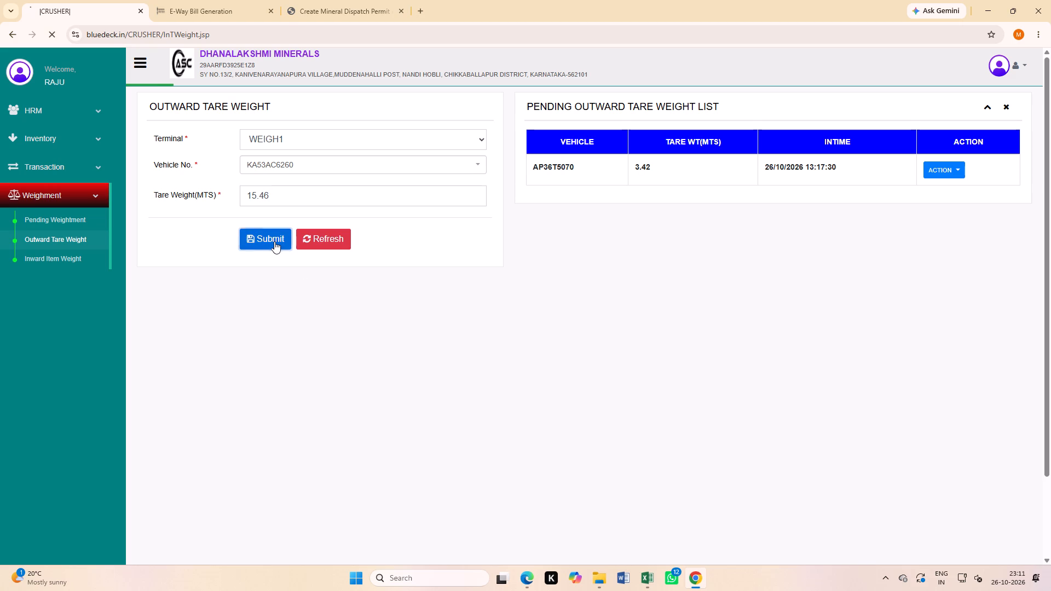
{"action": "left_click", "coordinate": [938, 175]}
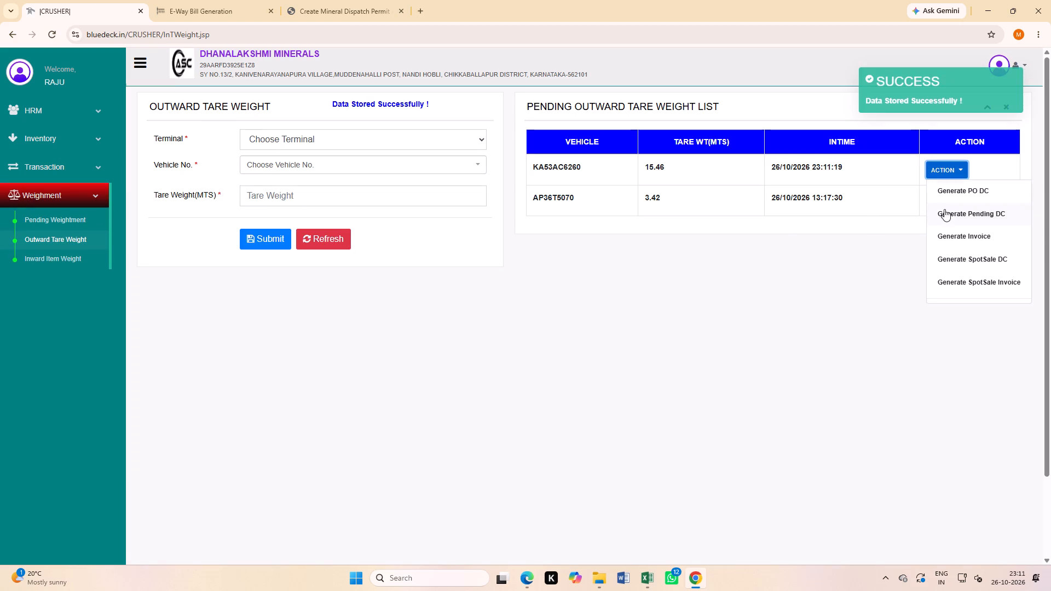
{"action": "left_click", "coordinate": [946, 210]}
{"action": "left_click", "coordinate": [399, 167]}
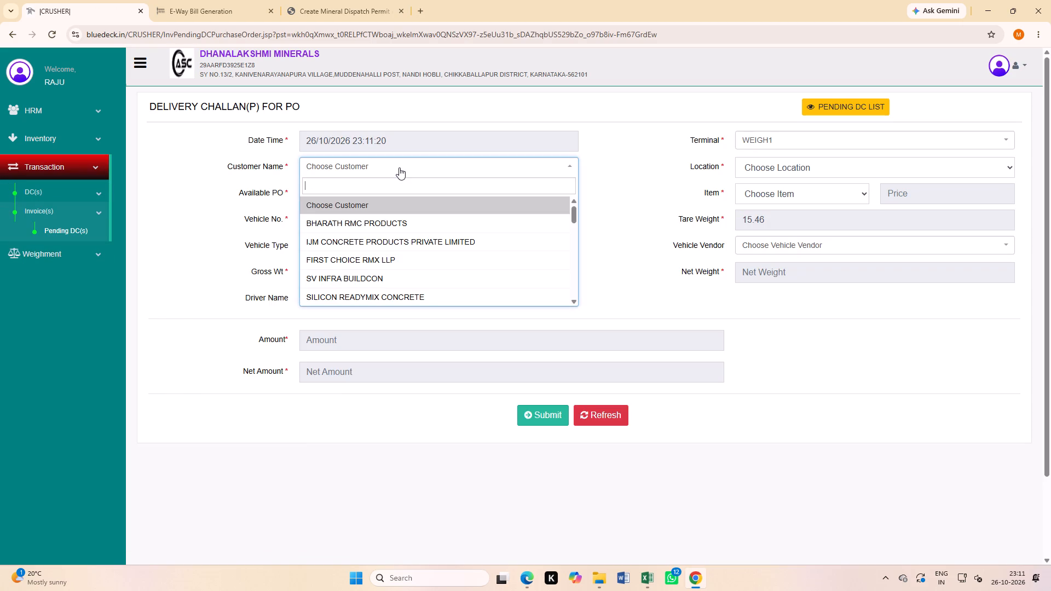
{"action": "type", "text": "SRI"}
{"action": "left_click", "coordinate": [375, 211]}
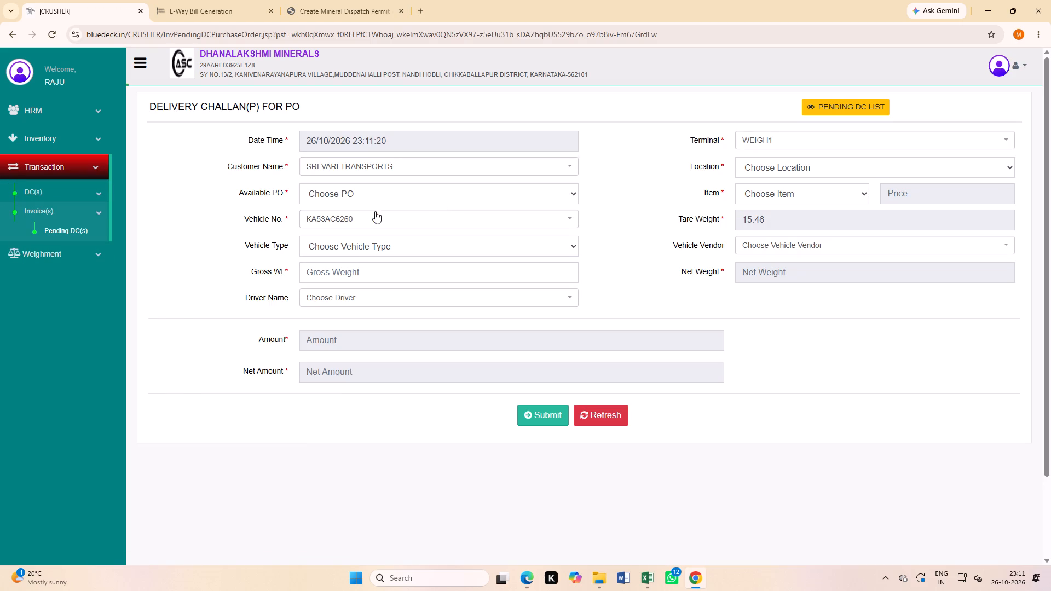
{"action": "left_click", "coordinate": [628, 192]}
{"action": "left_click", "coordinate": [772, 165]}
{"action": "left_click", "coordinate": [779, 194]}
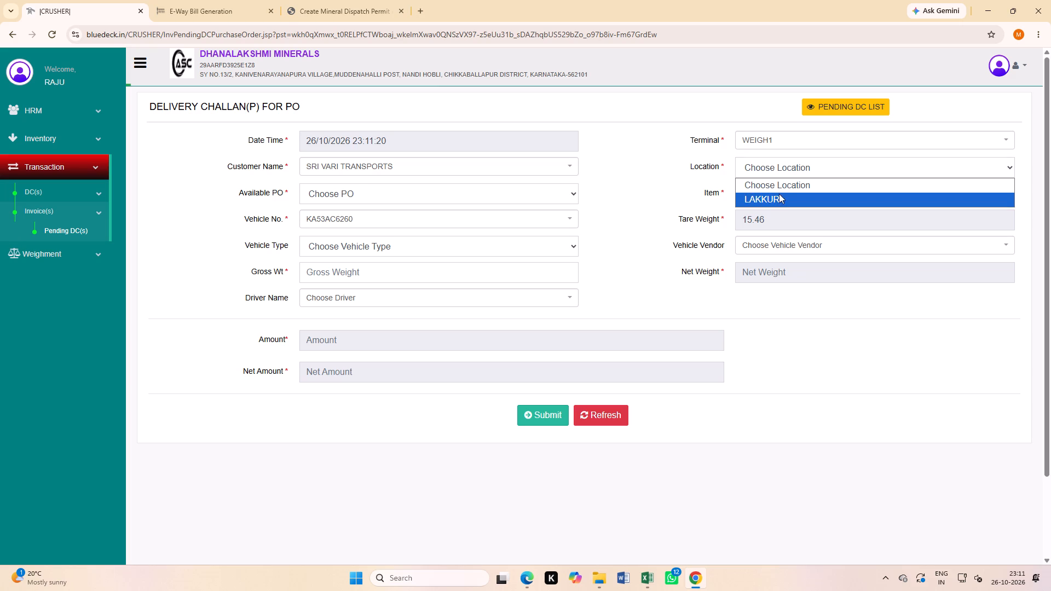
{"action": "left_click", "coordinate": [491, 194]}
{"action": "left_click", "coordinate": [476, 220]}
Set the challan item to 20MM and the gross weight to 50.40, and submit the challan.
{"action": "left_click", "coordinate": [778, 196]}
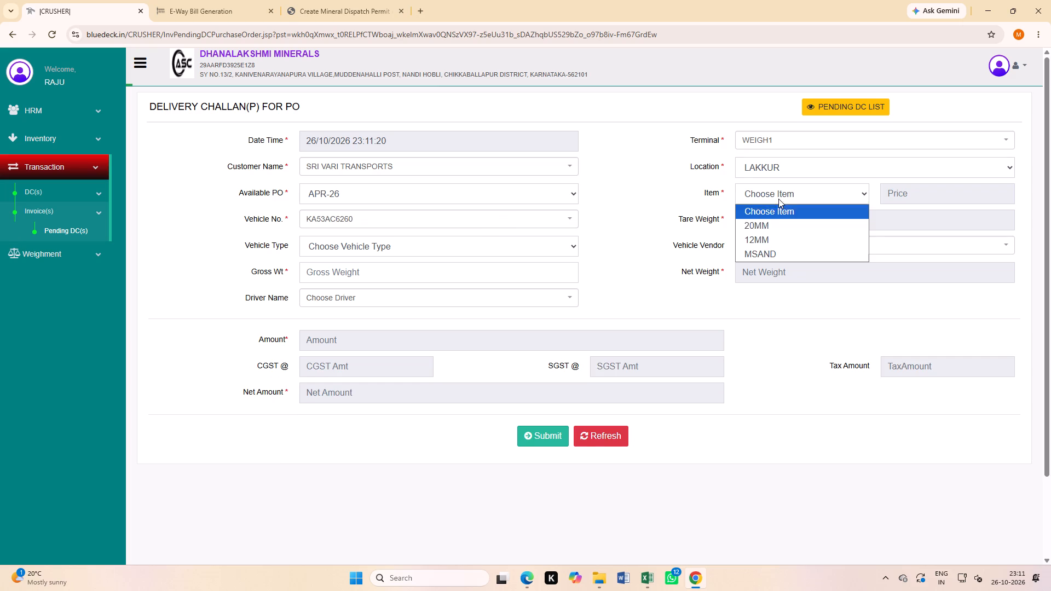
{"action": "left_click", "coordinate": [766, 227]}
{"action": "left_click", "coordinate": [473, 266]}
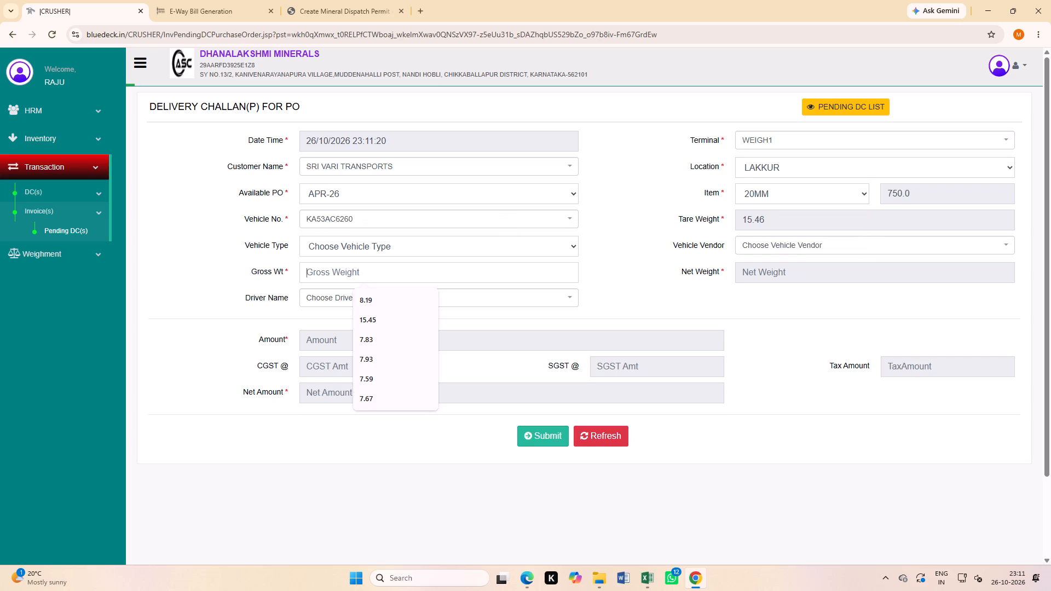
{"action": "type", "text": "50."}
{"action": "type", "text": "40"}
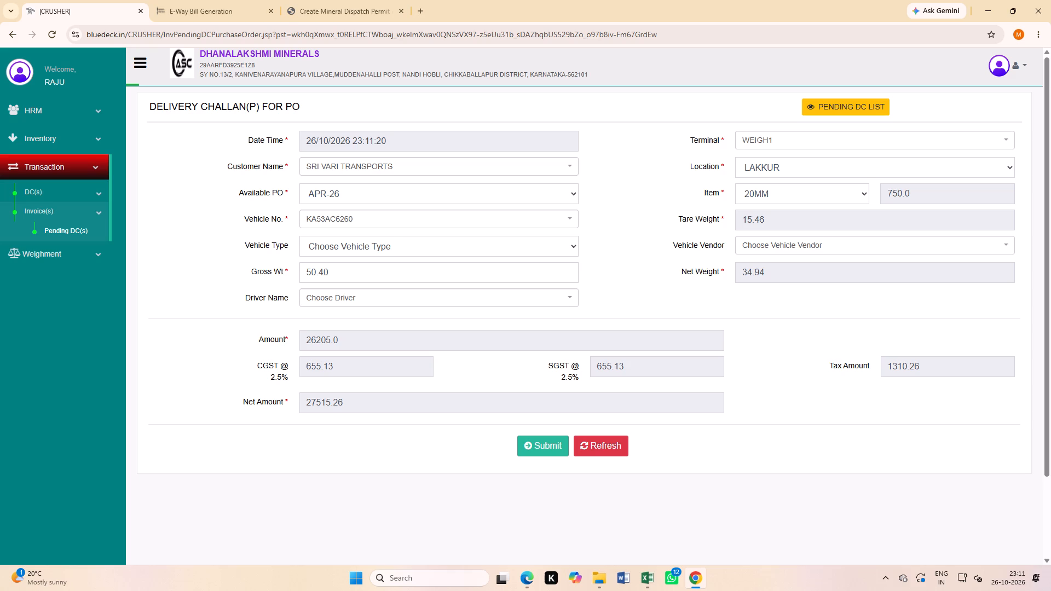
{"action": "scroll", "coordinate": [586, 286], "scroll_direction": "down", "scroll_amount": 2}
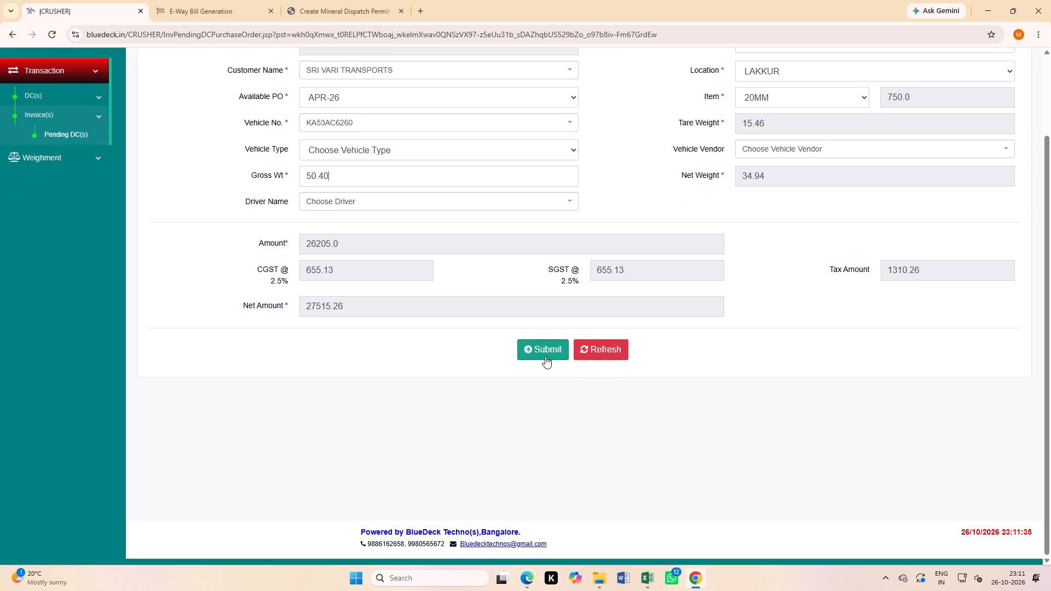
{"action": "left_click", "coordinate": [545, 356]}
{"action": "left_click", "coordinate": [511, 330]}
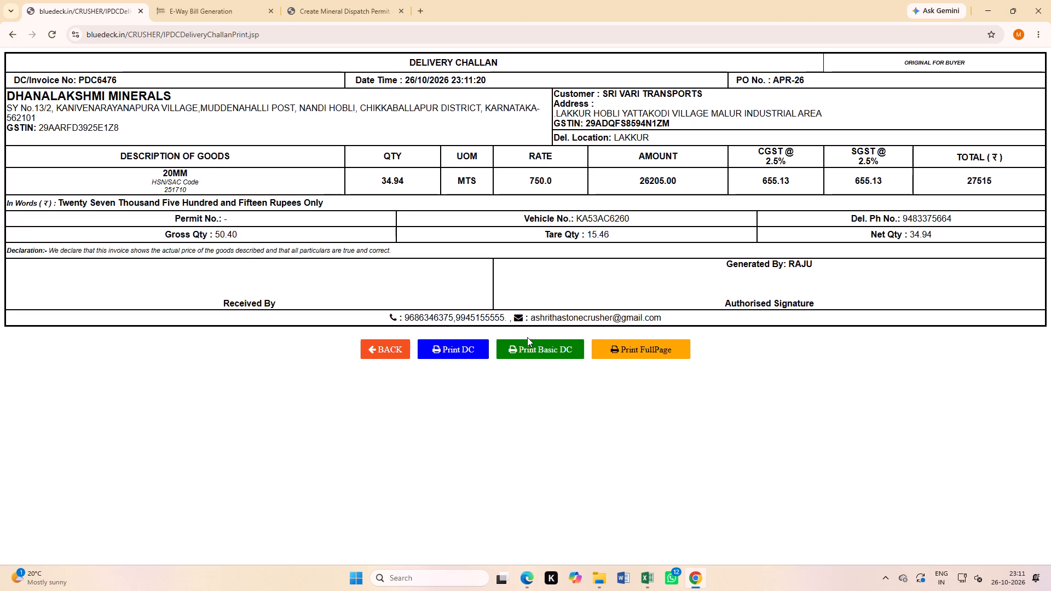
Print three copies of the basic delivery challan in portrait layout.
{"action": "left_click", "coordinate": [533, 350]}
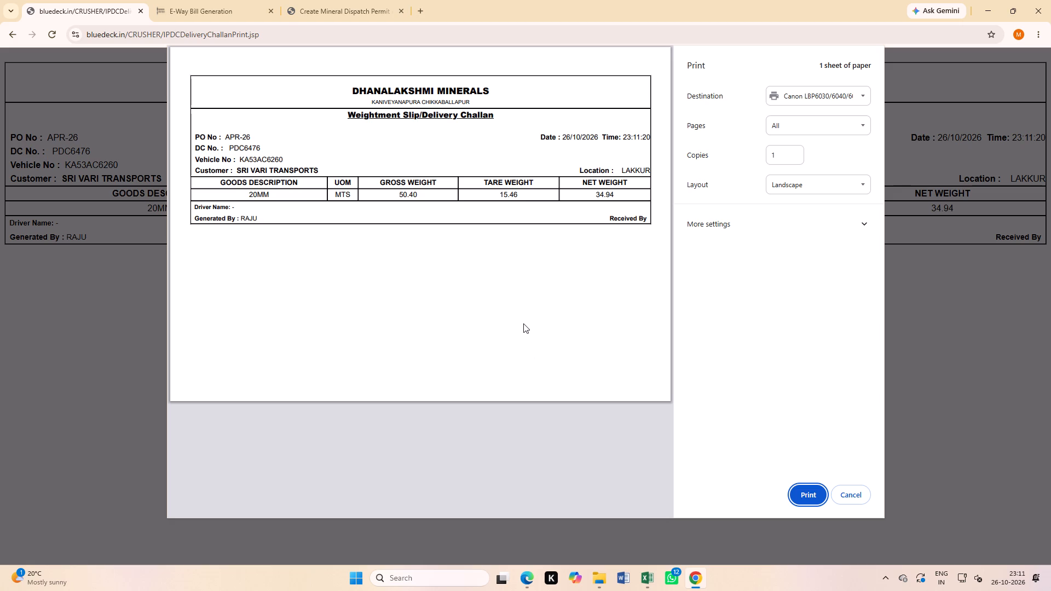
{"action": "left_click", "coordinate": [796, 189]}
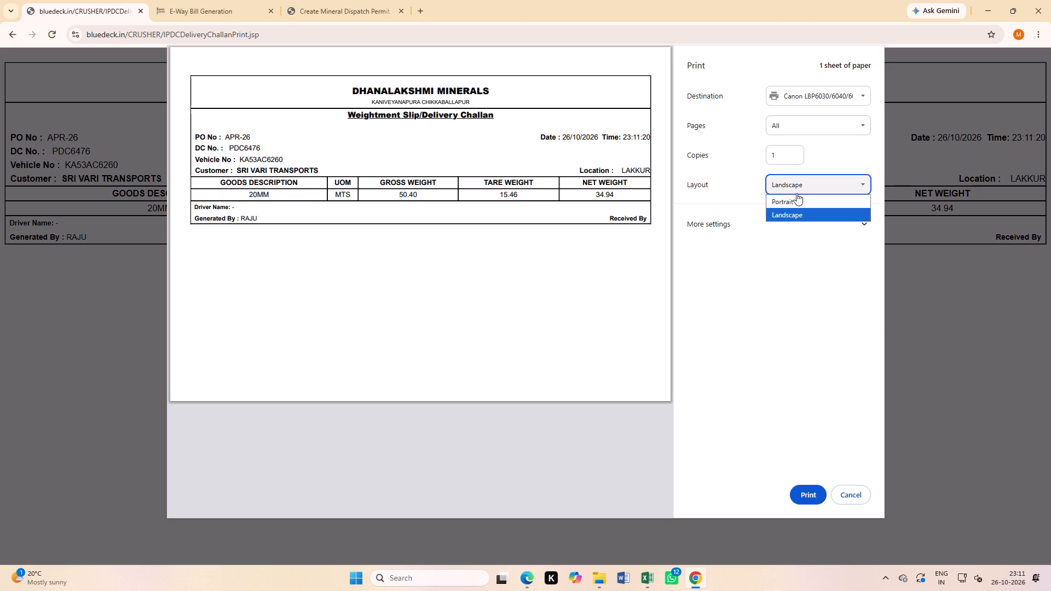
{"action": "left_click", "coordinate": [801, 204]}
{"action": "left_click", "coordinate": [795, 153]}
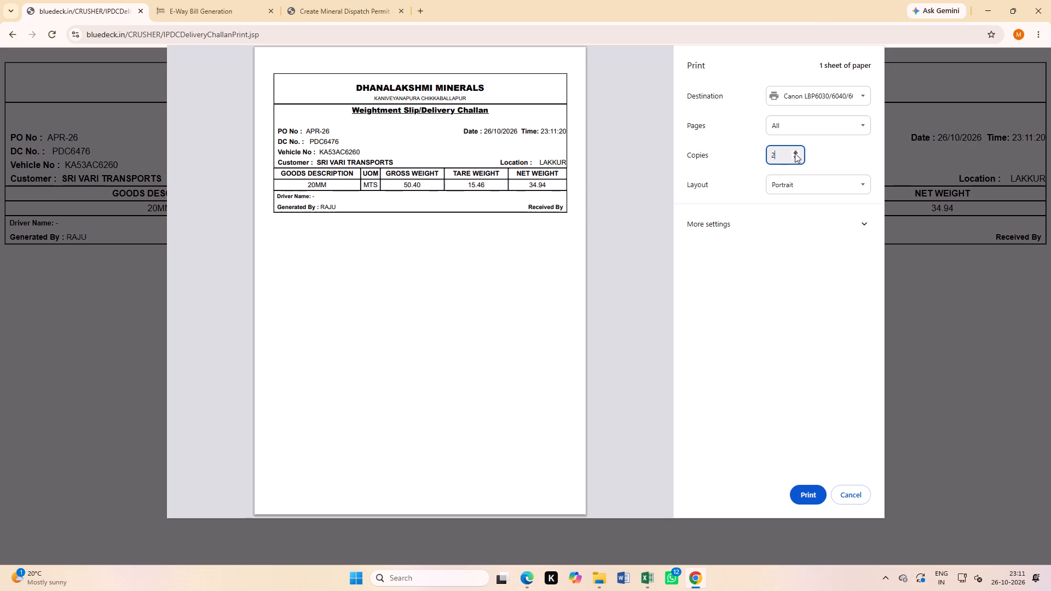
{"action": "left_click", "coordinate": [795, 150]}
{"action": "left_click", "coordinate": [816, 495]}
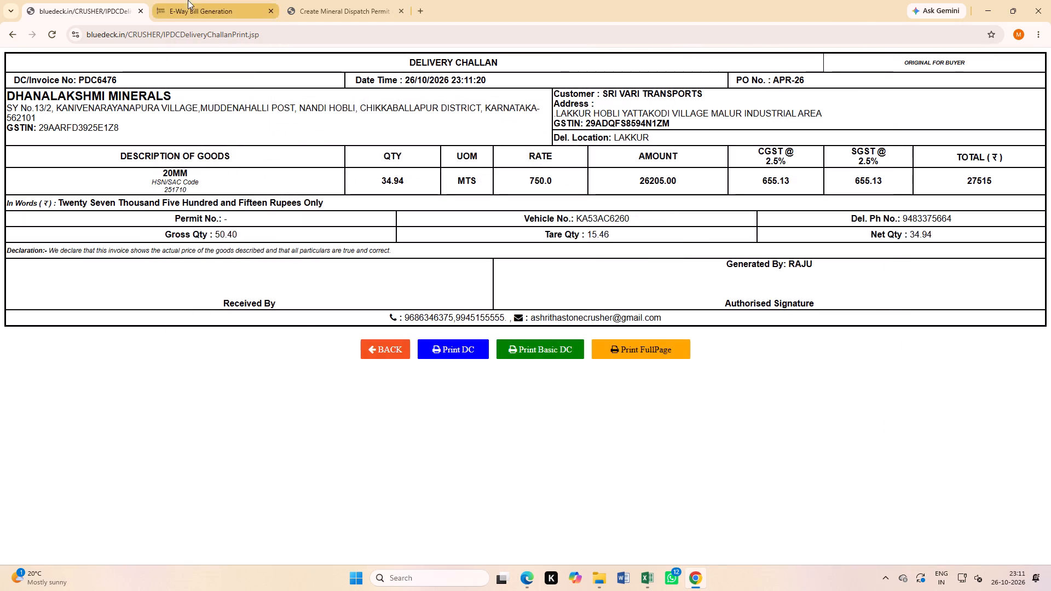
Copy the customer's GSTIN from the delivery challan.
{"action": "left_click", "coordinate": [193, 3]}
{"action": "left_click", "coordinate": [111, 11]}
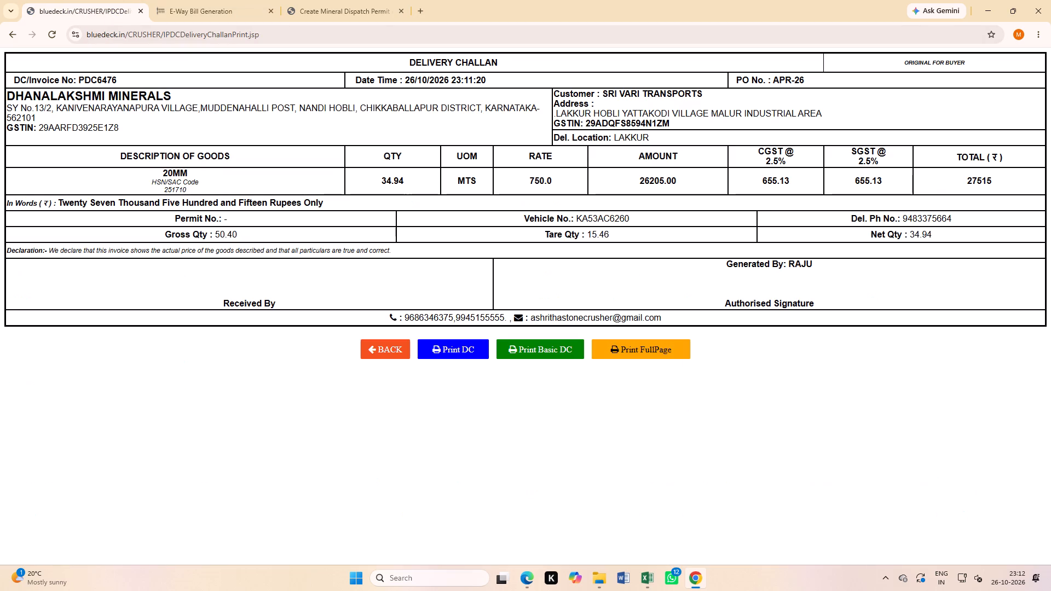
{"action": "double_click", "coordinate": [627, 121]}
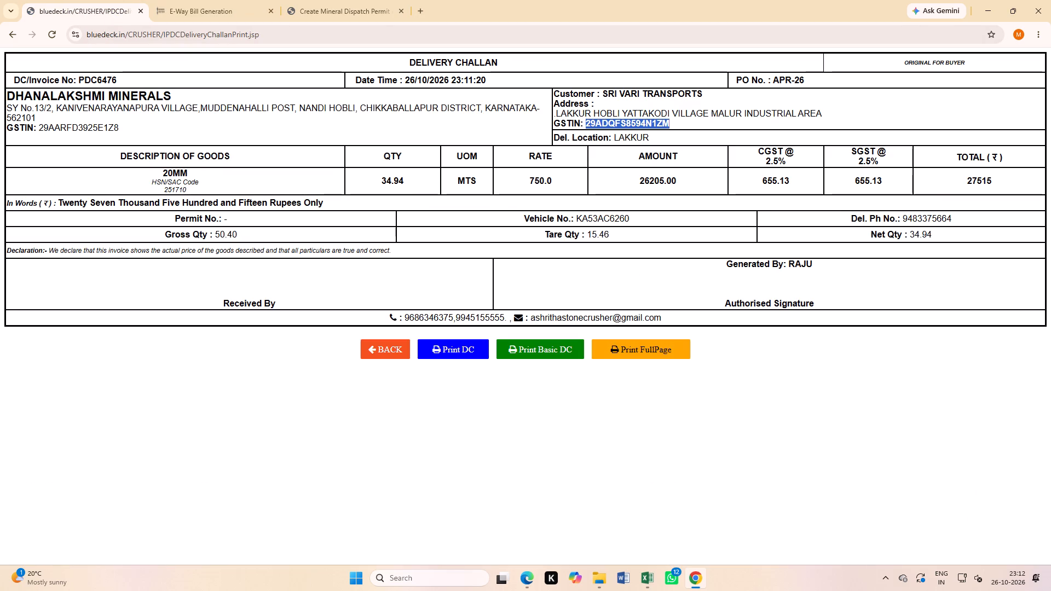
{"action": "key", "text": "ctrl+c"}
In the e-way bill entry form, set the sub type to Job Work and the document number to PDC6476.
{"action": "left_click", "coordinate": [230, 8]}
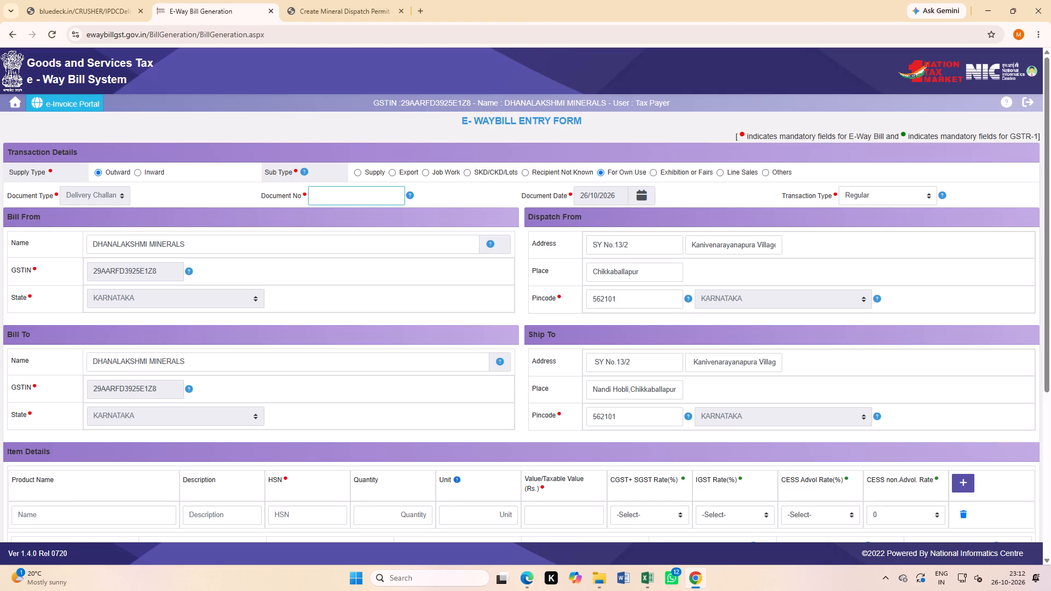
{"action": "left_click", "coordinate": [426, 174]}
{"action": "left_click_drag", "start_coordinate": [408, 141], "coordinate": [407, 135]}
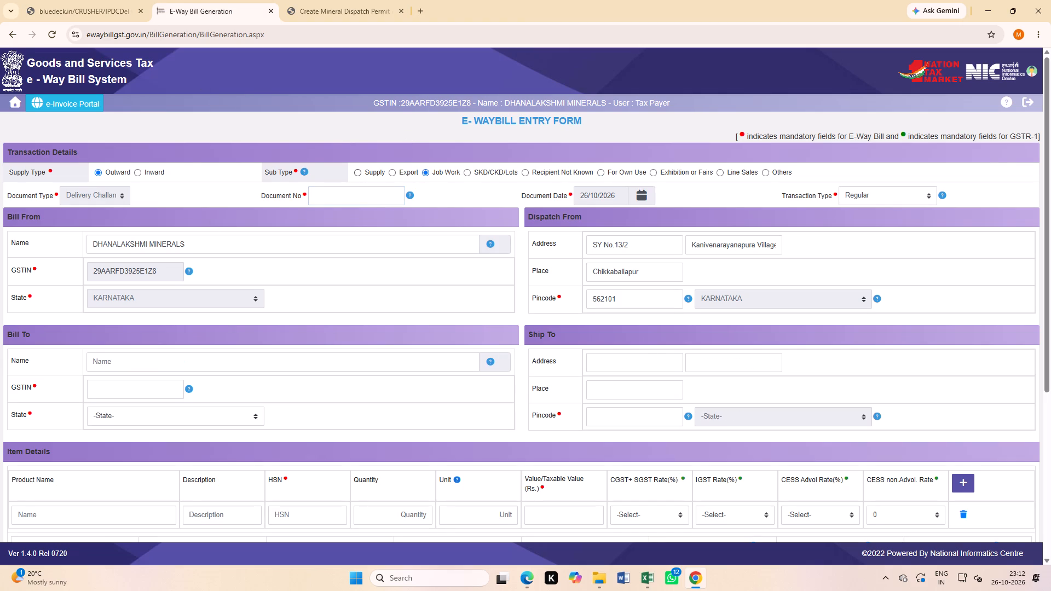
{"action": "left_click", "coordinate": [366, 190]}
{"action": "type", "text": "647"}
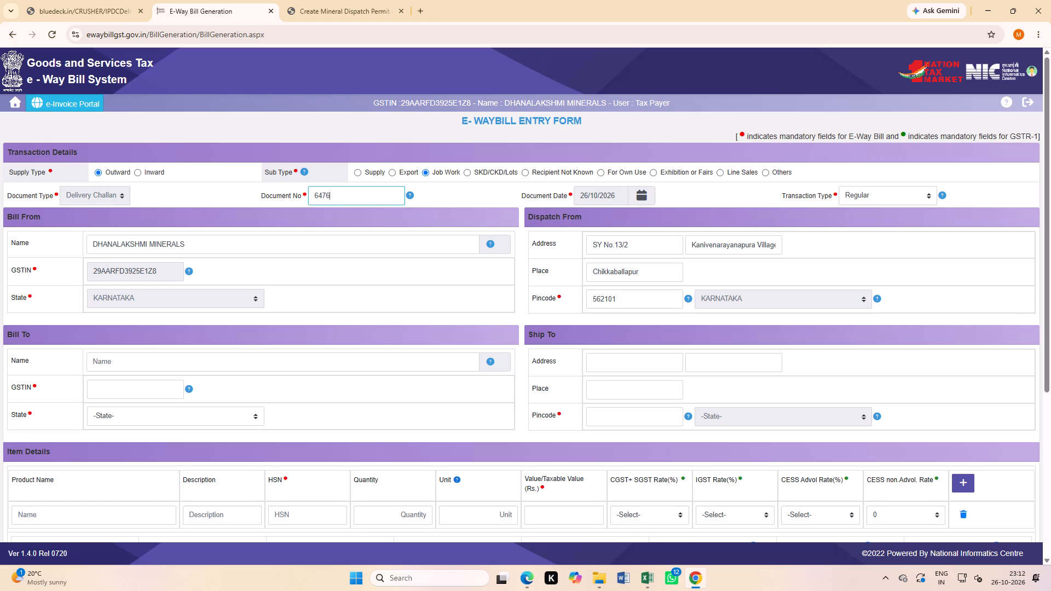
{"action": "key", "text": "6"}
{"action": "left_click", "coordinate": [310, 193]}
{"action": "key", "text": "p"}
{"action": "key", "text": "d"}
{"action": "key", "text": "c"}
Fill in the Bill To GSTIN with the copied customer GSTIN.
{"action": "scroll", "coordinate": [116, 360], "scroll_direction": "down", "scroll_amount": 1}
{"action": "left_click", "coordinate": [120, 339]}
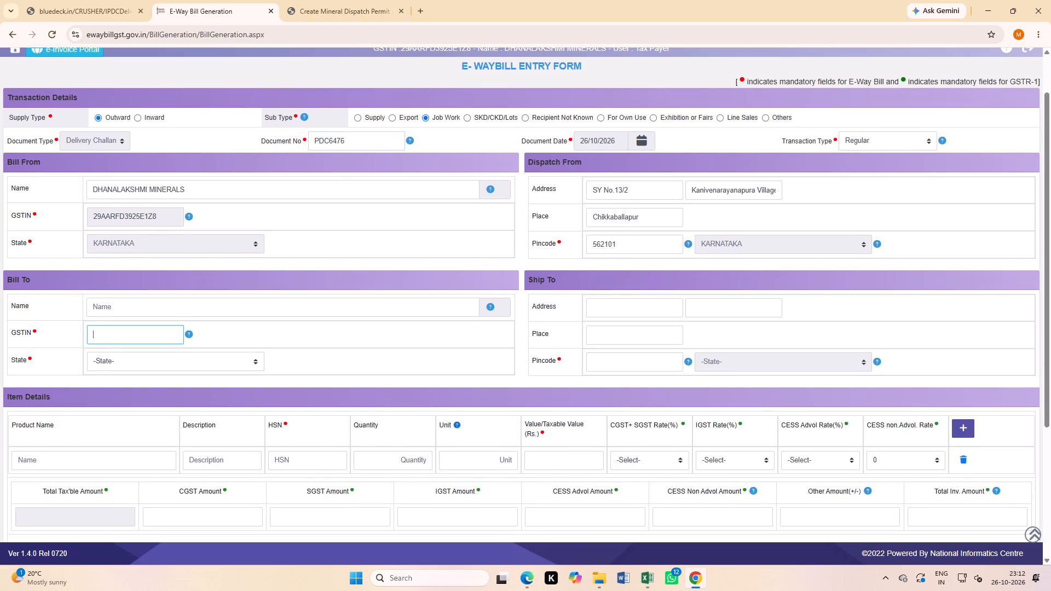
{"action": "key", "text": "ctrl+v"}
In the item details, enter product name 20MM, description AGGREGATE and HSN code 251710.
{"action": "scroll", "coordinate": [114, 338], "scroll_direction": "down", "scroll_amount": 3}
{"action": "left_click", "coordinate": [115, 296]}
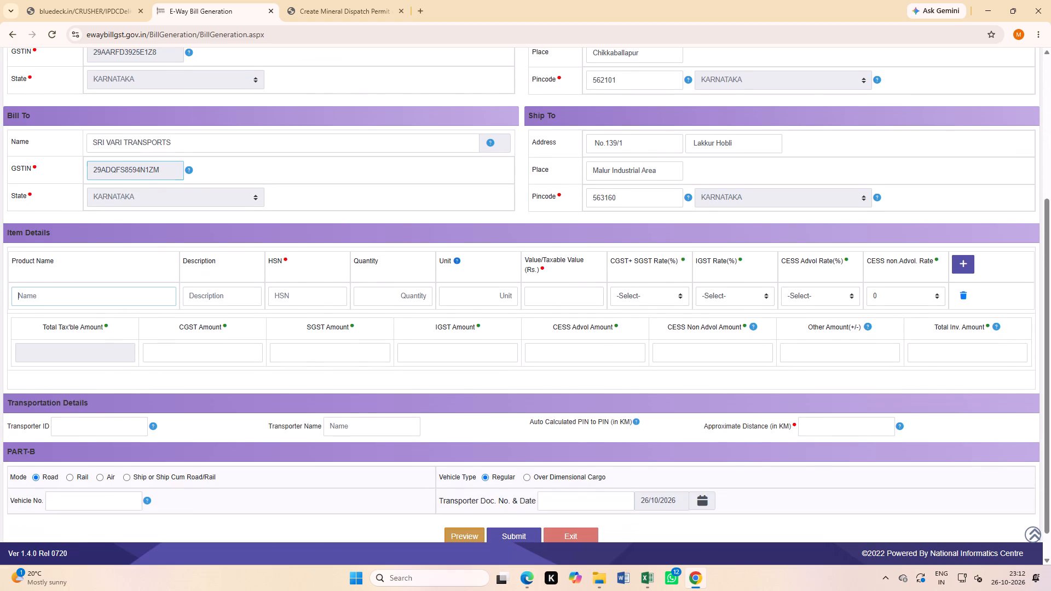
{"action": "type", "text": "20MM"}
{"action": "left_click", "coordinate": [213, 290]}
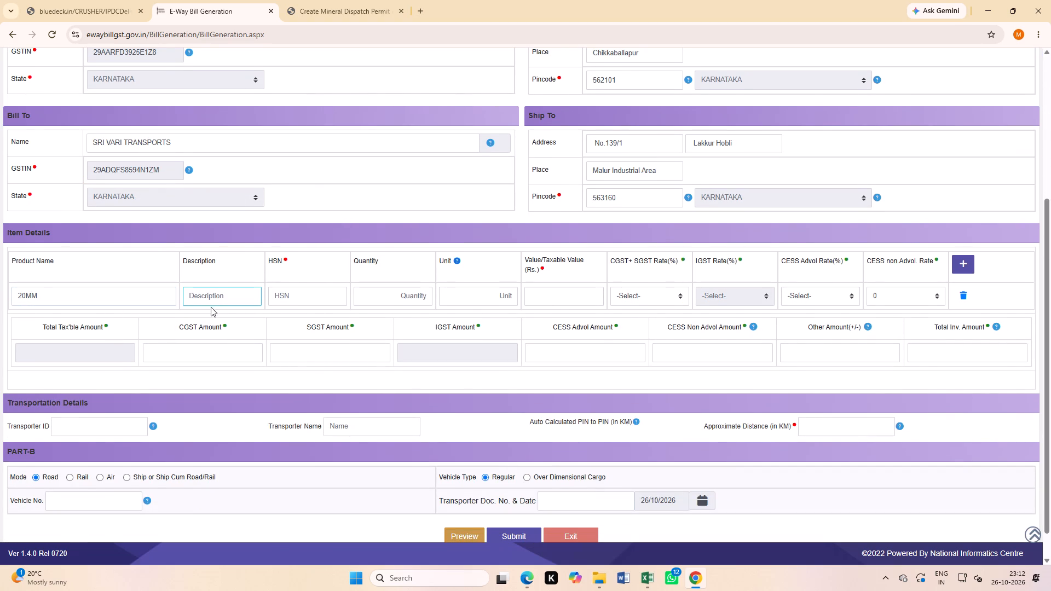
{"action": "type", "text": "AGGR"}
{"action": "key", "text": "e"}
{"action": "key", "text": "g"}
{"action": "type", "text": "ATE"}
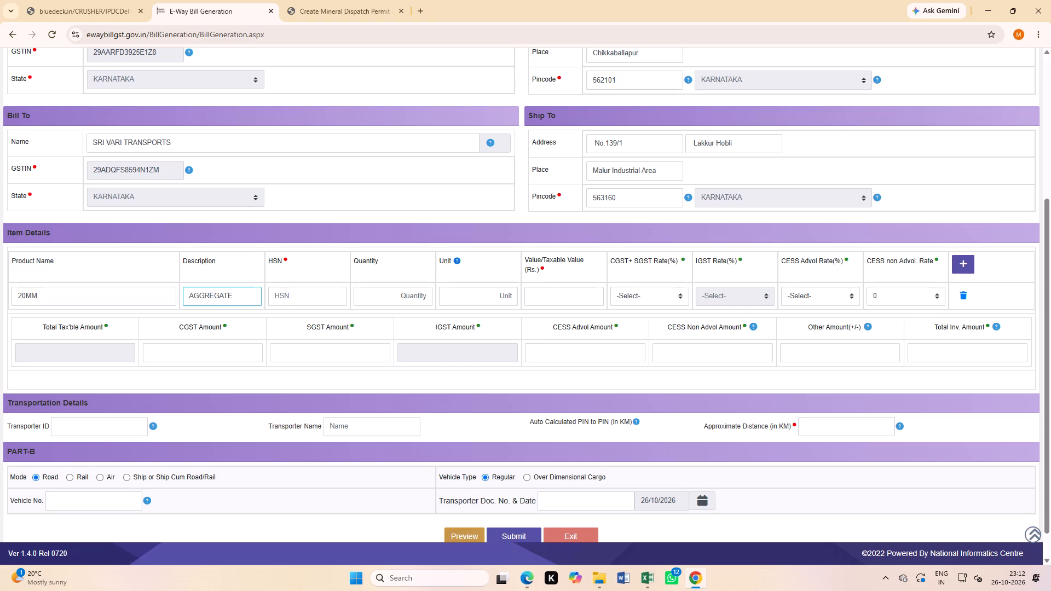
{"action": "left_click", "coordinate": [283, 295]}
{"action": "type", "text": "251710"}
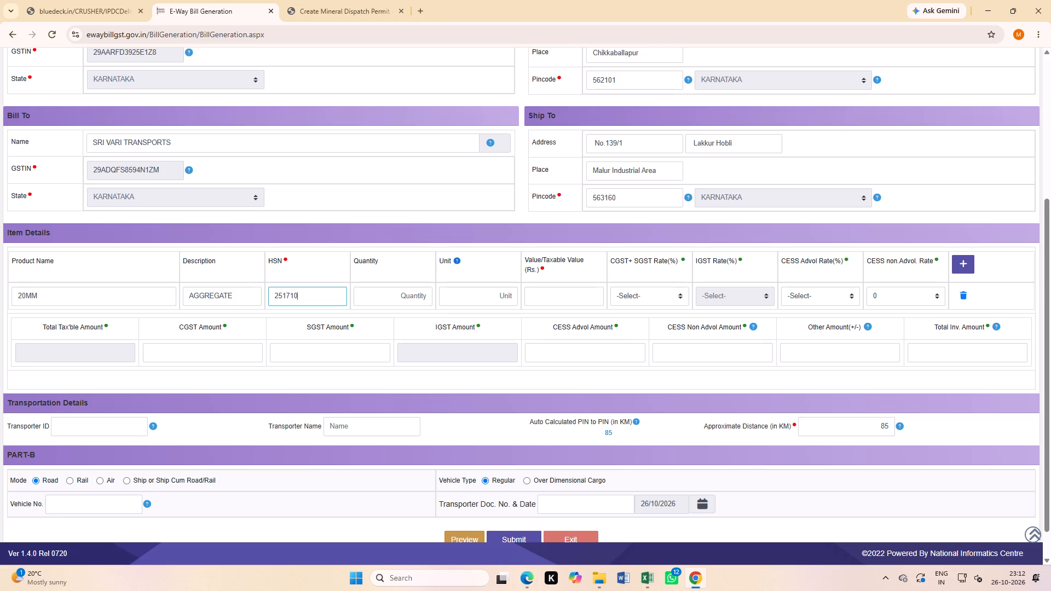
Set the item's quantity to 34.94 and its unit to TON.
{"action": "left_click", "coordinate": [384, 296]}
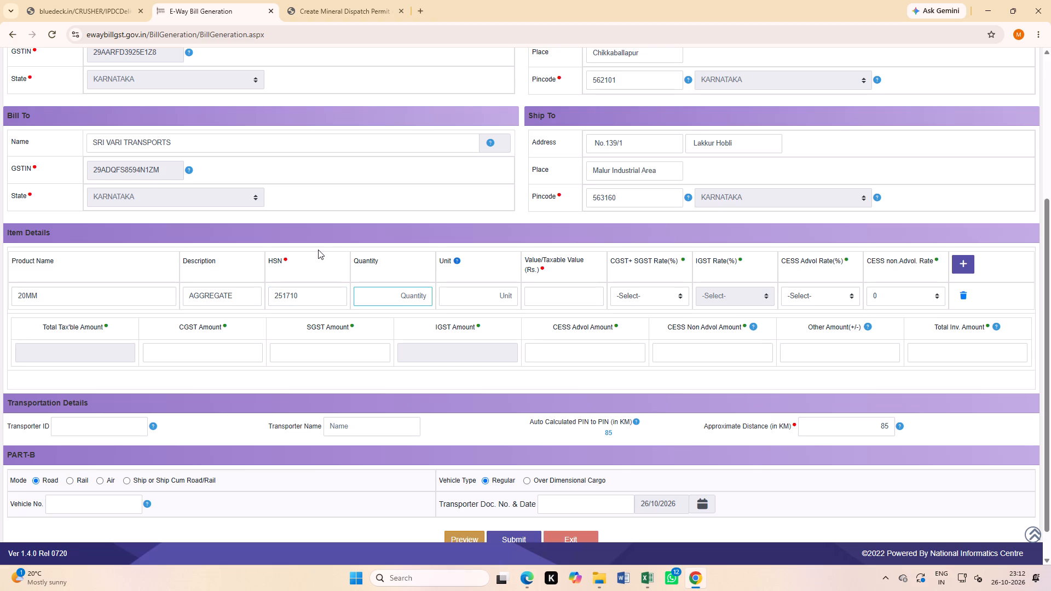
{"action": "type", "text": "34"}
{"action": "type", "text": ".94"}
{"action": "left_click", "coordinate": [465, 298]}
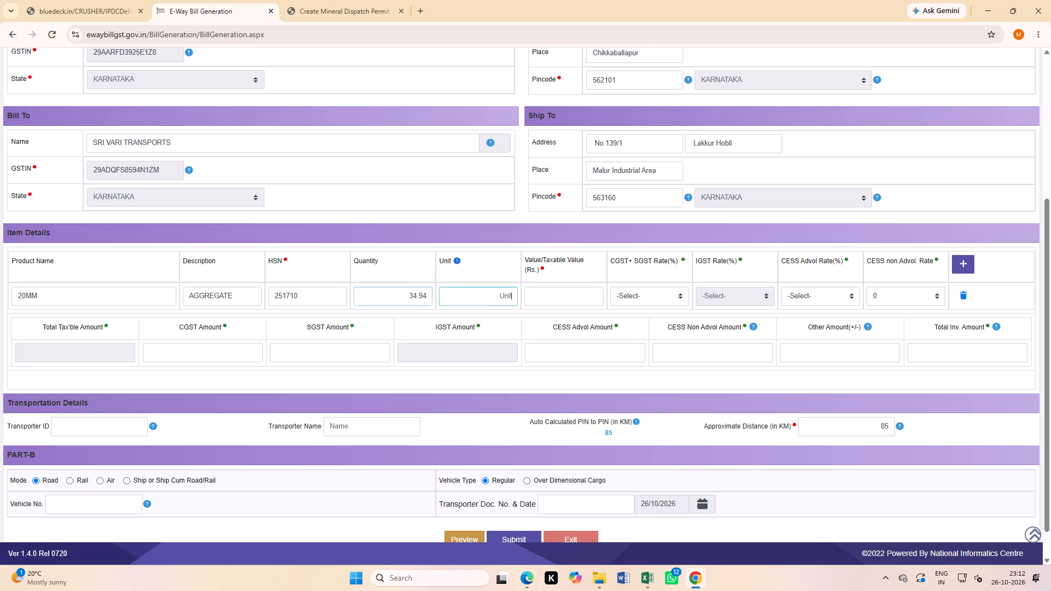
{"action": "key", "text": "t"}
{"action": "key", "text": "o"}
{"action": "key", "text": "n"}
Copy the vehicle number from delivery challan PDC6476.
{"action": "left_click", "coordinate": [535, 295]}
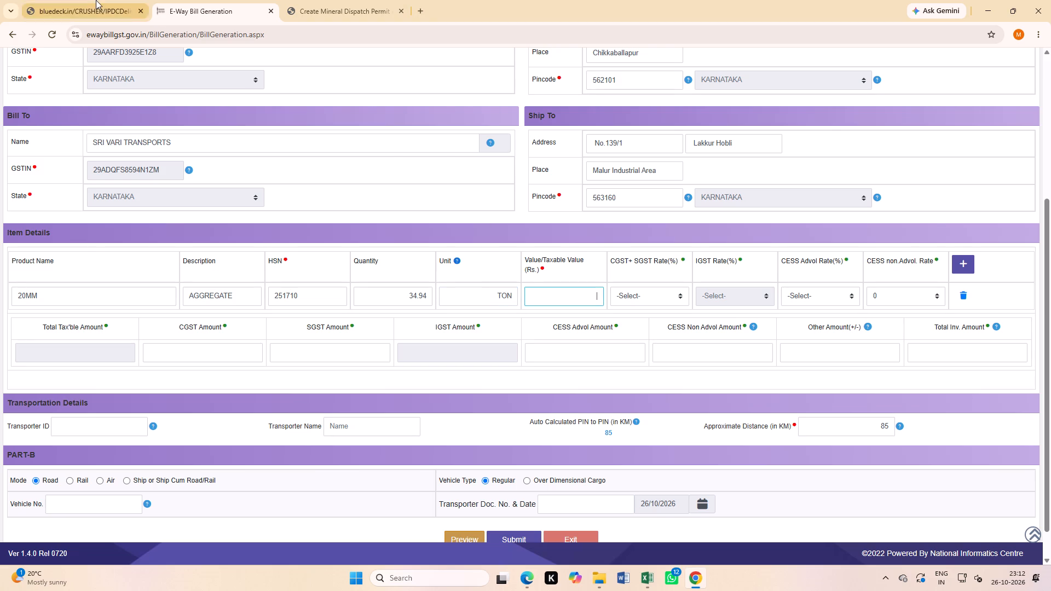
{"action": "left_click", "coordinate": [91, 0]}
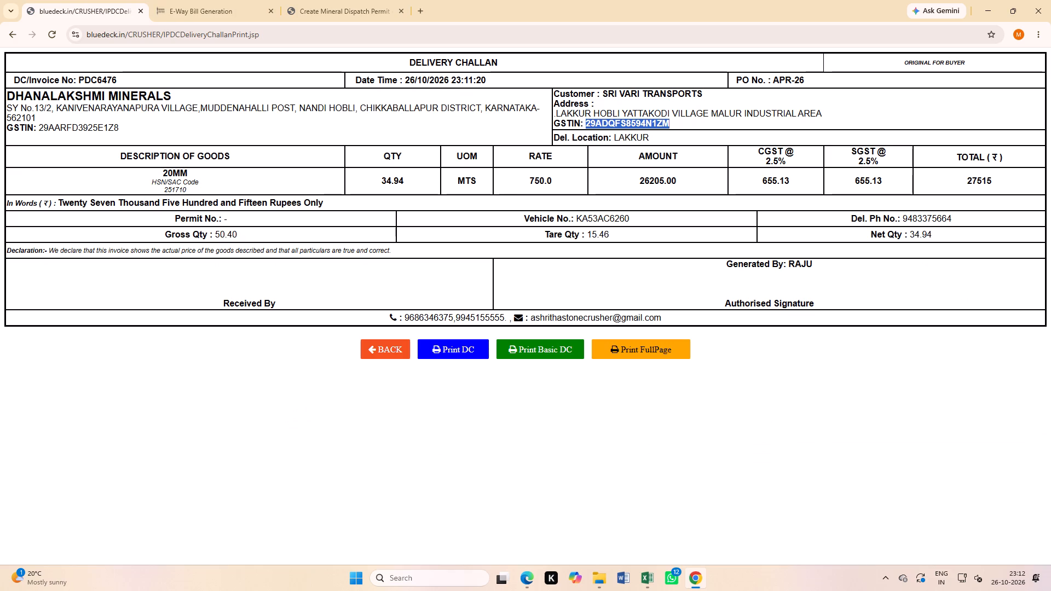
{"action": "double_click", "coordinate": [594, 218]}
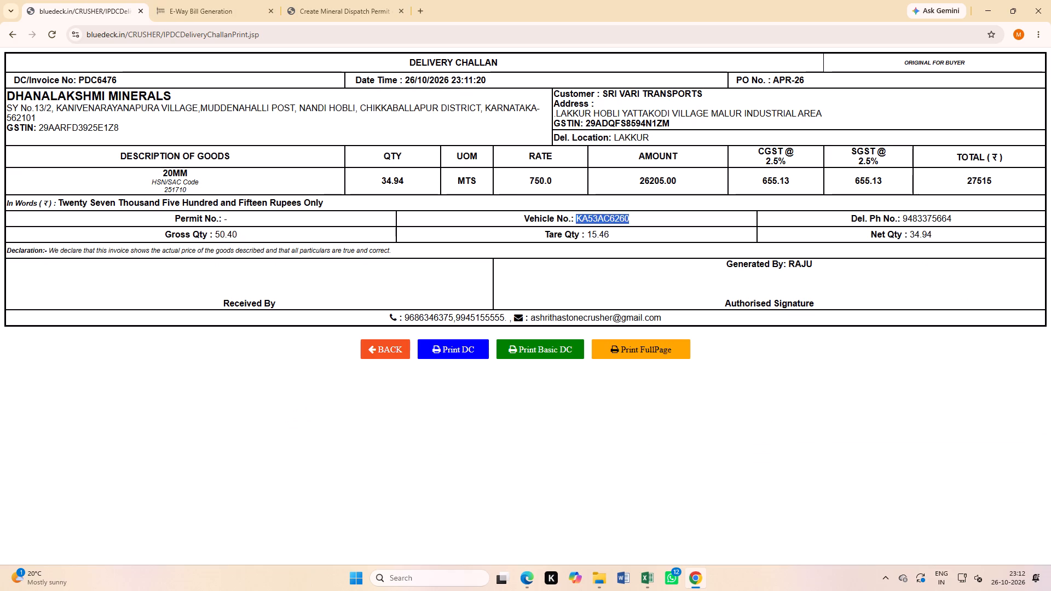
{"action": "key", "text": "ctrl+c"}
Back in the e-way bill form, set the item's taxable value to 26205 and its CGST + SGST rate to 2.500 + 2.500.
{"action": "left_click", "coordinate": [208, 15]}
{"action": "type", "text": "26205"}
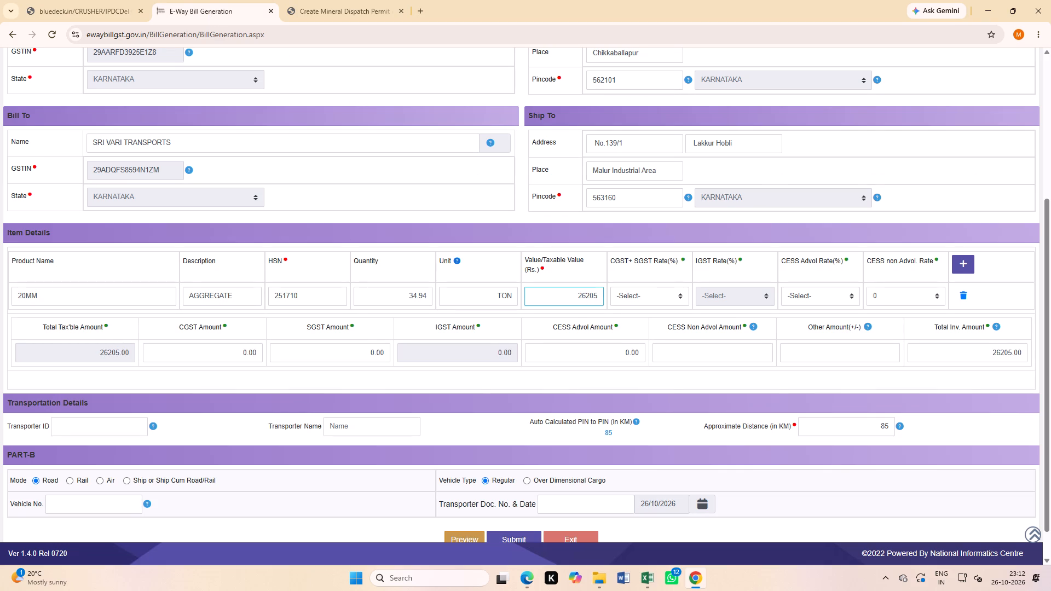
{"action": "left_click", "coordinate": [643, 301]}
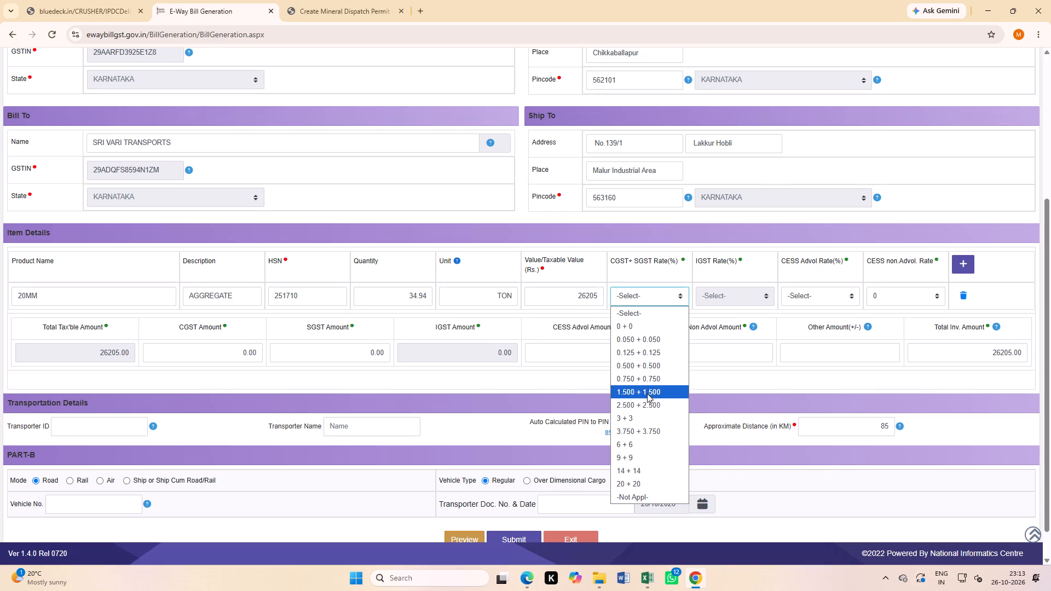
{"action": "left_click", "coordinate": [646, 404]}
{"action": "left_click", "coordinate": [617, 356]}
Fill in the Part-B vehicle number with the one copied from the challan.
{"action": "scroll", "coordinate": [118, 378], "scroll_direction": "down", "scroll_amount": 1}
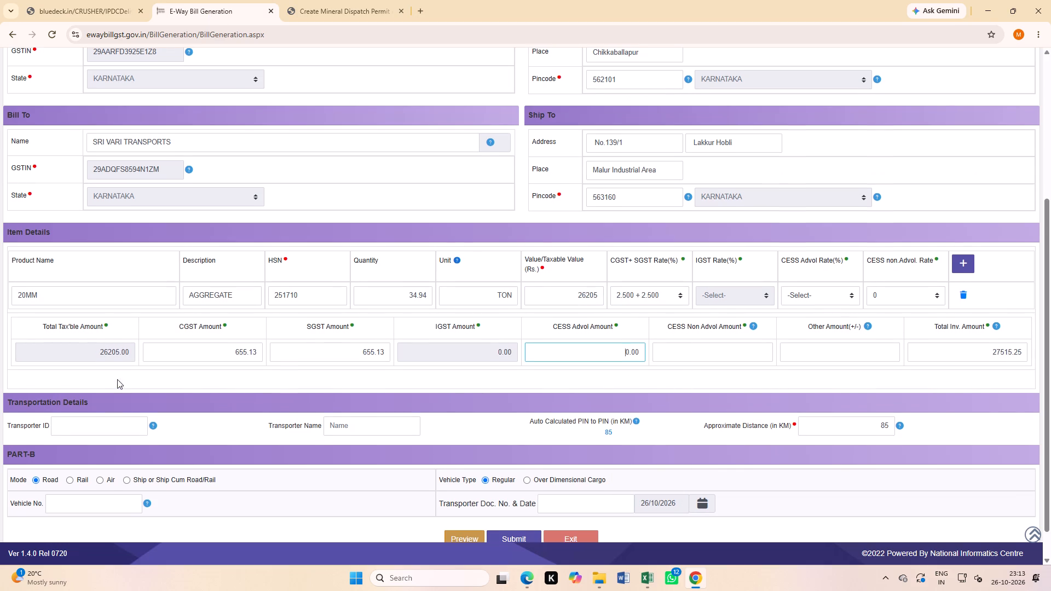
{"action": "scroll", "coordinate": [117, 379], "scroll_direction": "down", "scroll_amount": 2}
{"action": "left_click", "coordinate": [95, 463]}
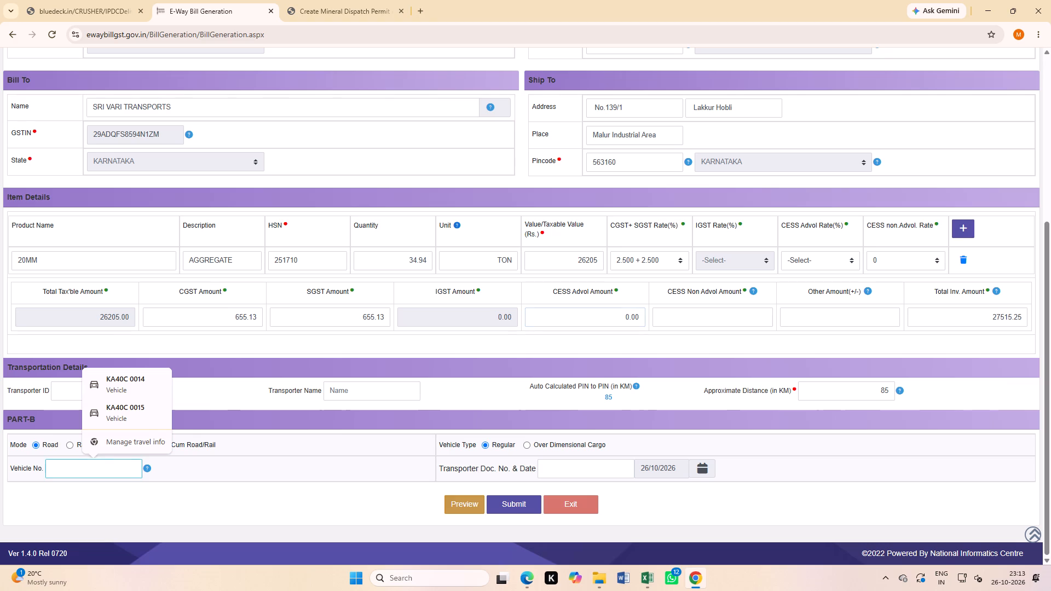
{"action": "key", "text": "ctrl+v"}
{"action": "left_click", "coordinate": [112, 496]}
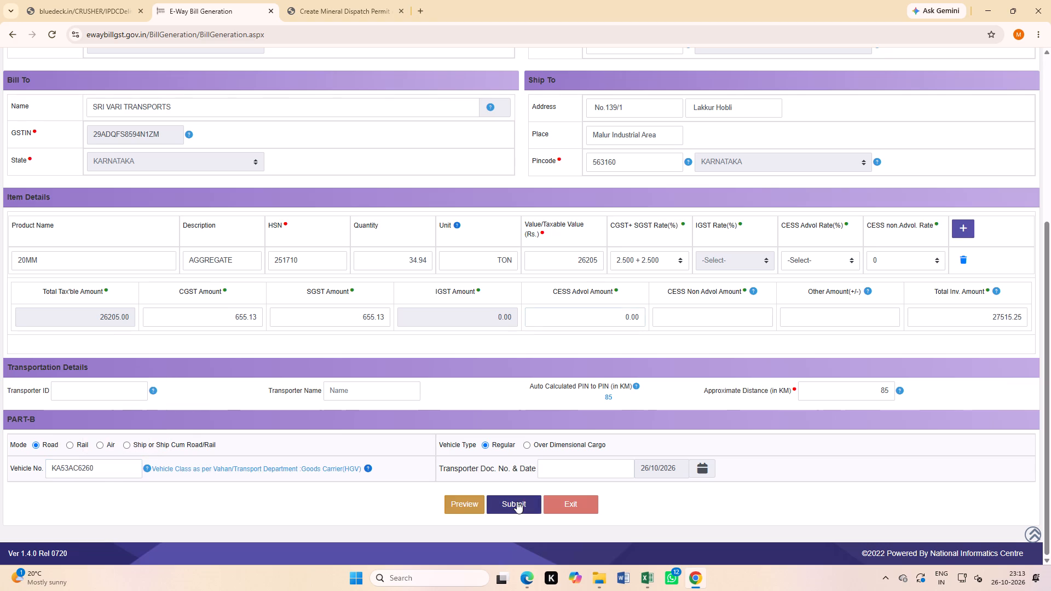
Submit the e-way bill form and agree to continue with its generation.
{"action": "left_click", "coordinate": [517, 501]}
{"action": "left_click", "coordinate": [579, 120]}
{"action": "left_click", "coordinate": [580, 130]}
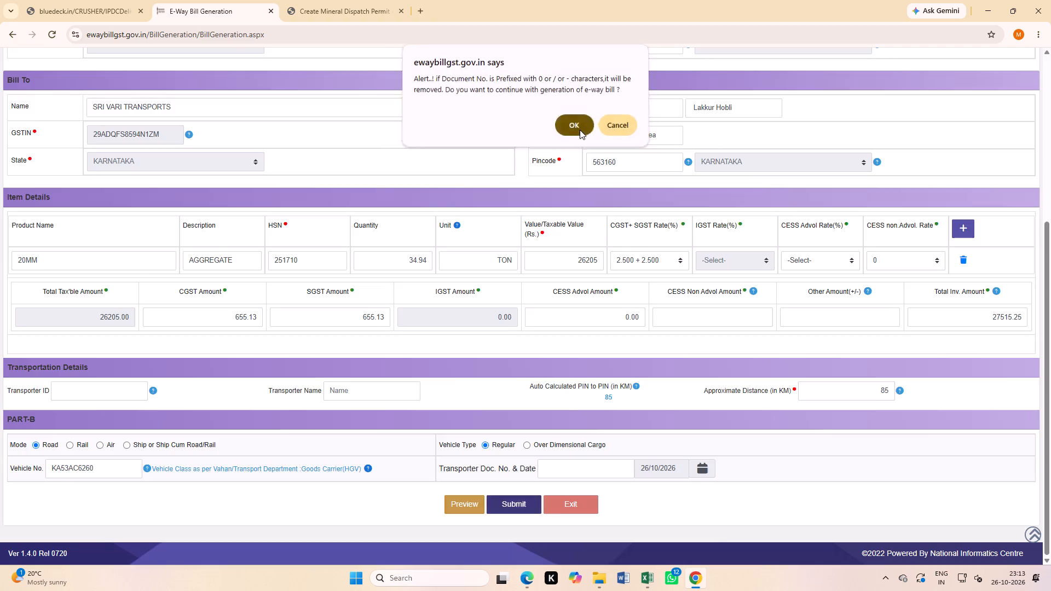
Open the detailed version of the generated e-way bill and start printing it.
{"action": "scroll", "coordinate": [542, 291], "scroll_direction": "down", "scroll_amount": 10}
{"action": "left_click", "coordinate": [528, 521]}
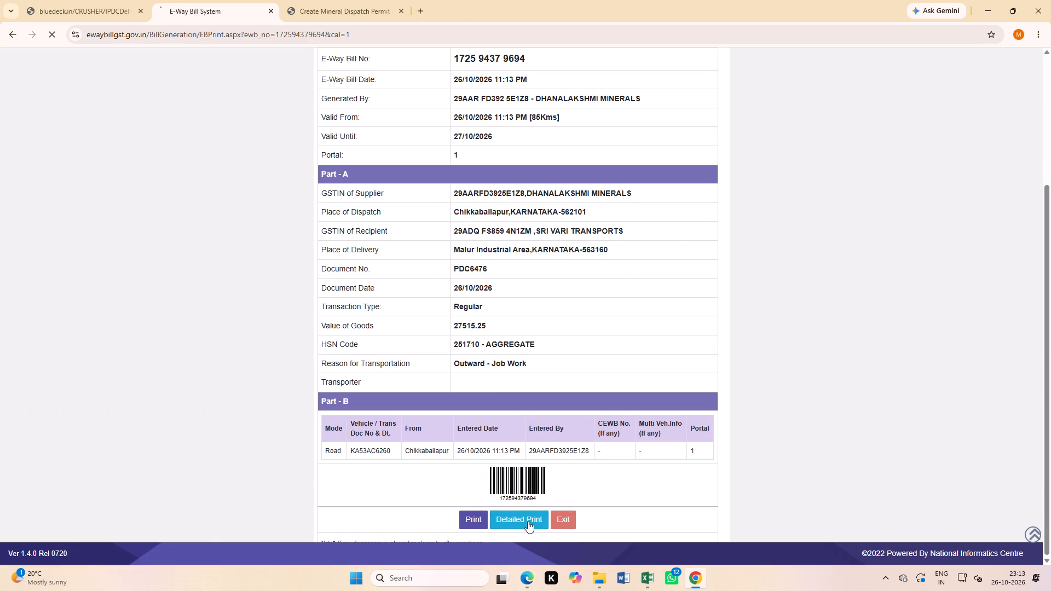
{"action": "scroll", "coordinate": [512, 306], "scroll_direction": "down", "scroll_amount": 13}
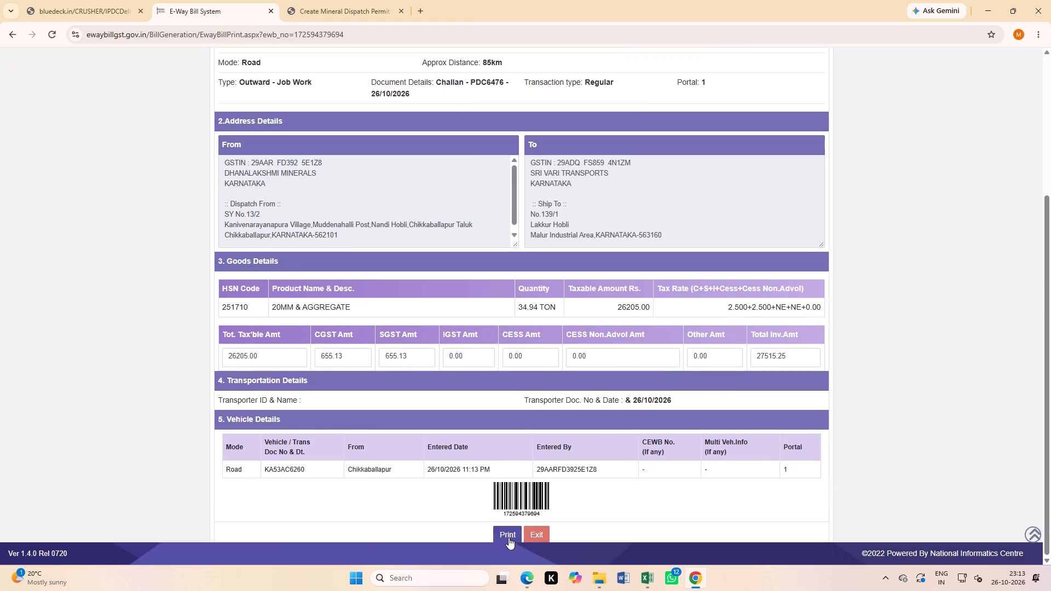
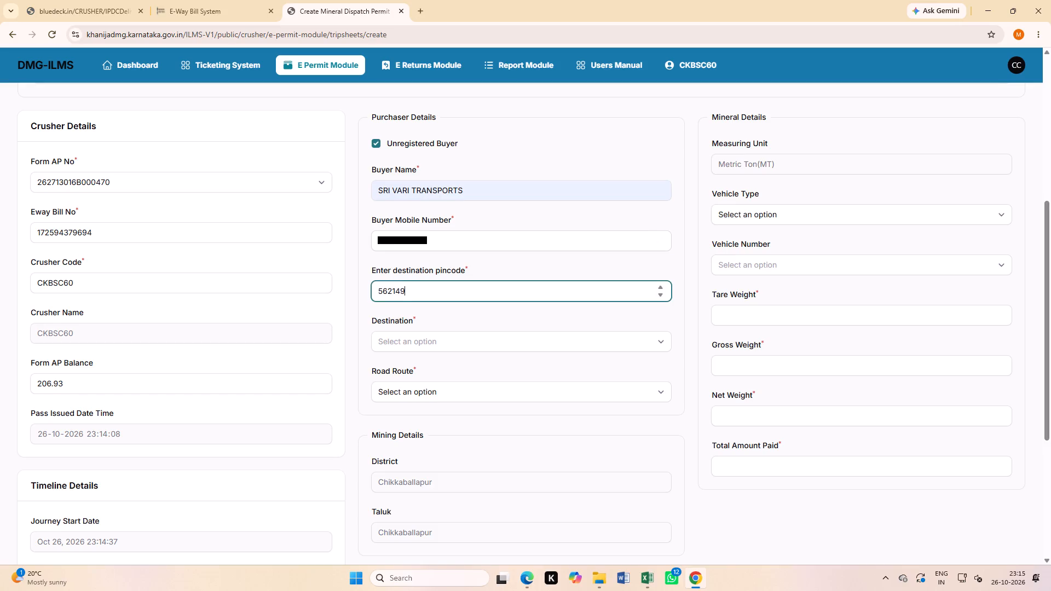
Set the purchaser's destination to Bagalur - 562149 and choose the road route from Kanivenarayanapuraa to Bangalore North, Hebbal (V).
{"action": "left_click", "coordinate": [430, 343]}
{"action": "key", "text": "b"}
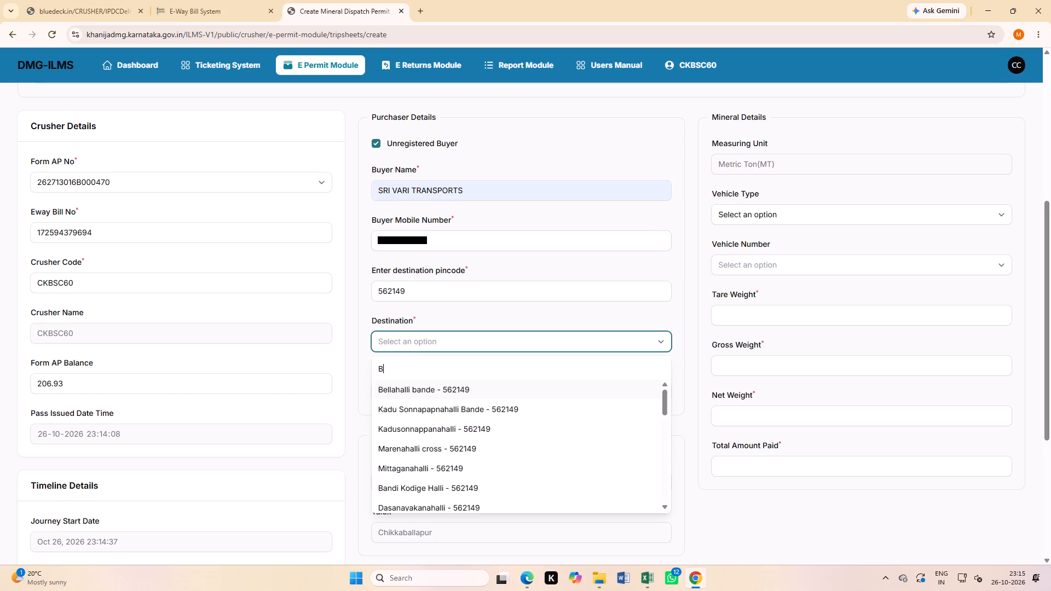
{"action": "type", "text": "AGA"}
{"action": "left_click", "coordinate": [413, 389]}
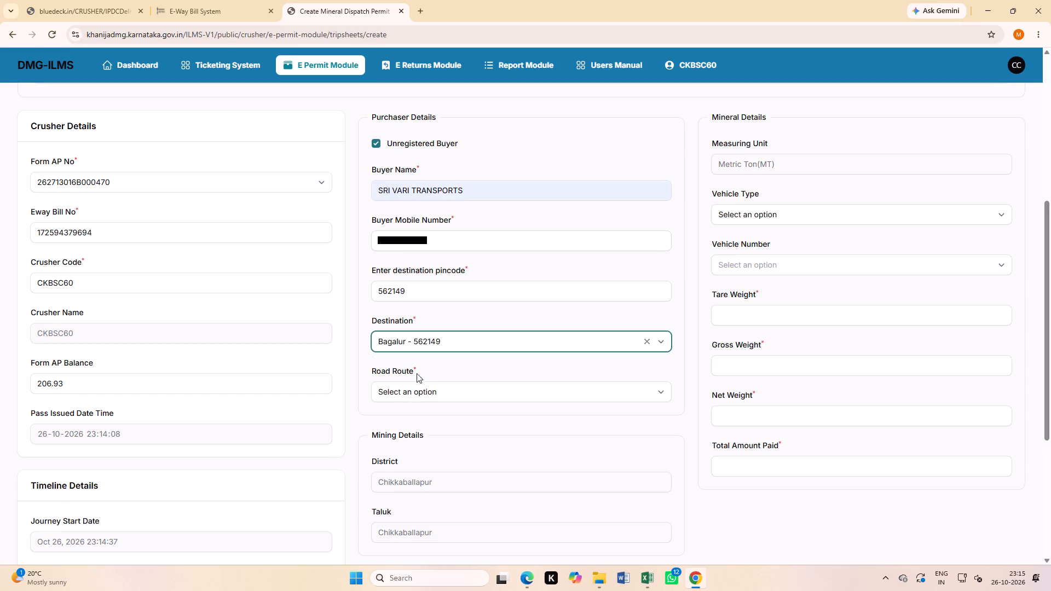
{"action": "left_click", "coordinate": [421, 358]}
{"action": "left_click", "coordinate": [423, 387]}
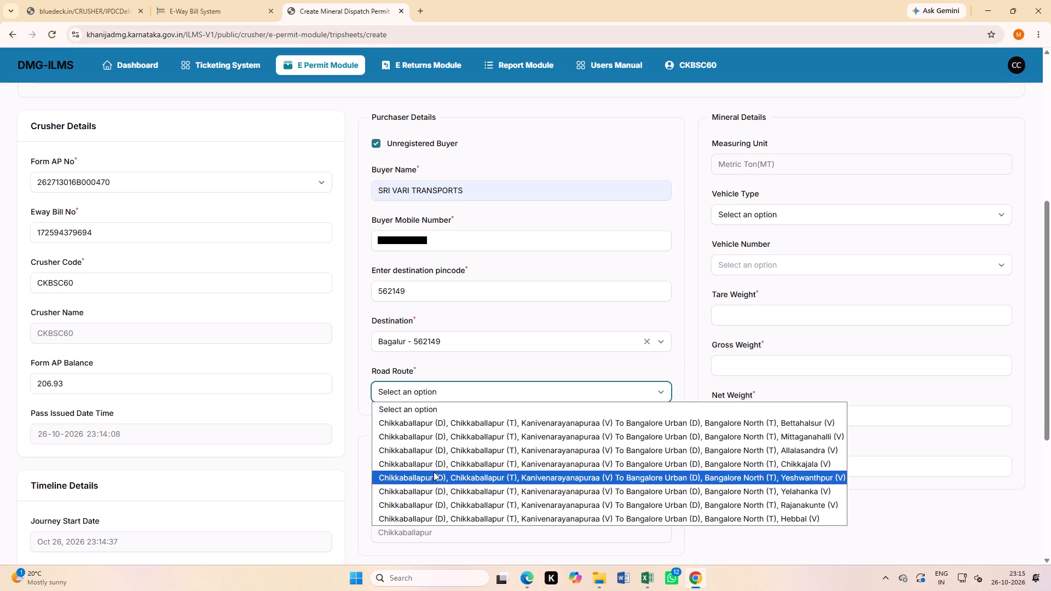
{"action": "left_click", "coordinate": [438, 515]}
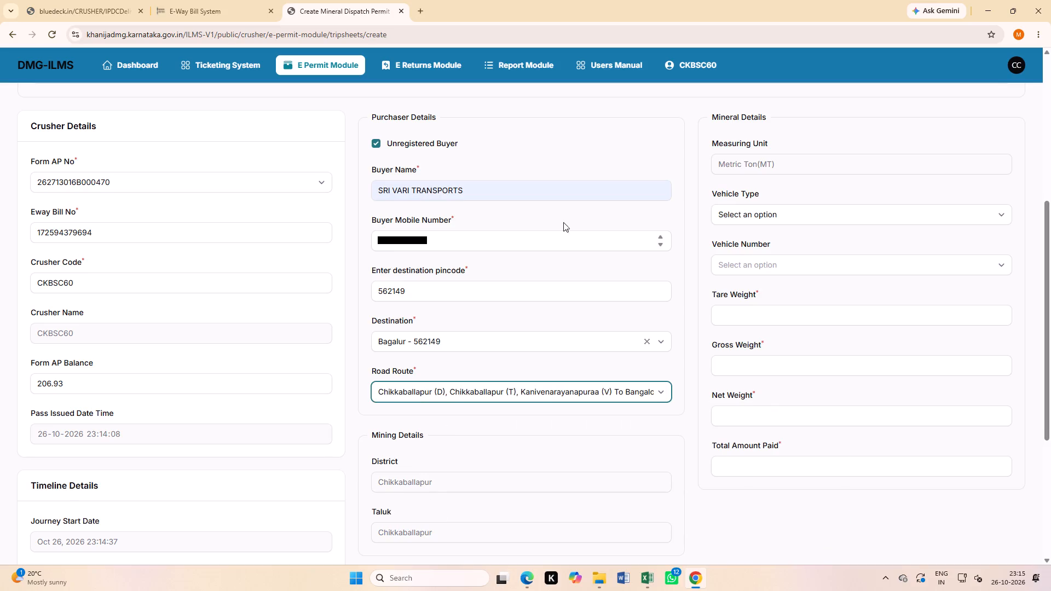
{"action": "left_click", "coordinate": [740, 215]}
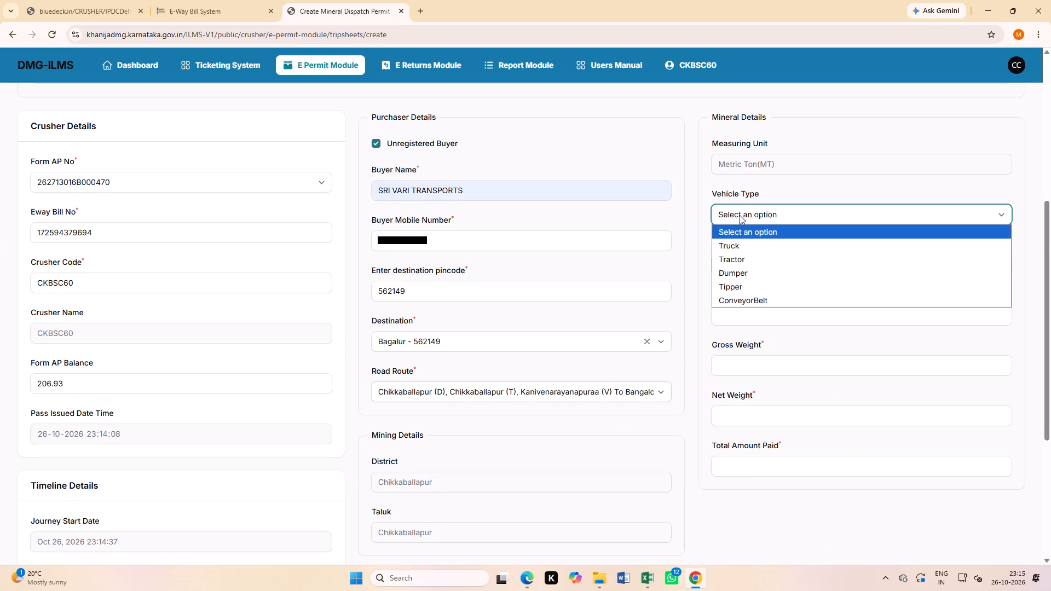
{"action": "left_click", "coordinate": [745, 281]}
{"action": "left_click", "coordinate": [742, 270]}
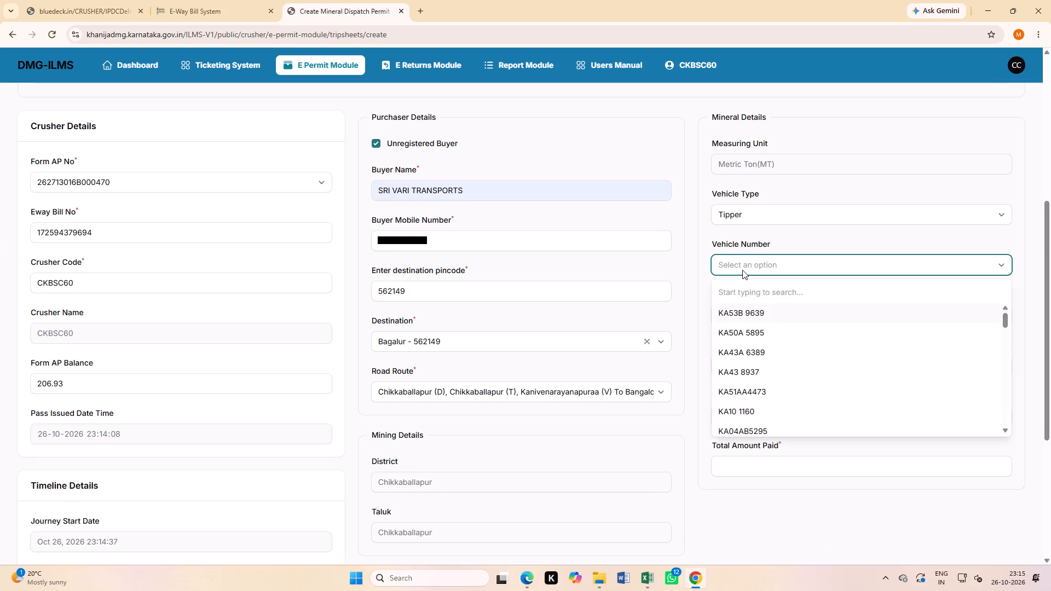
{"action": "type", "text": "6260"}
{"action": "left_click", "coordinate": [755, 314]}
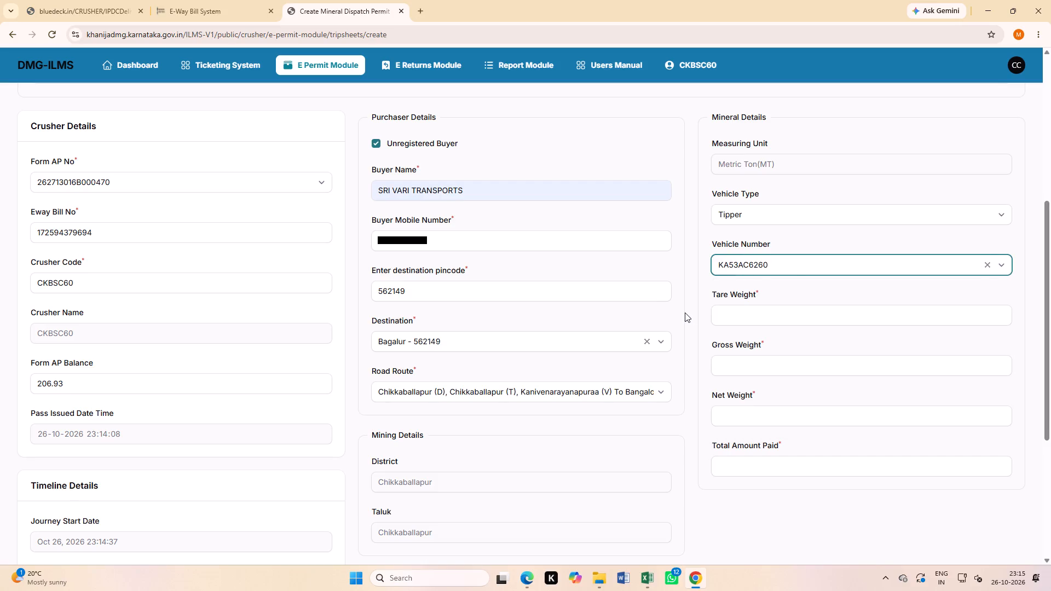
{"action": "left_click", "coordinate": [685, 312]}
Enter a gross weight of 44.94 for the vehicle in the mineral details.
{"action": "left_click", "coordinate": [757, 371]}
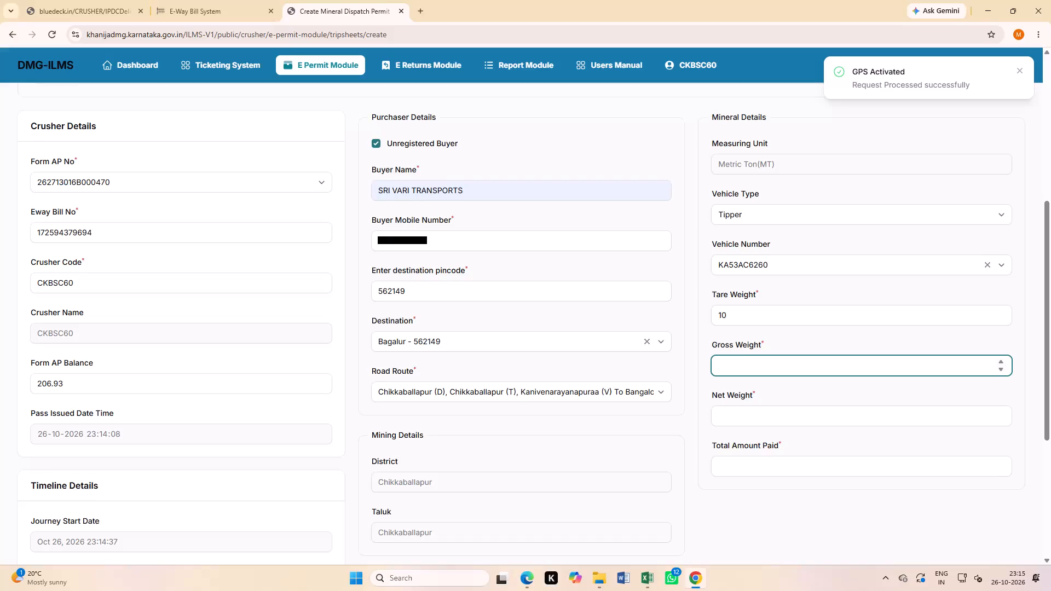
{"action": "type", "text": "44.94"}
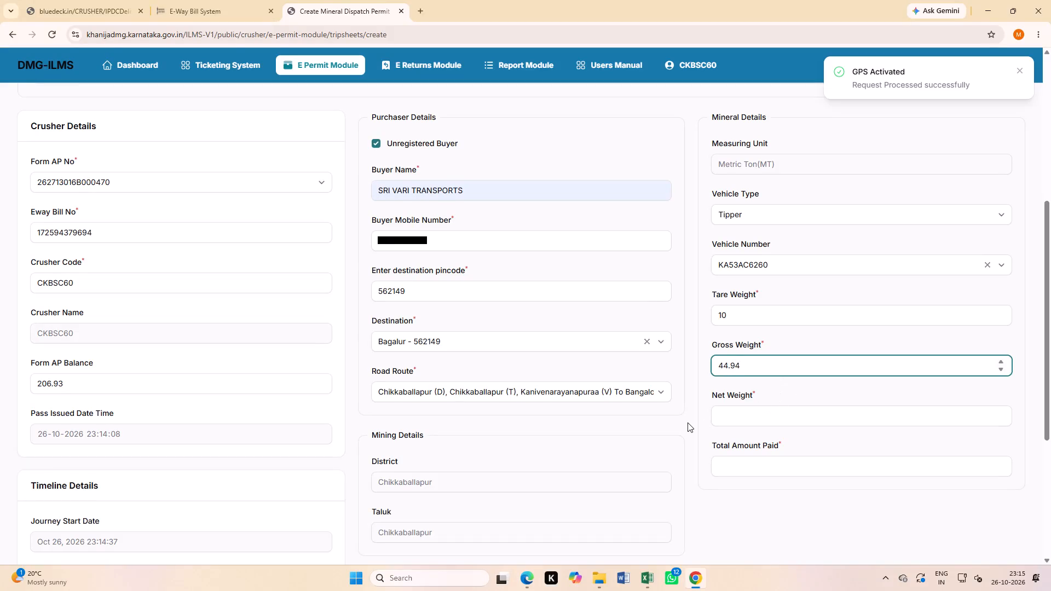
{"action": "left_click", "coordinate": [688, 422]}
Fill the required driver name in the driver details with DRIVER.
{"action": "scroll", "coordinate": [251, 358], "scroll_direction": "down", "scroll_amount": 1}
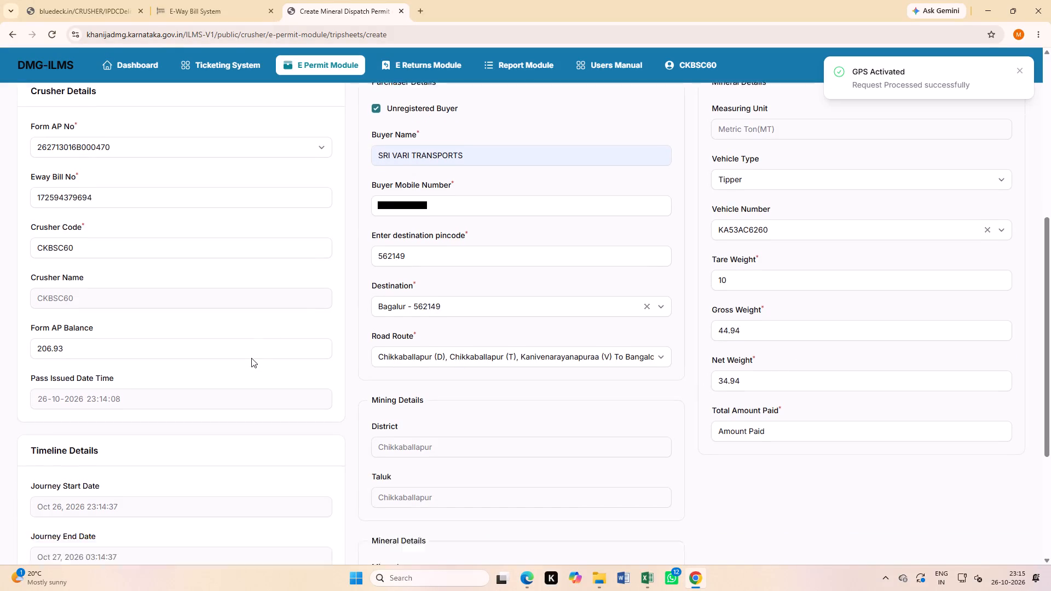
{"action": "scroll", "coordinate": [251, 358], "scroll_direction": "down", "scroll_amount": 1}
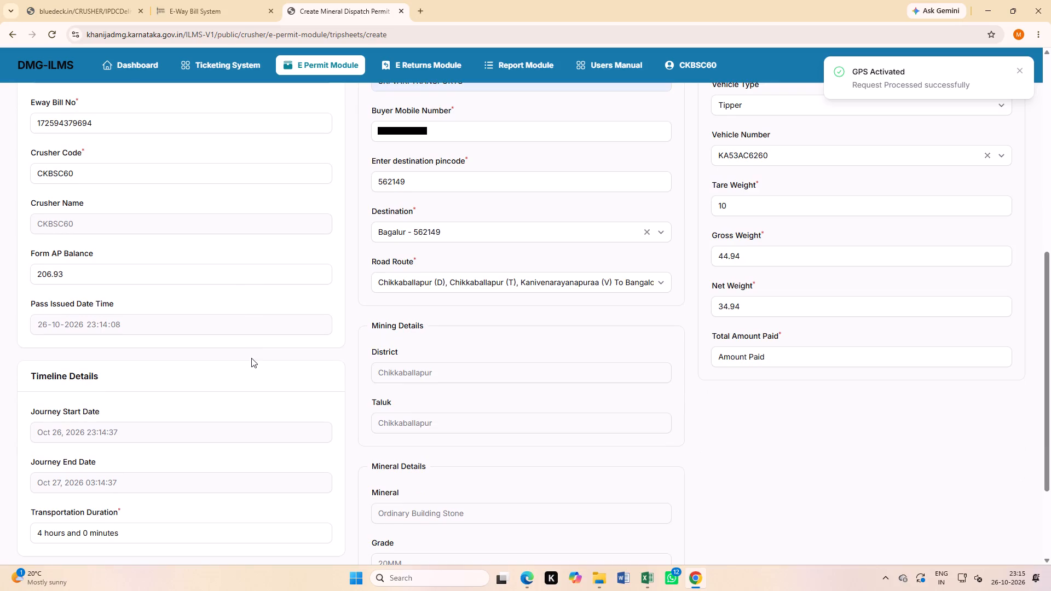
{"action": "scroll", "coordinate": [359, 367], "scroll_direction": "down", "scroll_amount": 6}
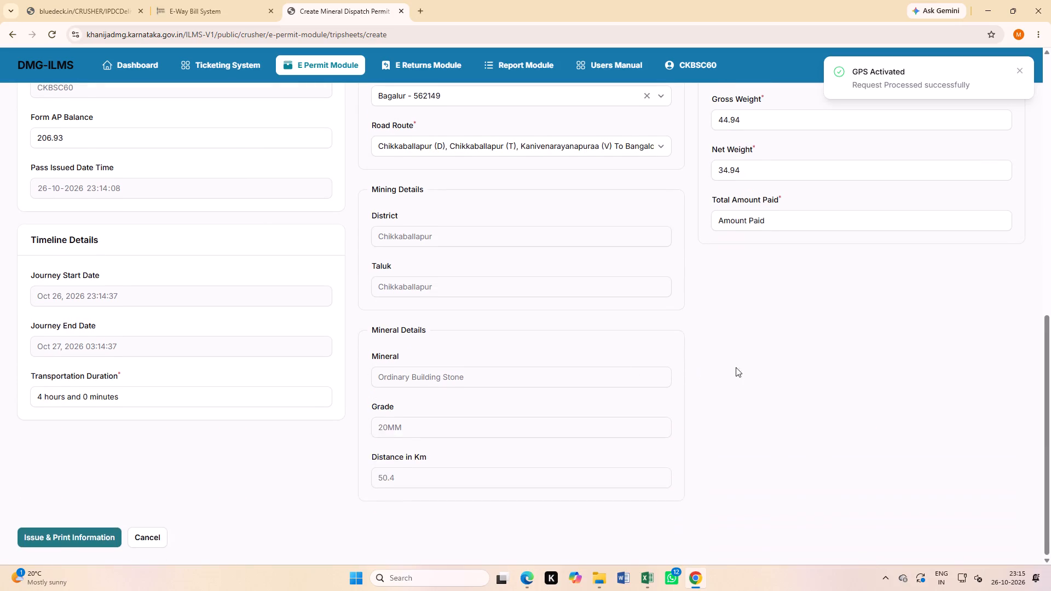
{"action": "scroll", "coordinate": [749, 367], "scroll_direction": "up", "scroll_amount": 12}
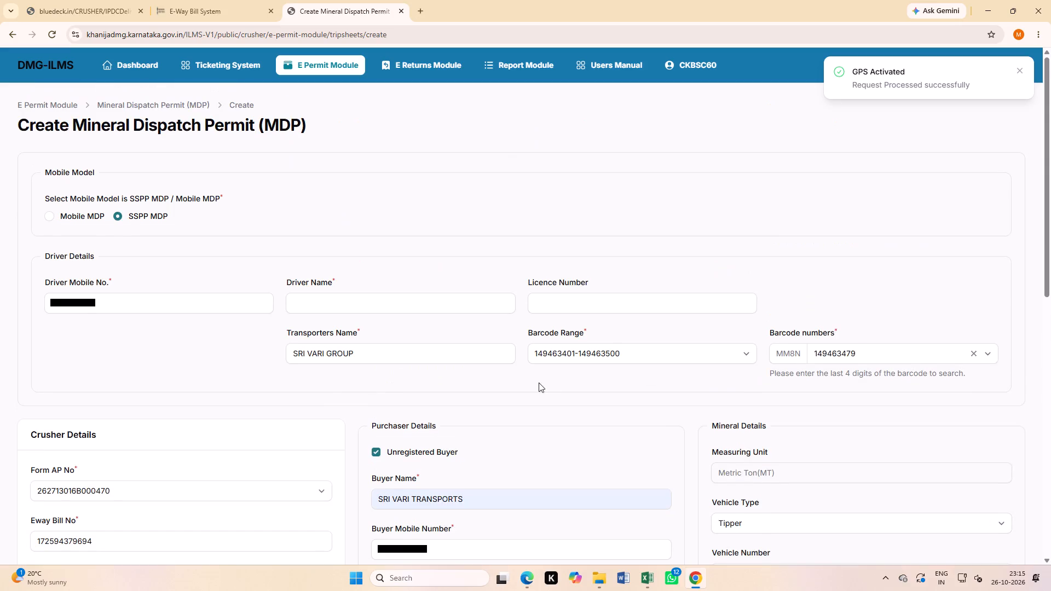
{"action": "scroll", "coordinate": [539, 383], "scroll_direction": "down", "scroll_amount": 1}
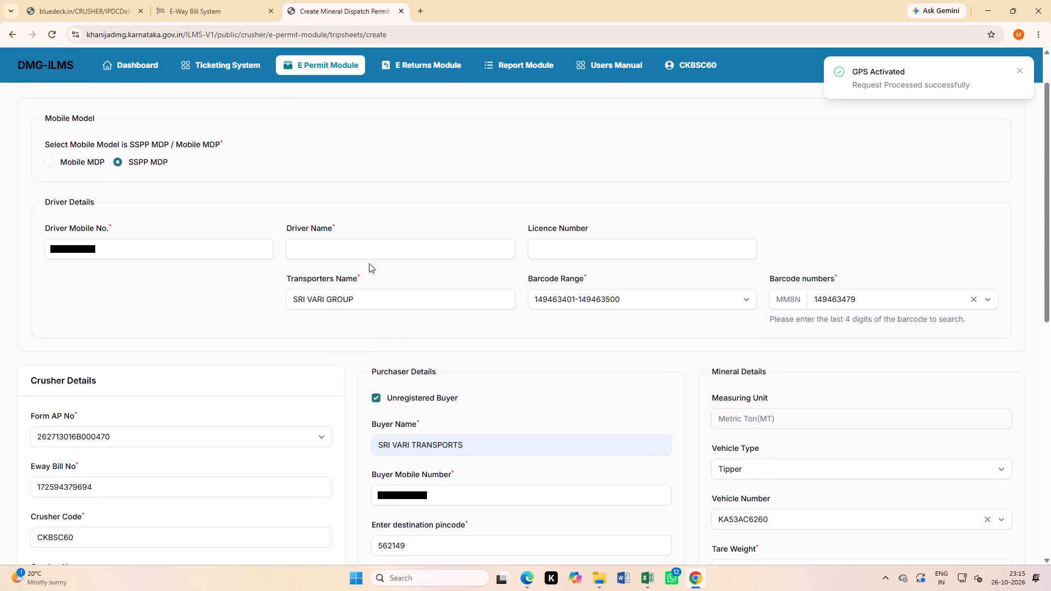
{"action": "left_click", "coordinate": [375, 260]}
{"action": "left_click", "coordinate": [372, 252]}
{"action": "left_click", "coordinate": [371, 274]}
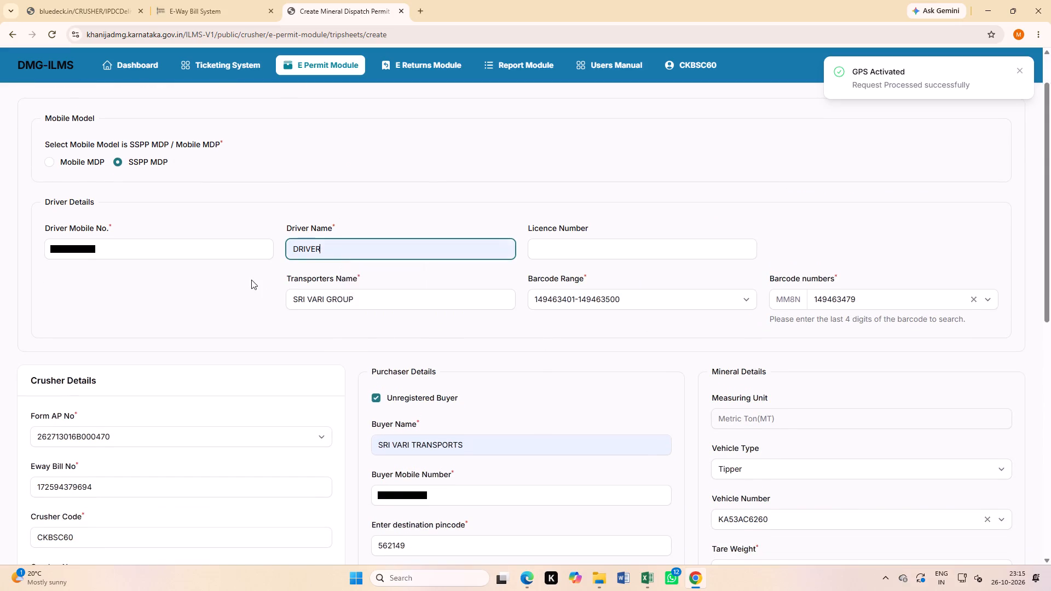
{"action": "left_click", "coordinate": [251, 280]}
Review the completed mineral dispatch permit form from driver details to timeline and issue the permit for printing.
{"action": "scroll", "coordinate": [753, 297], "scroll_direction": "down", "scroll_amount": 3}
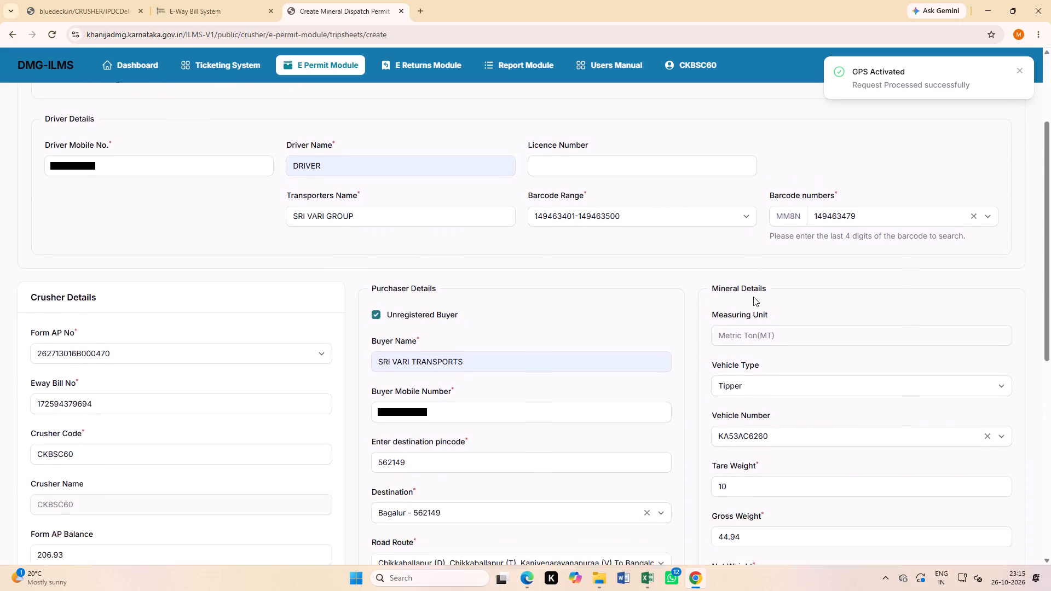
{"action": "scroll", "coordinate": [753, 297], "scroll_direction": "down", "scroll_amount": 2}
{"action": "scroll", "coordinate": [161, 314], "scroll_direction": "down", "scroll_amount": 1}
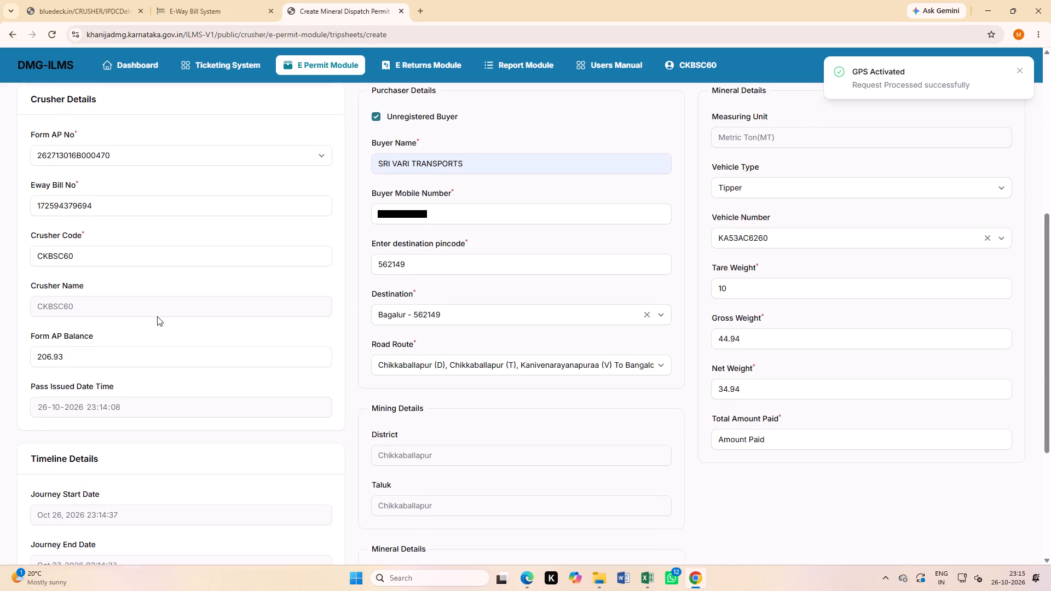
{"action": "scroll", "coordinate": [157, 316], "scroll_direction": "down", "scroll_amount": 2}
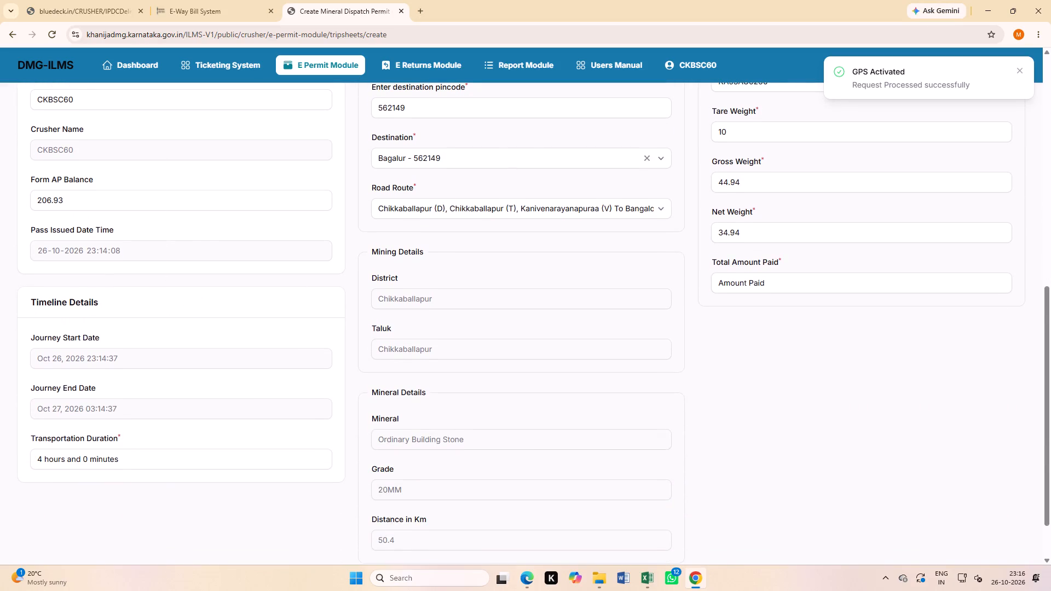
{"action": "scroll", "coordinate": [178, 248], "scroll_direction": "down", "scroll_amount": 4}
{"action": "scroll", "coordinate": [418, 208], "scroll_direction": "up", "scroll_amount": 12}
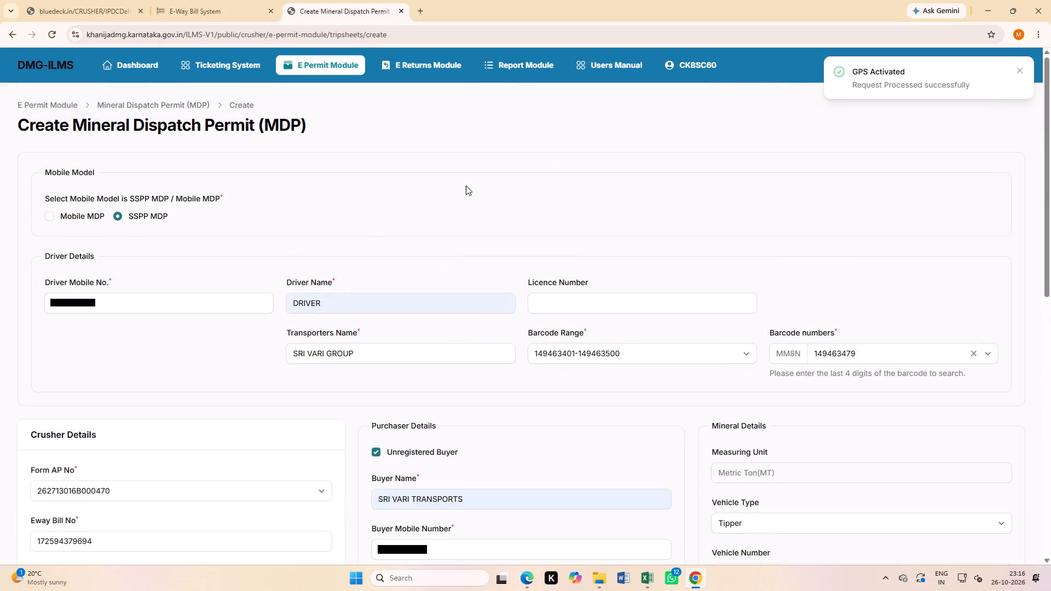
{"action": "scroll", "coordinate": [106, 282], "scroll_direction": "down", "scroll_amount": 12}
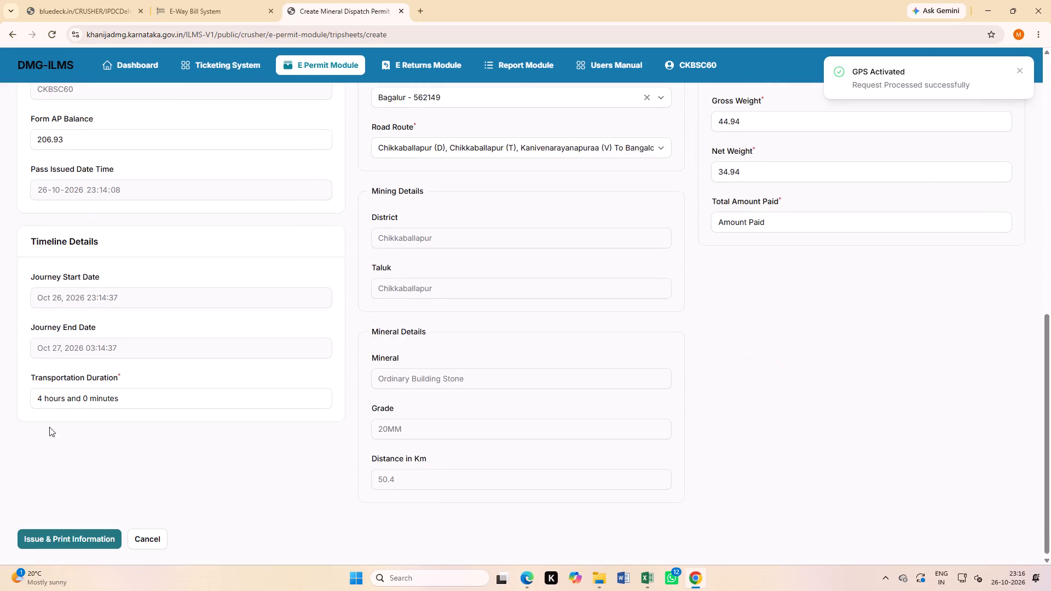
{"action": "scroll", "coordinate": [74, 476], "scroll_direction": "down", "scroll_amount": 4}
{"action": "left_click", "coordinate": [79, 536]}
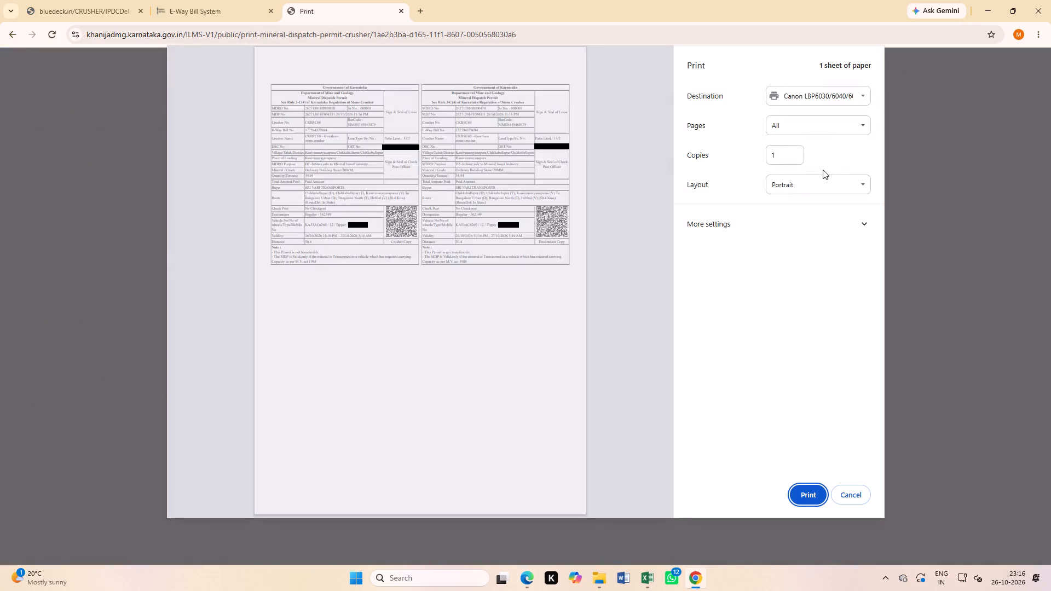
Print the issued mineral dispatch permit in landscape layout.
{"action": "left_click", "coordinate": [817, 178]}
{"action": "left_click", "coordinate": [802, 213]}
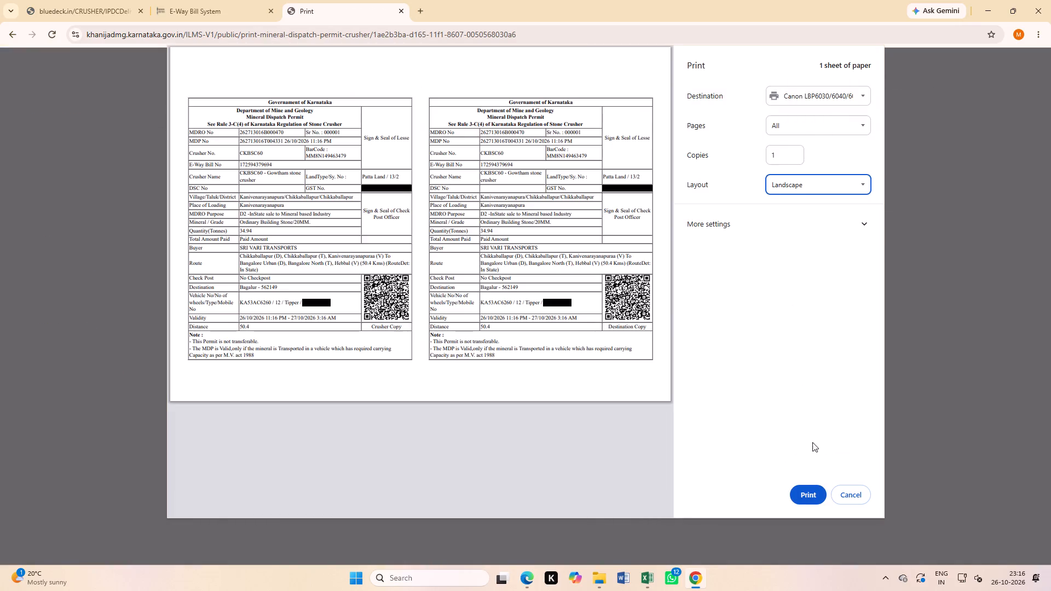
{"action": "left_click", "coordinate": [802, 497]}
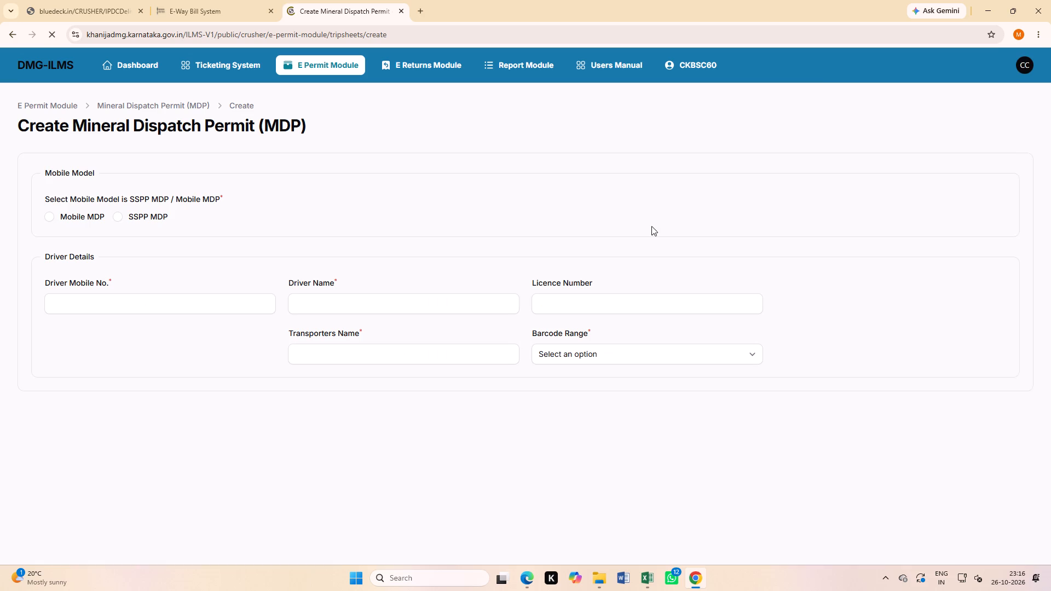
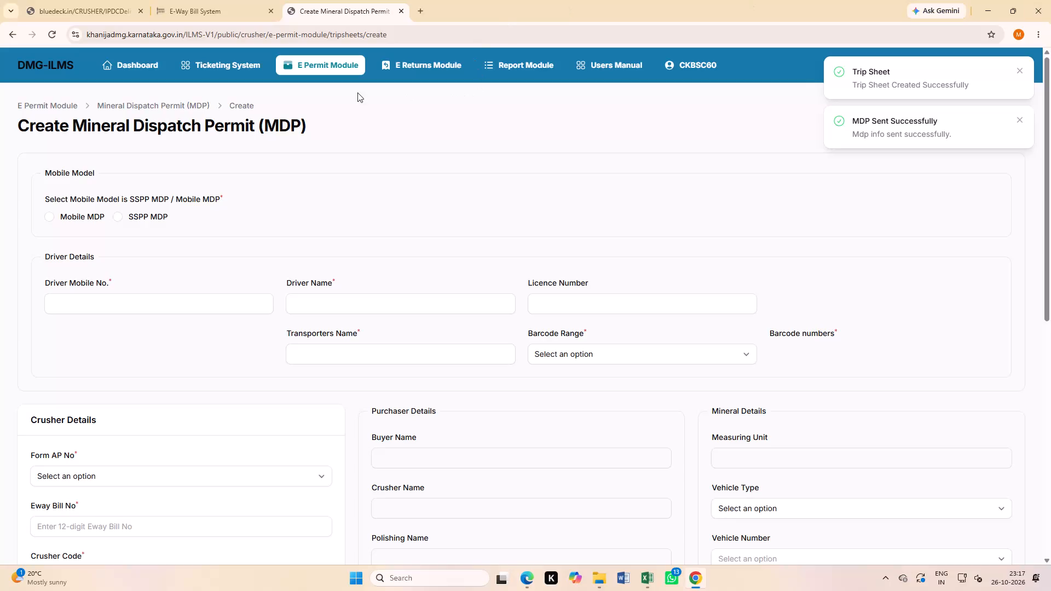
Filter the DMG Material Acknowledgements by financial year 2026 - 2027 and bulk permit number 26277177B000060.
{"action": "left_click", "coordinate": [325, 68]}
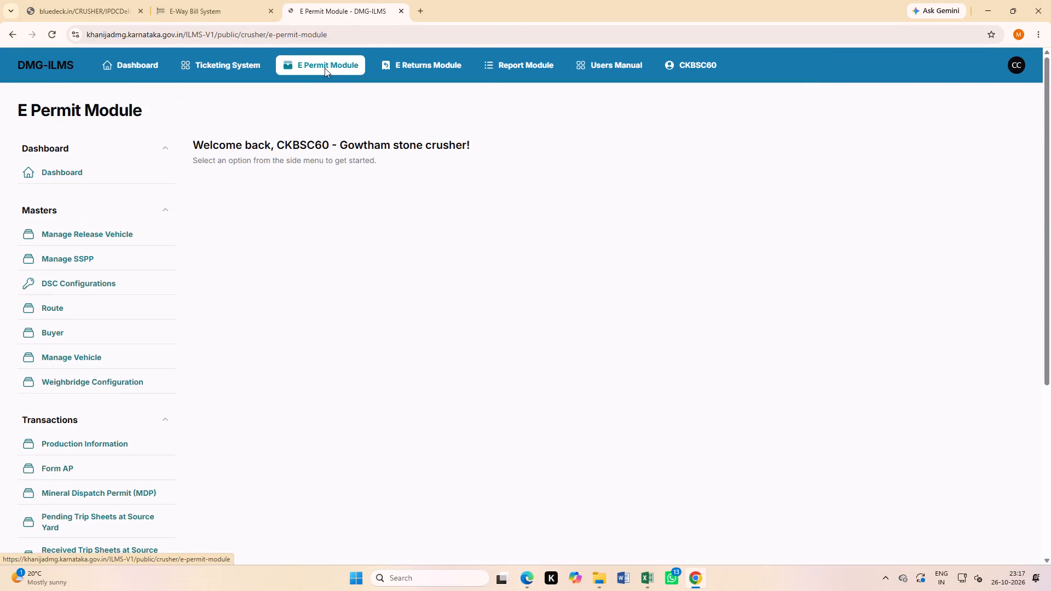
{"action": "scroll", "coordinate": [93, 386], "scroll_direction": "down", "scroll_amount": 11}
{"action": "left_click", "coordinate": [131, 503]}
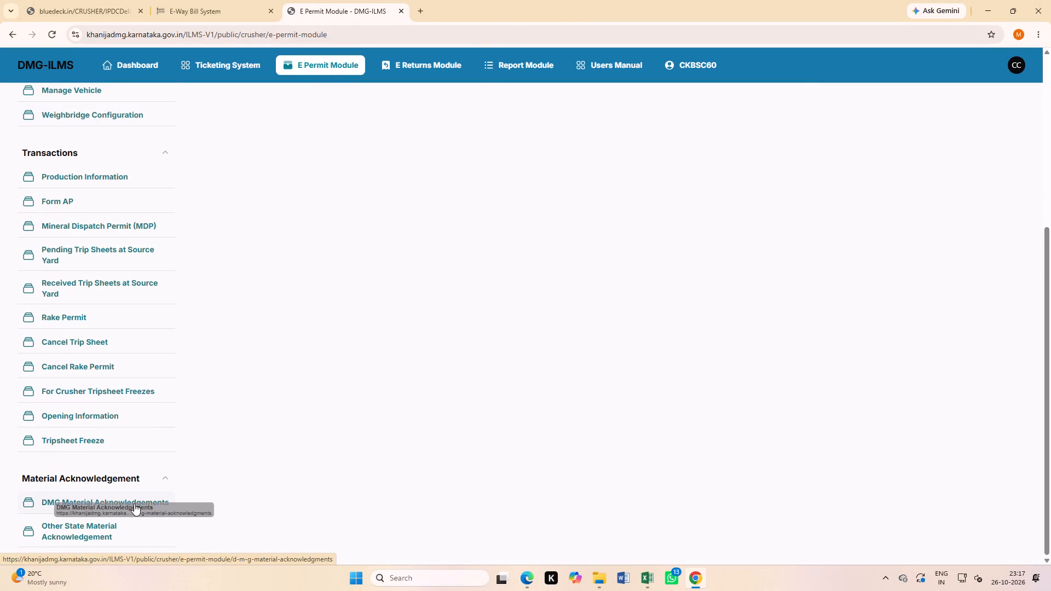
{"action": "left_click", "coordinate": [84, 499]}
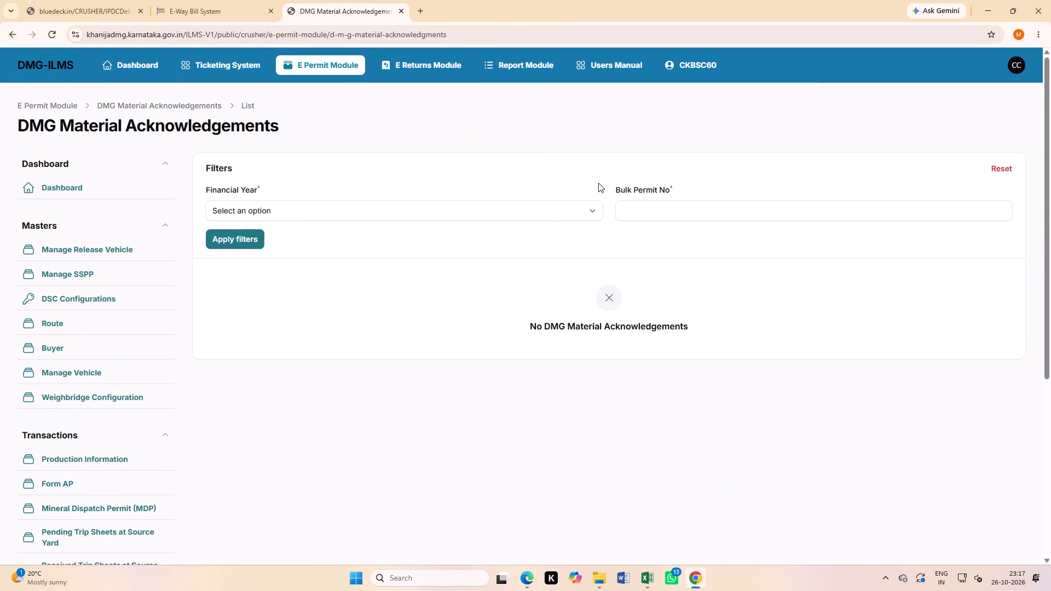
{"action": "left_click", "coordinate": [502, 203]}
{"action": "double_click", "coordinate": [451, 236]}
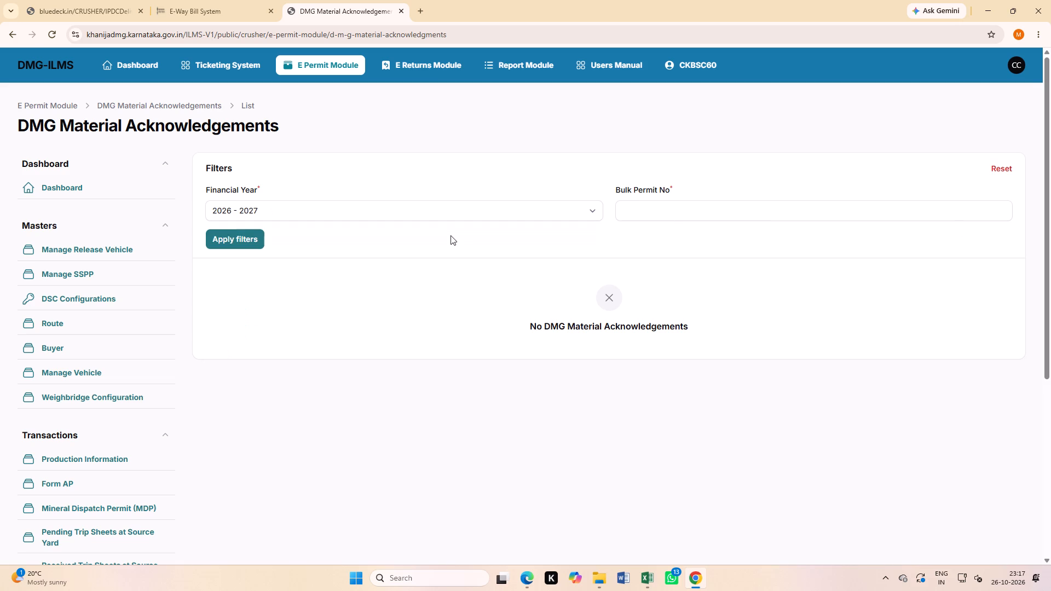
{"action": "left_click", "coordinate": [675, 213]}
{"action": "left_click", "coordinate": [694, 233]}
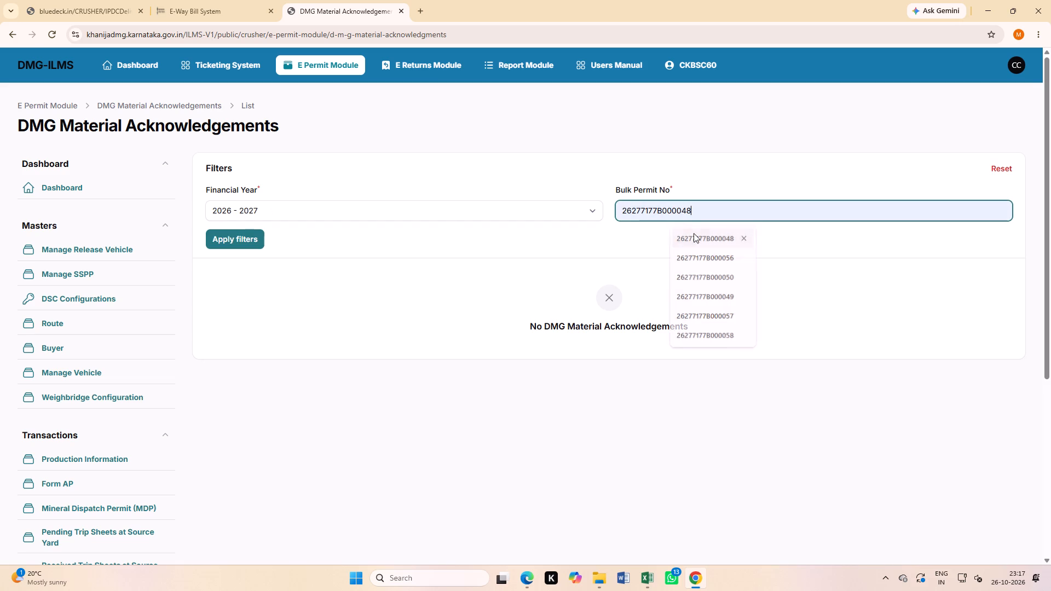
{"action": "key", "text": "BackSpace"}
{"action": "key", "text": "BackSpace"}
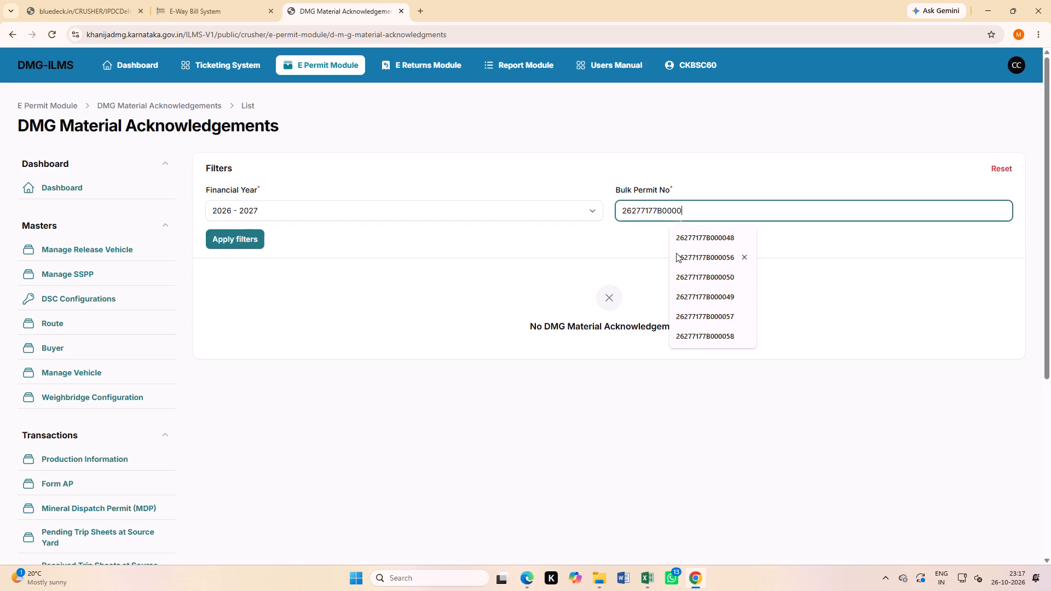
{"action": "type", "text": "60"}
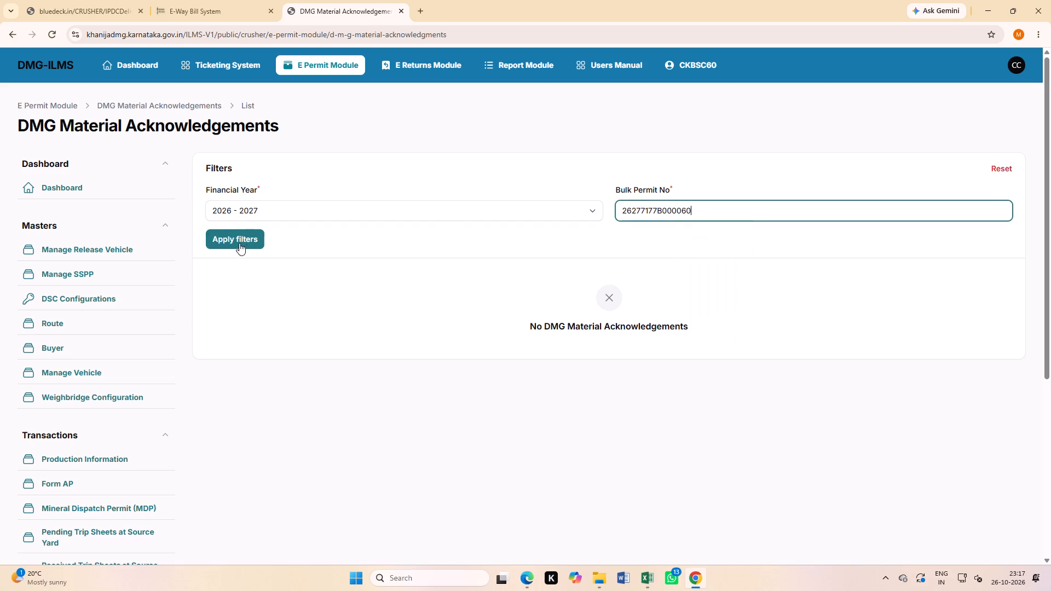
{"action": "left_click", "coordinate": [244, 240]}
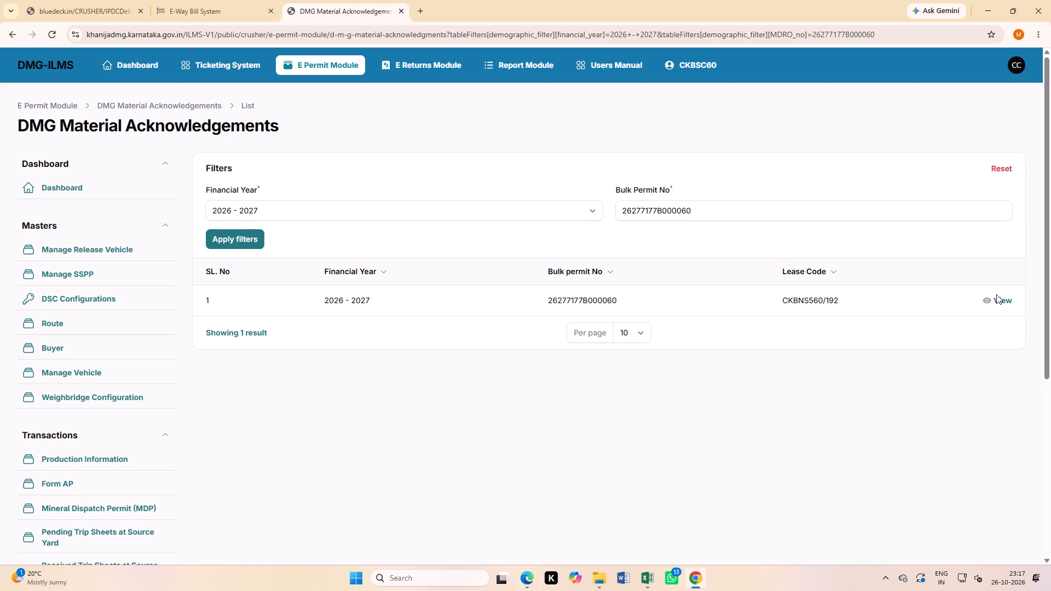
View the filtered bulk permit's acknowledgement record, select all its trip sheets and bulk acknowledge them.
{"action": "left_click", "coordinate": [1001, 296]}
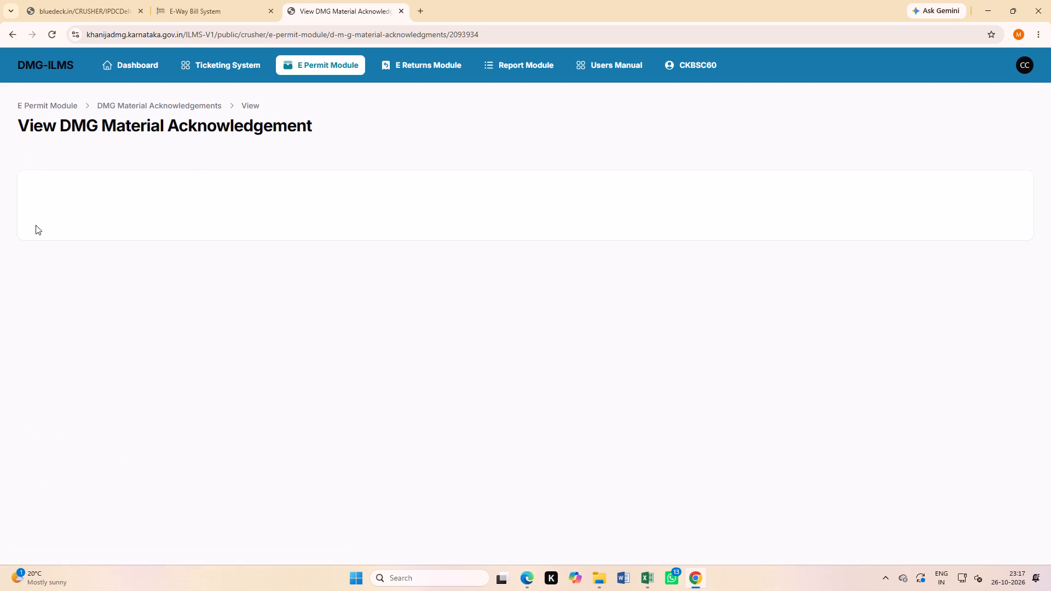
{"action": "left_click", "coordinate": [36, 216]}
{"action": "left_click", "coordinate": [79, 217]}
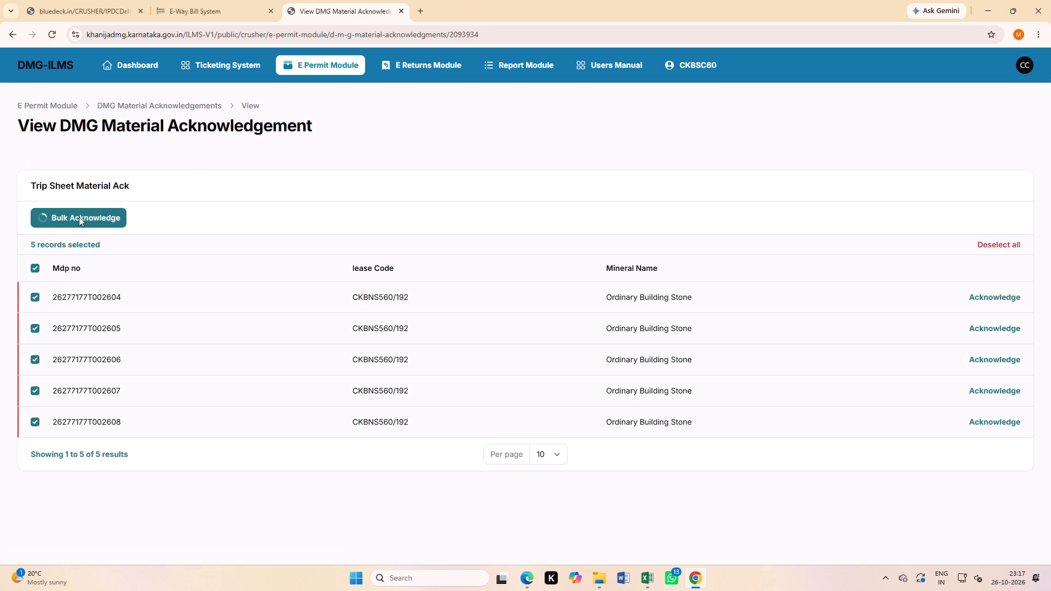
{"action": "left_click", "coordinate": [557, 258]}
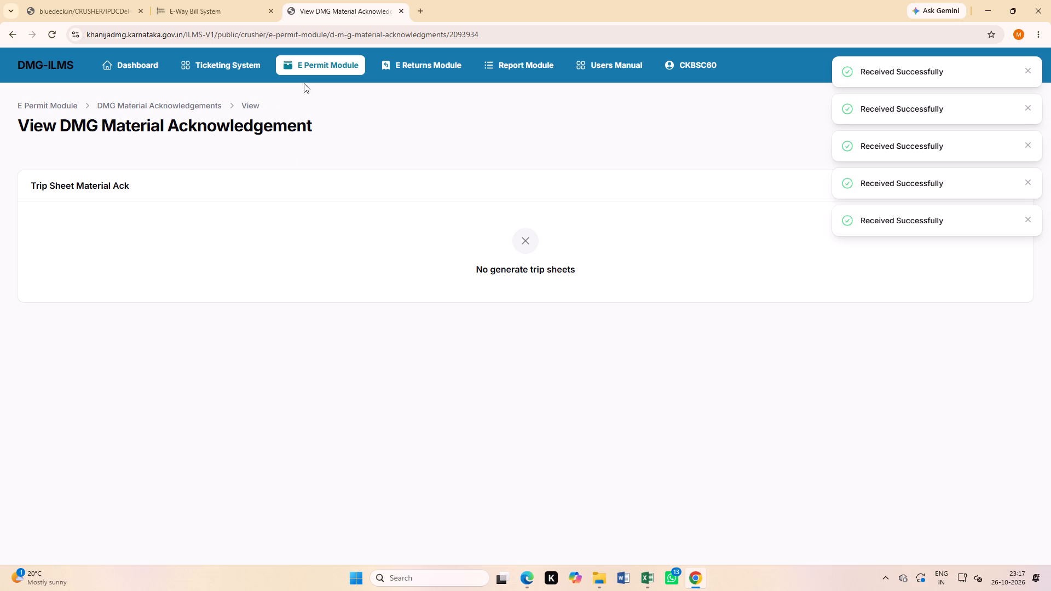
Start a new outward e-way bill in the E-Way Bill System with sub type For Own Use and open its document number for entry.
{"action": "left_click", "coordinate": [199, 15]}
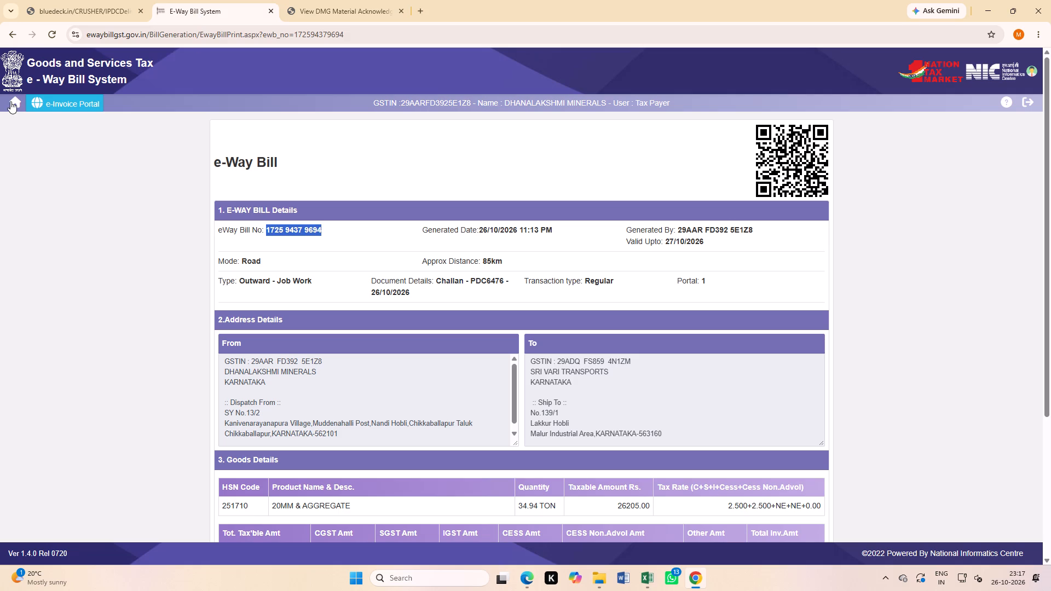
{"action": "left_click", "coordinate": [10, 101]}
{"action": "left_click", "coordinate": [31, 117]}
{"action": "left_click", "coordinate": [42, 149]}
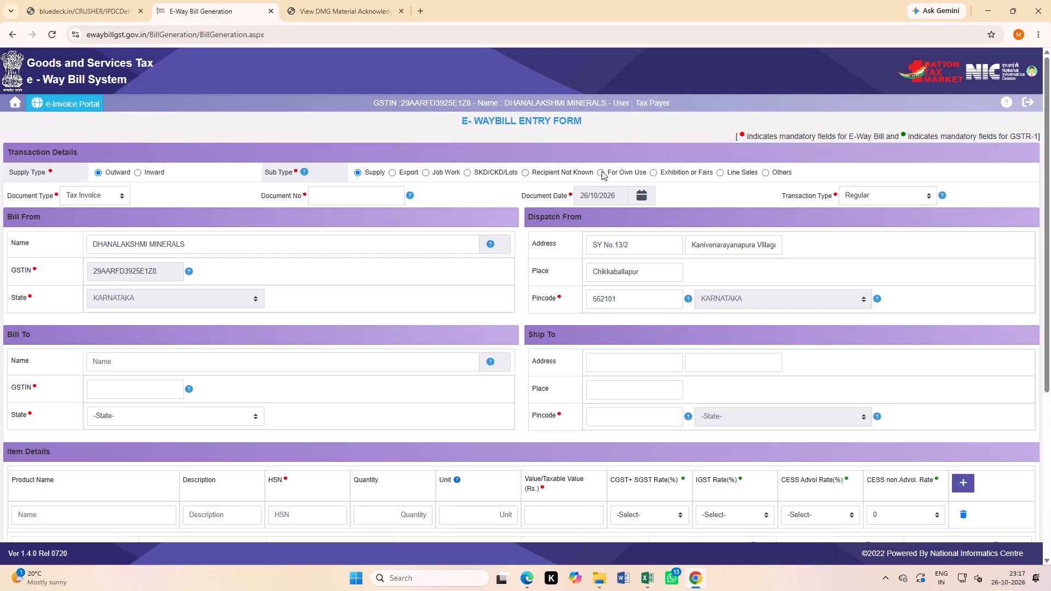
{"action": "left_click", "coordinate": [603, 172]}
{"action": "left_click", "coordinate": [602, 119]}
{"action": "left_click", "coordinate": [393, 193]}
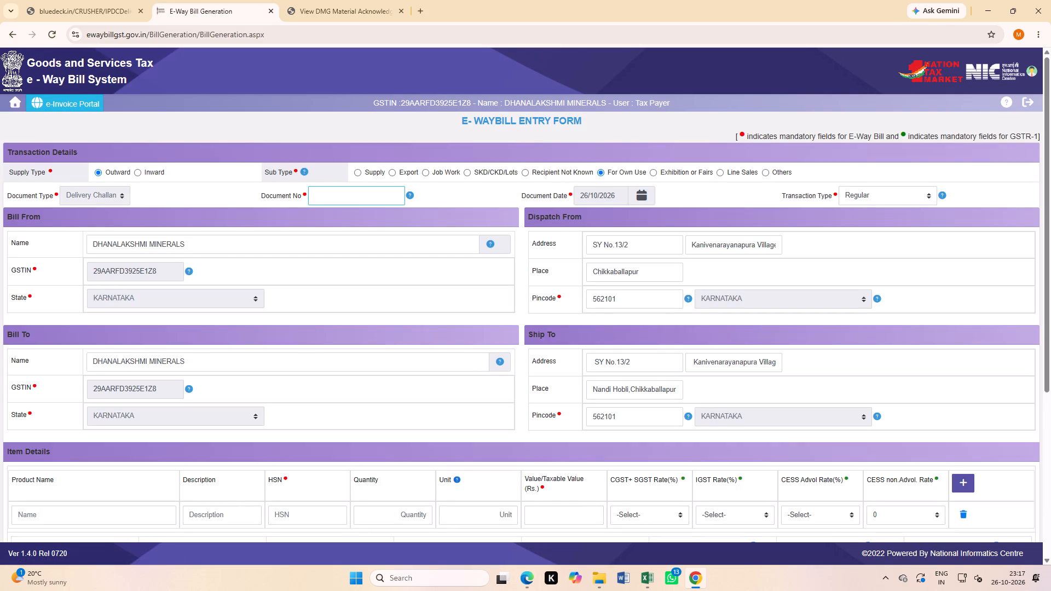
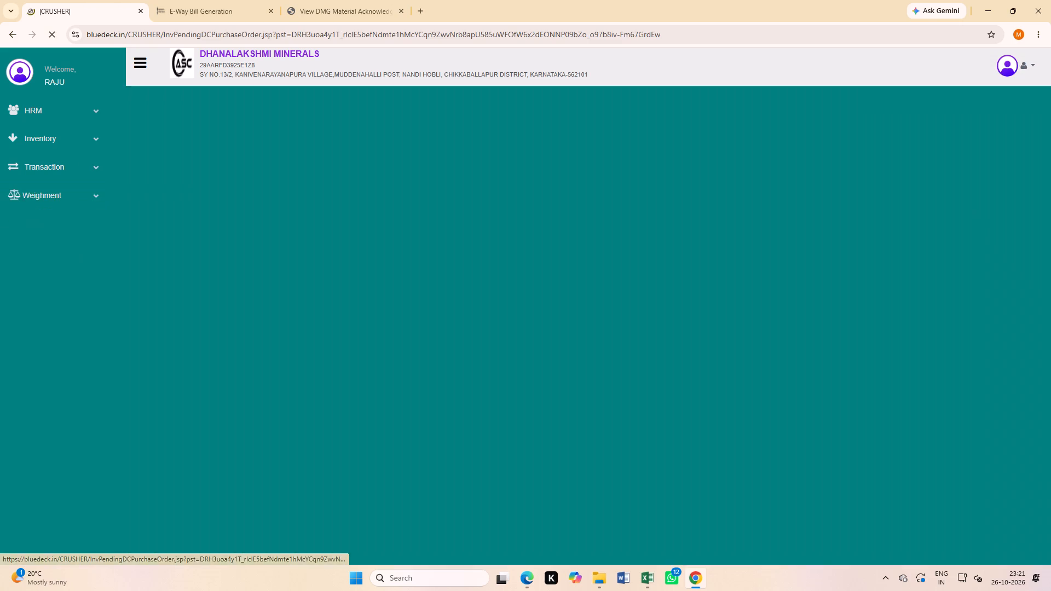
{"action": "left_click", "coordinate": [15, 39]}
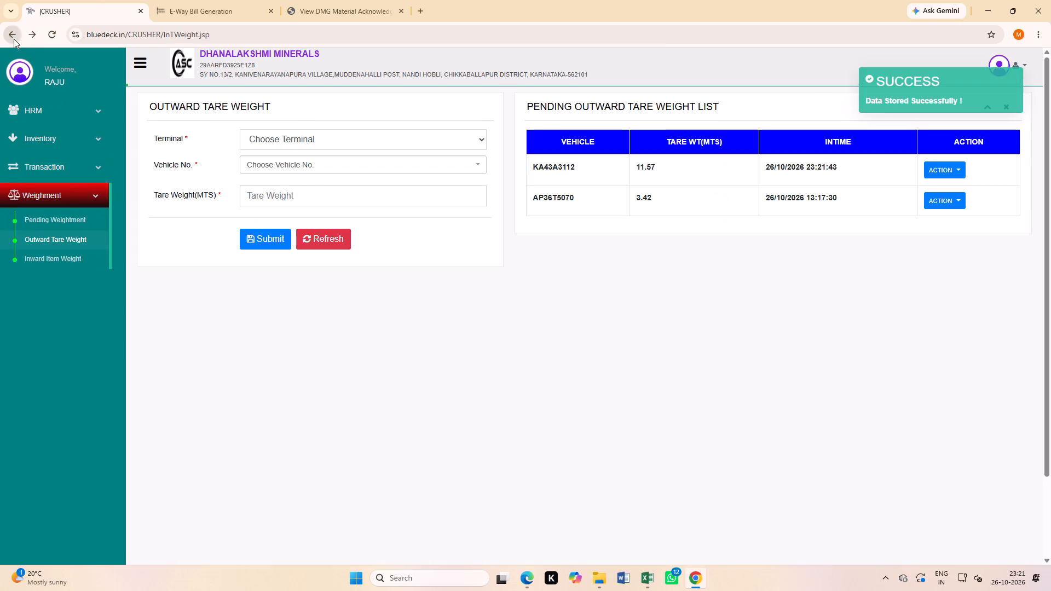
{"action": "left_click", "coordinate": [937, 175]}
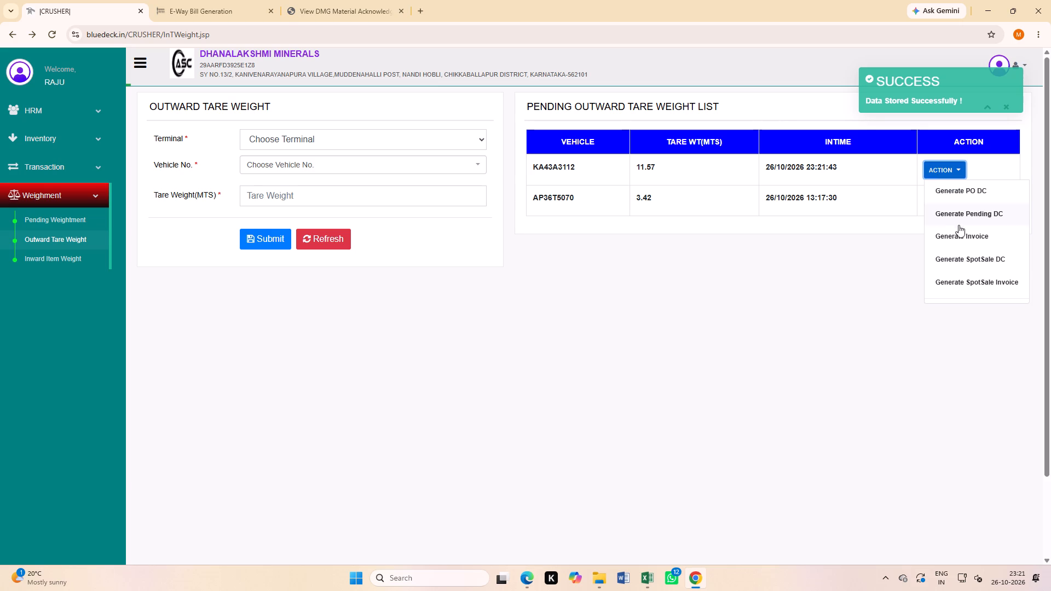
{"action": "left_click", "coordinate": [973, 264]}
{"action": "left_click", "coordinate": [673, 143]}
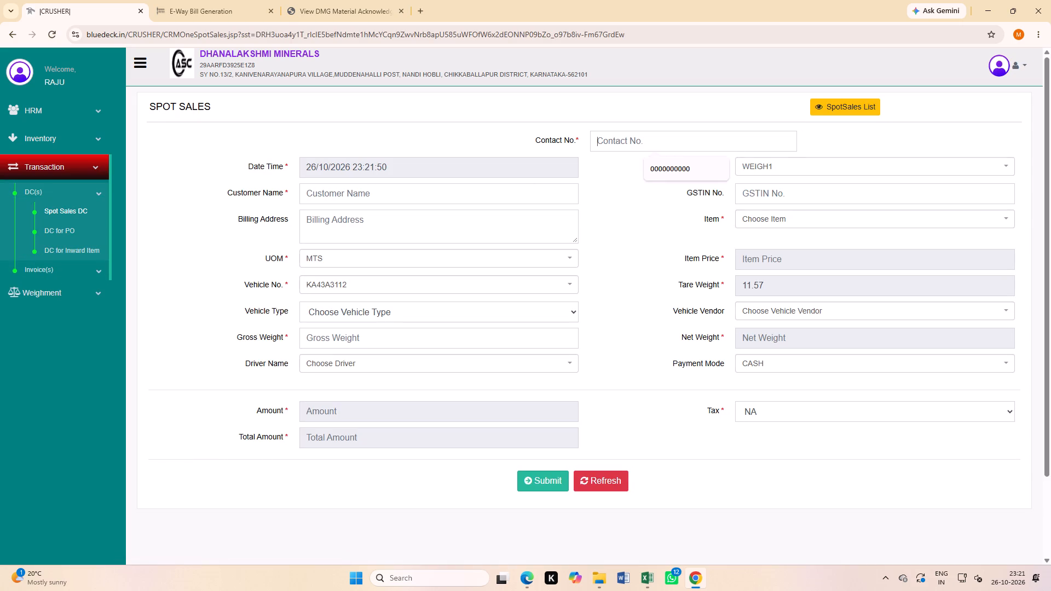
{"action": "left_click", "coordinate": [689, 165]}
{"action": "left_click", "coordinate": [545, 193]}
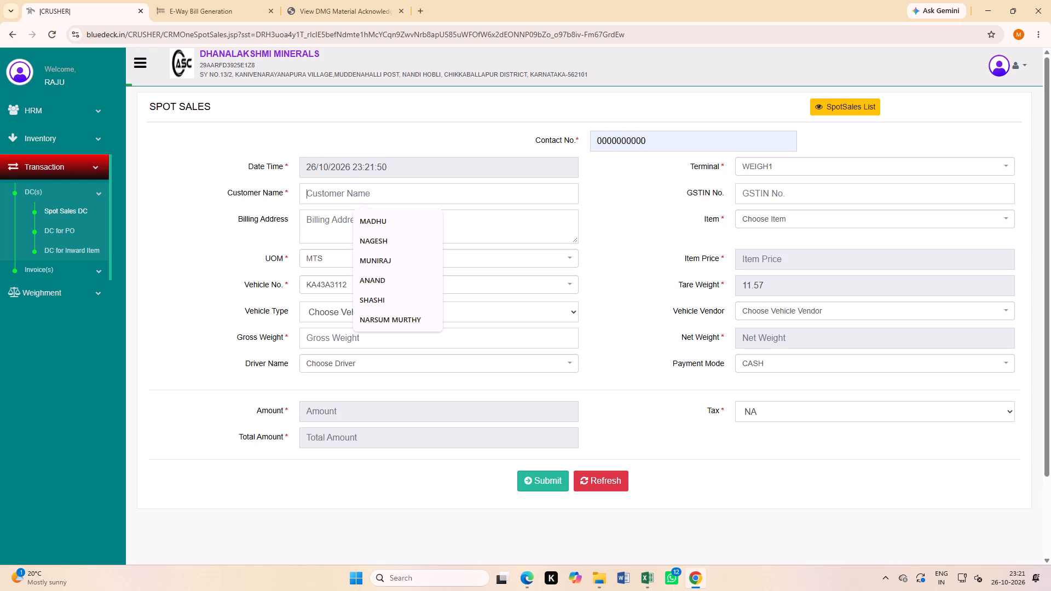
{"action": "type", "text": "KE"}
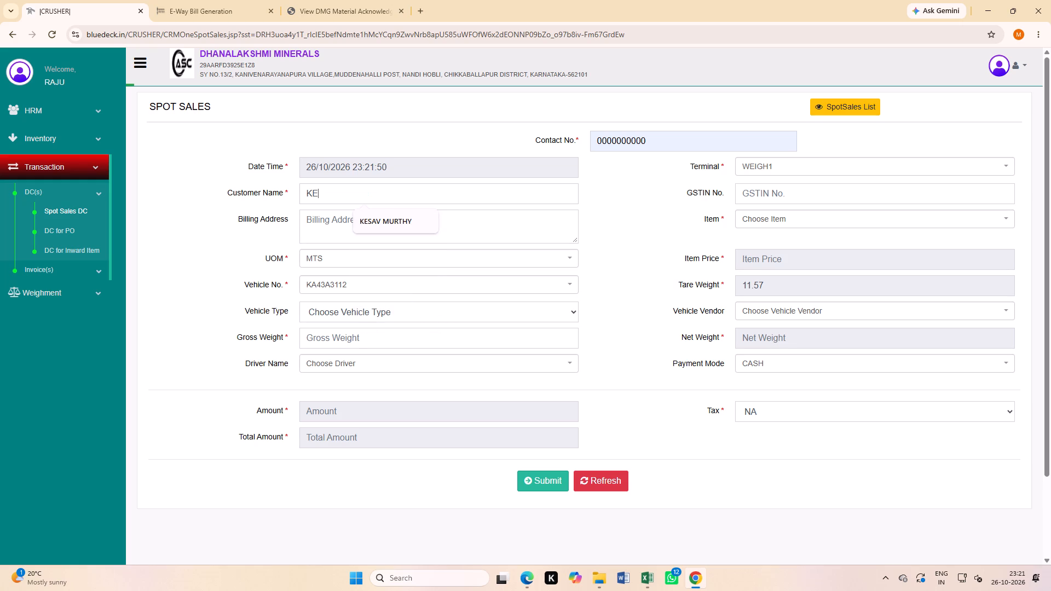
{"action": "left_click", "coordinate": [391, 218]}
{"action": "left_click", "coordinate": [642, 215]}
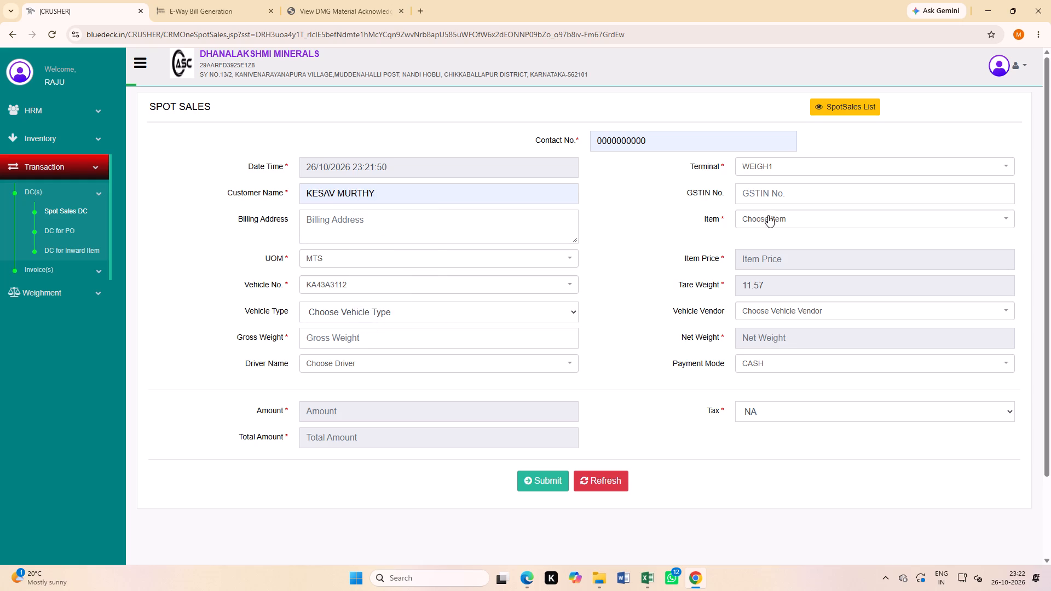
Set the spot sale's item to 20MM and its gross weight to 39.91.
{"action": "left_click", "coordinate": [769, 215]}
{"action": "left_click", "coordinate": [761, 268]}
{"action": "left_click", "coordinate": [412, 333]}
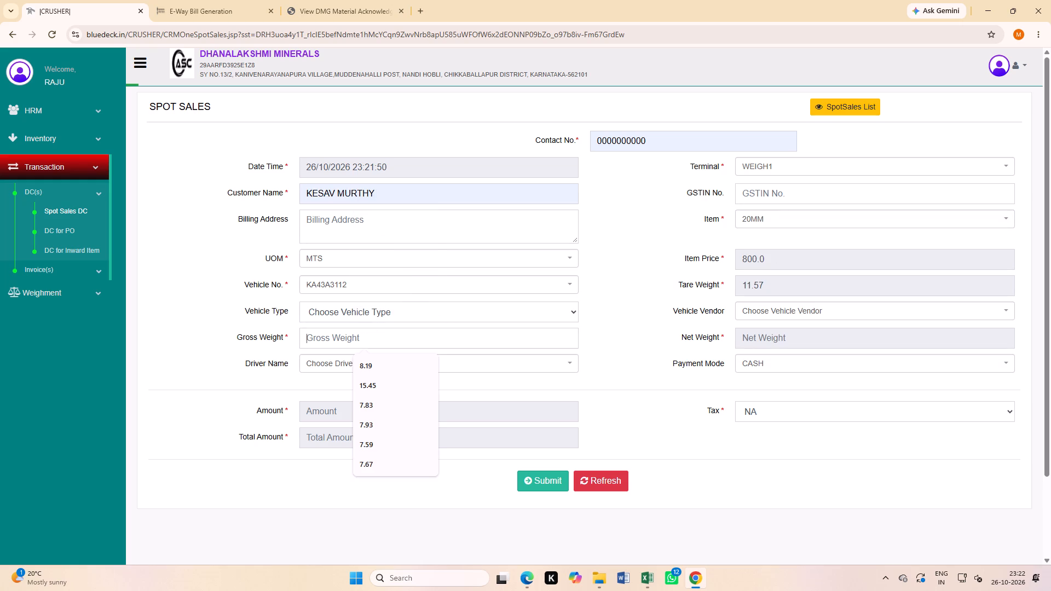
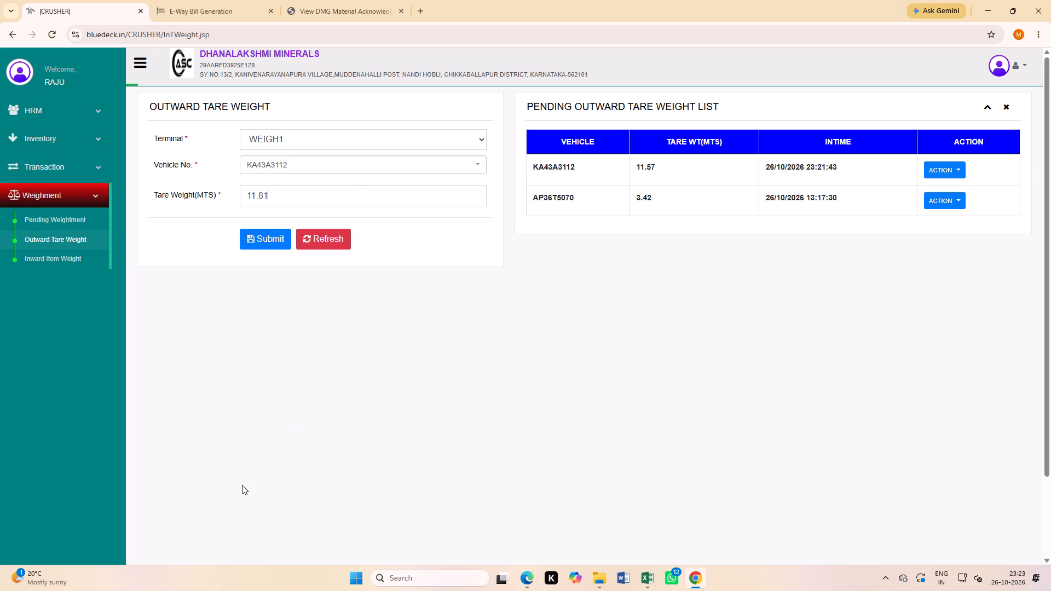
{"action": "left_click", "coordinate": [273, 234]}
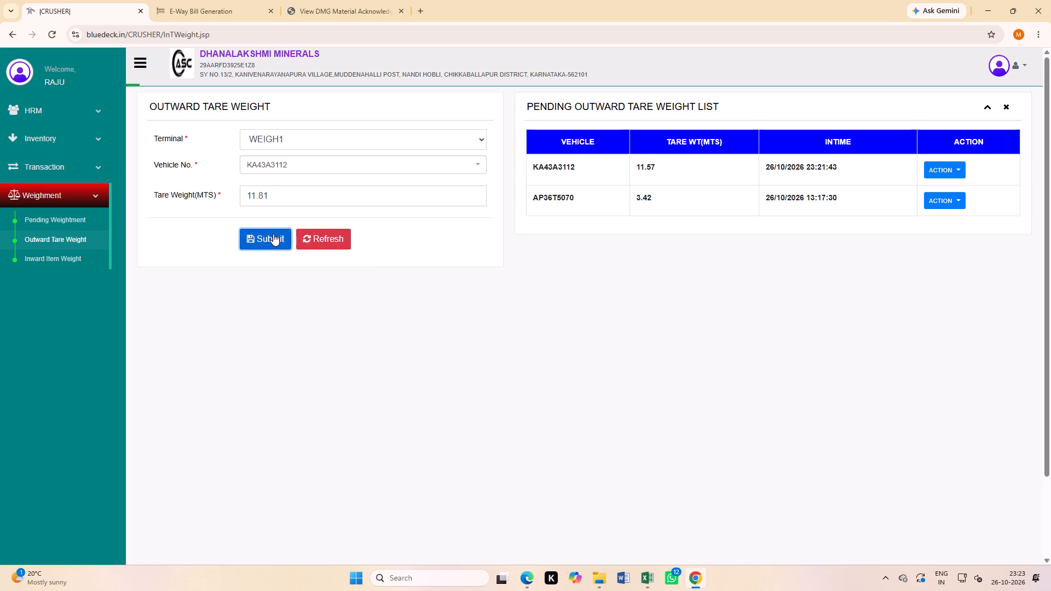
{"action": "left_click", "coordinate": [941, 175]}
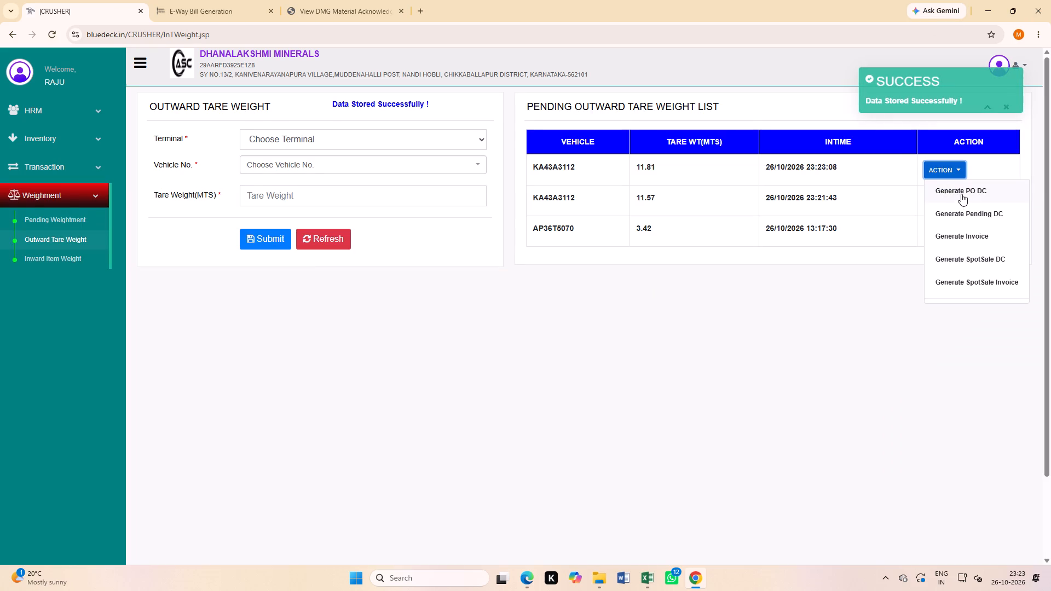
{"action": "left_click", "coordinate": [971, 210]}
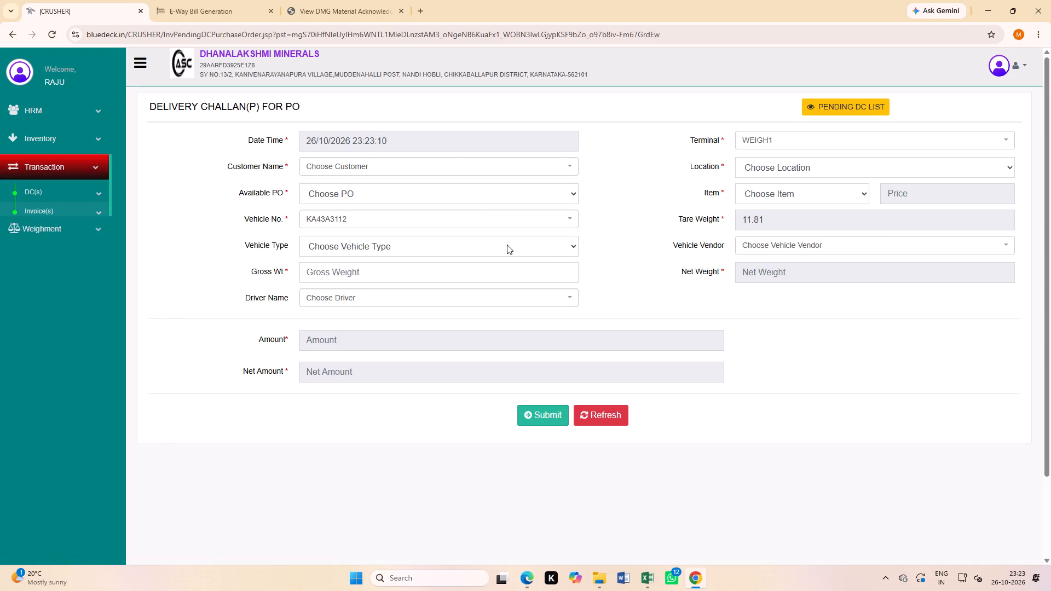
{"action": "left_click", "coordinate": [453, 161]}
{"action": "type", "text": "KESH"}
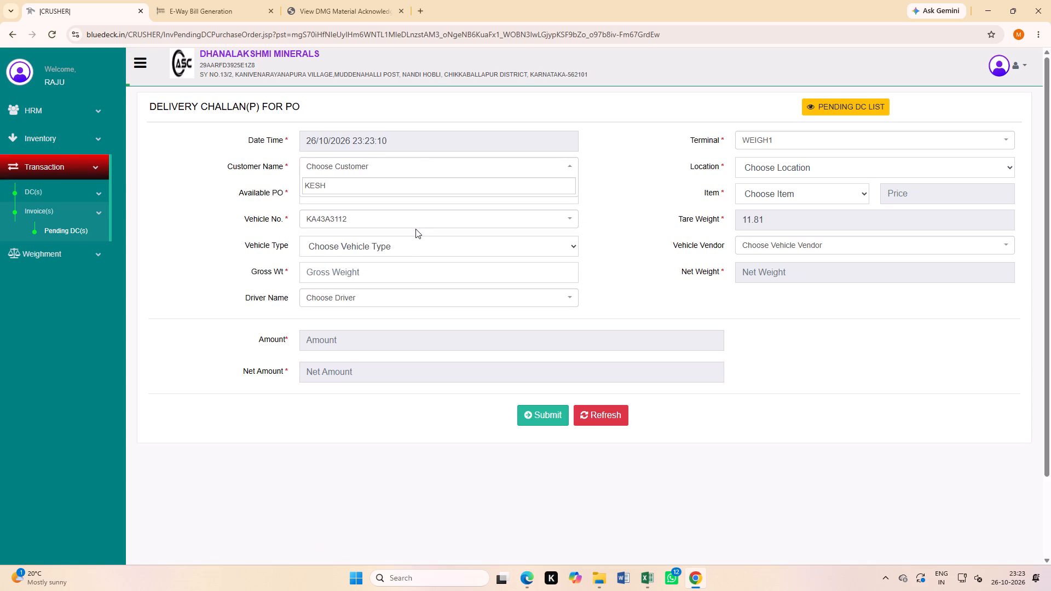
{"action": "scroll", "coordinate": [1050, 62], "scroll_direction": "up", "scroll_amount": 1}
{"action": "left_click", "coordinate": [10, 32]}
{"action": "left_click", "coordinate": [939, 172]}
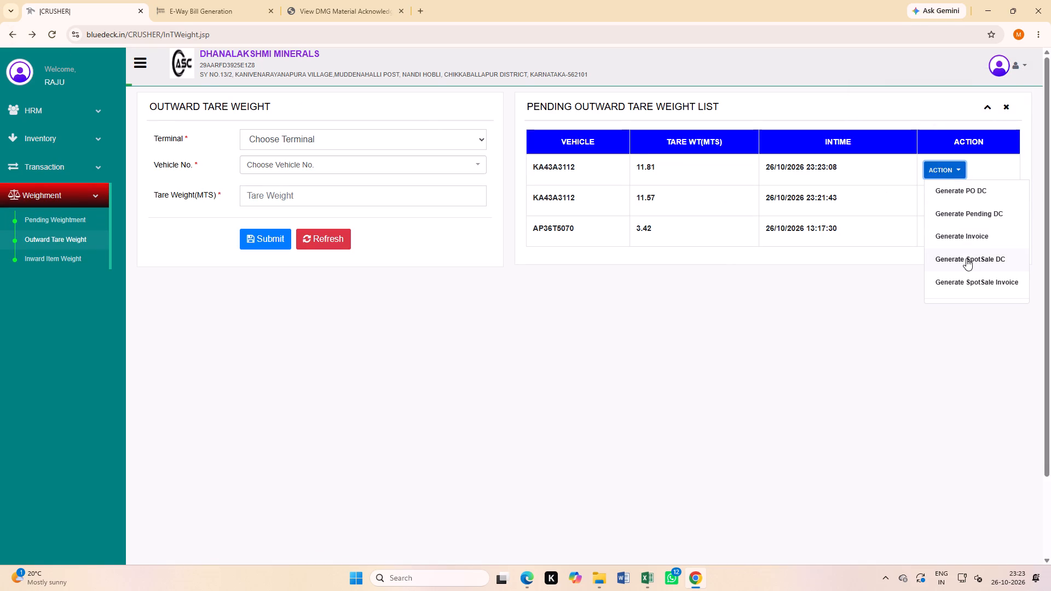
{"action": "left_click", "coordinate": [966, 258]}
{"action": "left_click", "coordinate": [693, 144]}
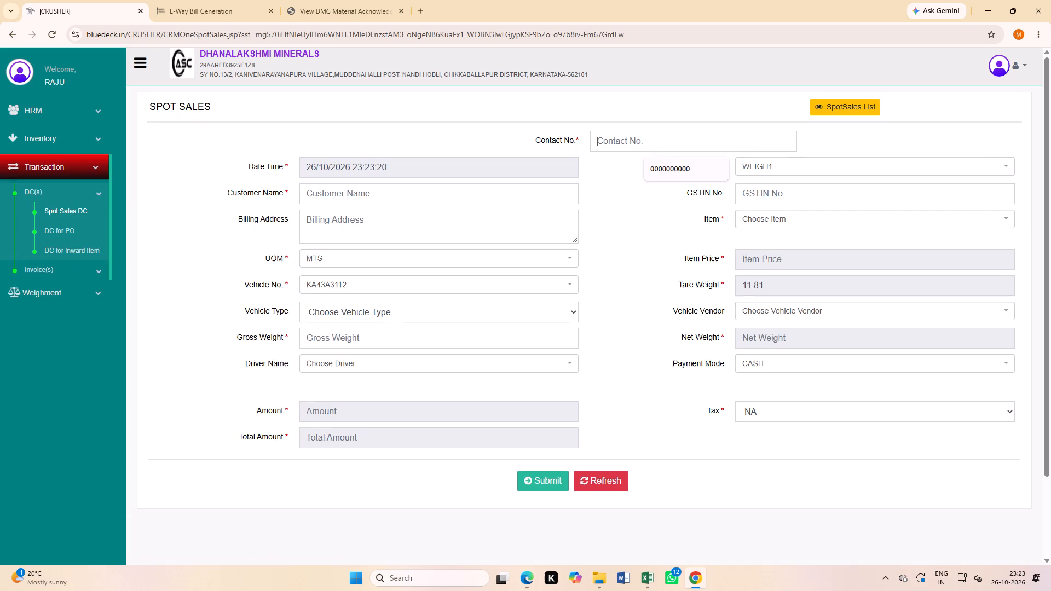
{"action": "left_click", "coordinate": [696, 171]}
{"action": "left_click", "coordinate": [416, 198]}
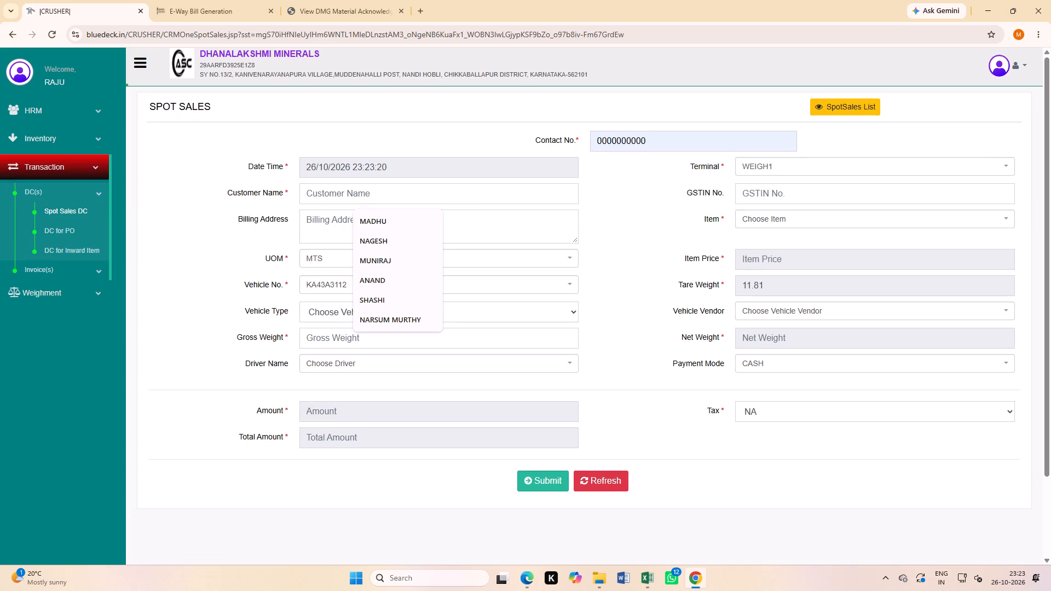
{"action": "type", "text": "KE"}
{"action": "left_click", "coordinate": [384, 221]}
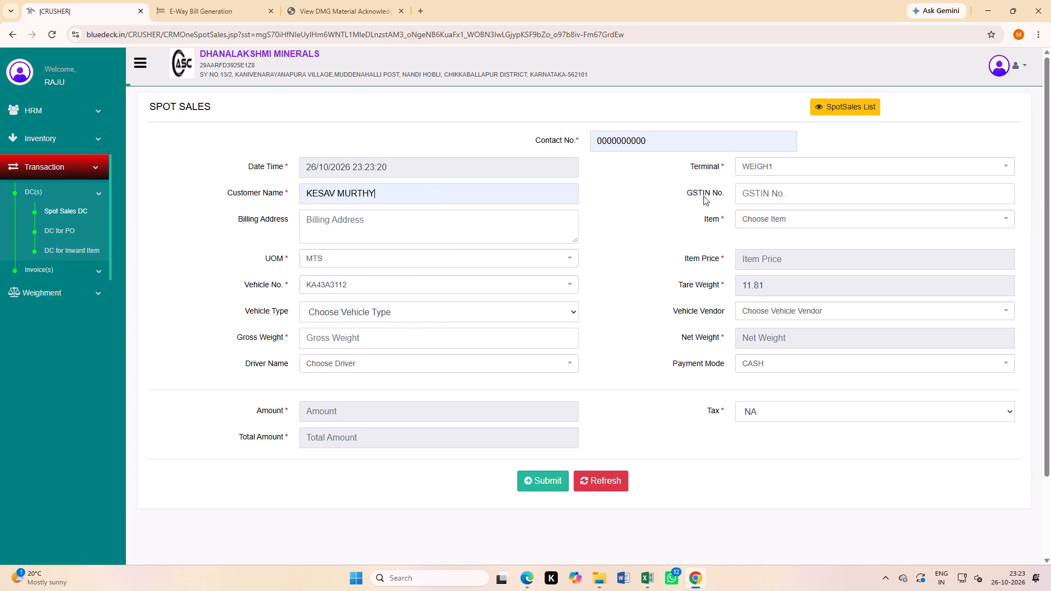
{"action": "left_click", "coordinate": [688, 199]}
Set the spot sale's item to 20MM and gross weight to 39.90, and generate the DC.
{"action": "left_click", "coordinate": [742, 220]}
{"action": "left_click", "coordinate": [769, 270]}
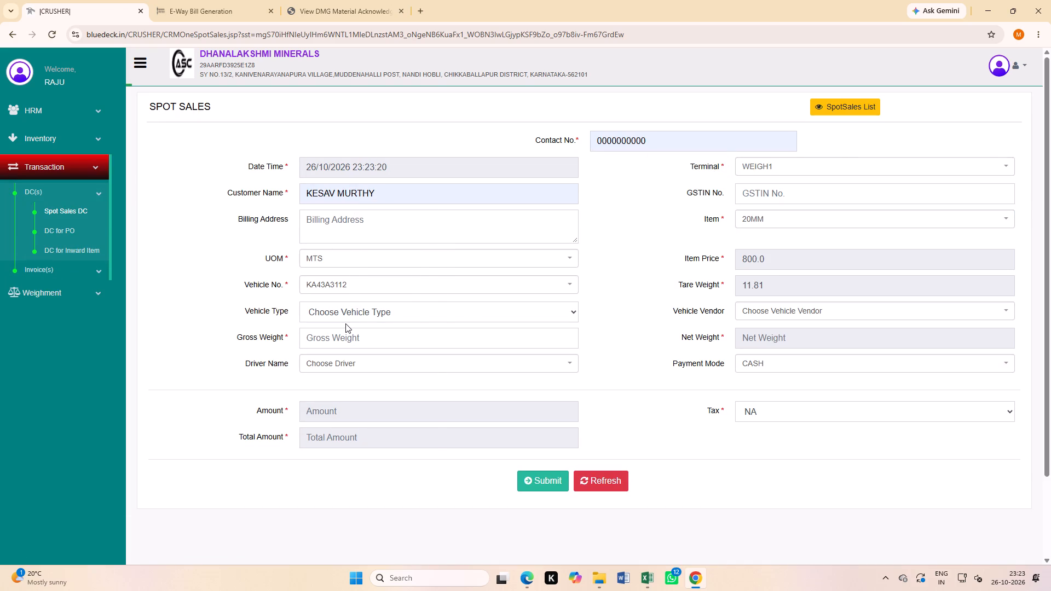
{"action": "left_click", "coordinate": [346, 337]}
{"action": "type", "text": "39.9"}
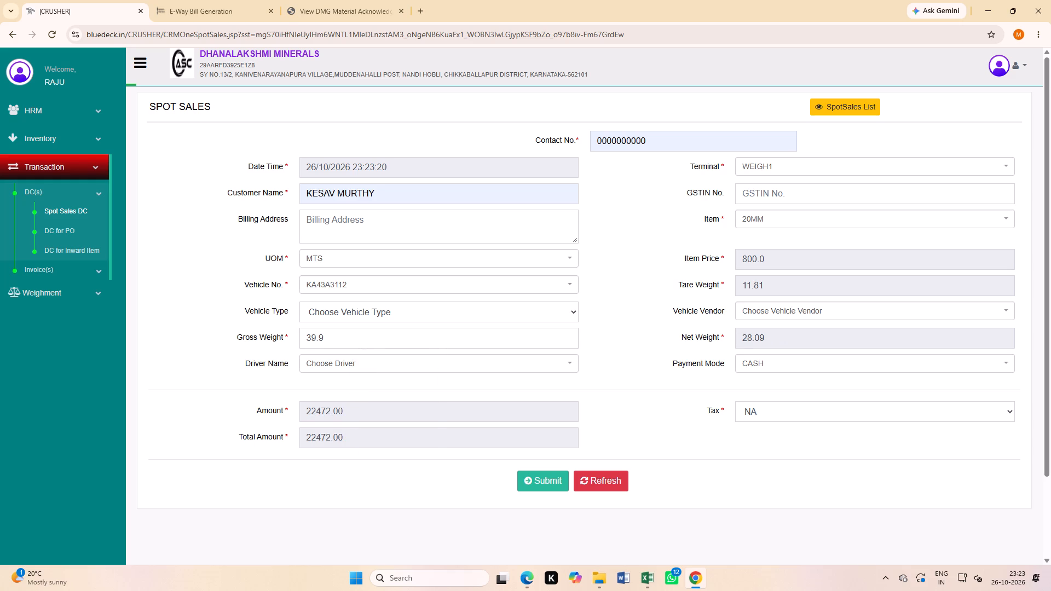
{"action": "key", "text": "0"}
{"action": "scroll", "coordinate": [664, 320], "scroll_direction": "down", "scroll_amount": 2}
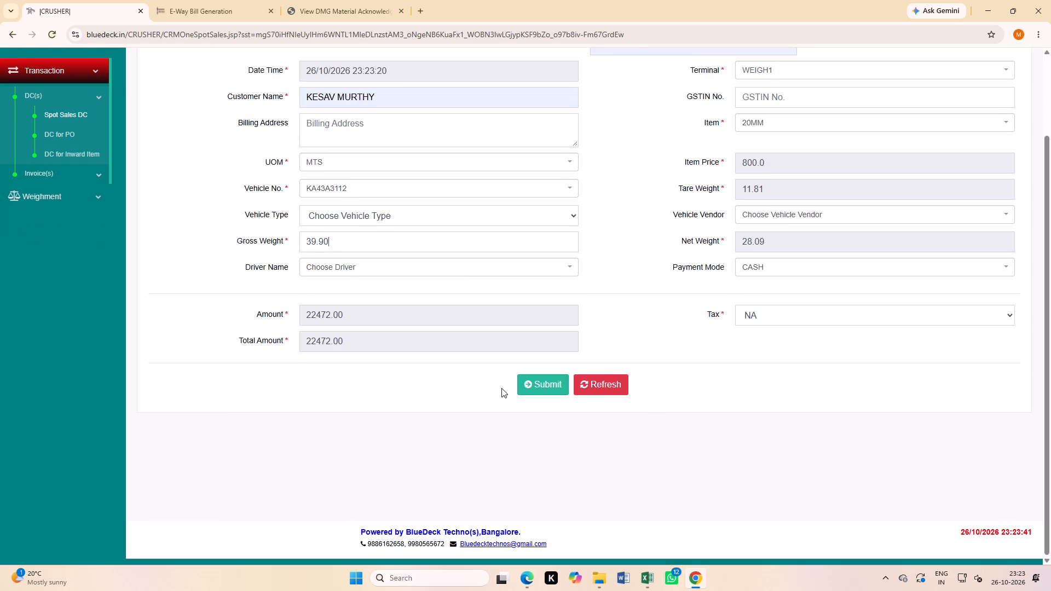
{"action": "left_click", "coordinate": [535, 385]}
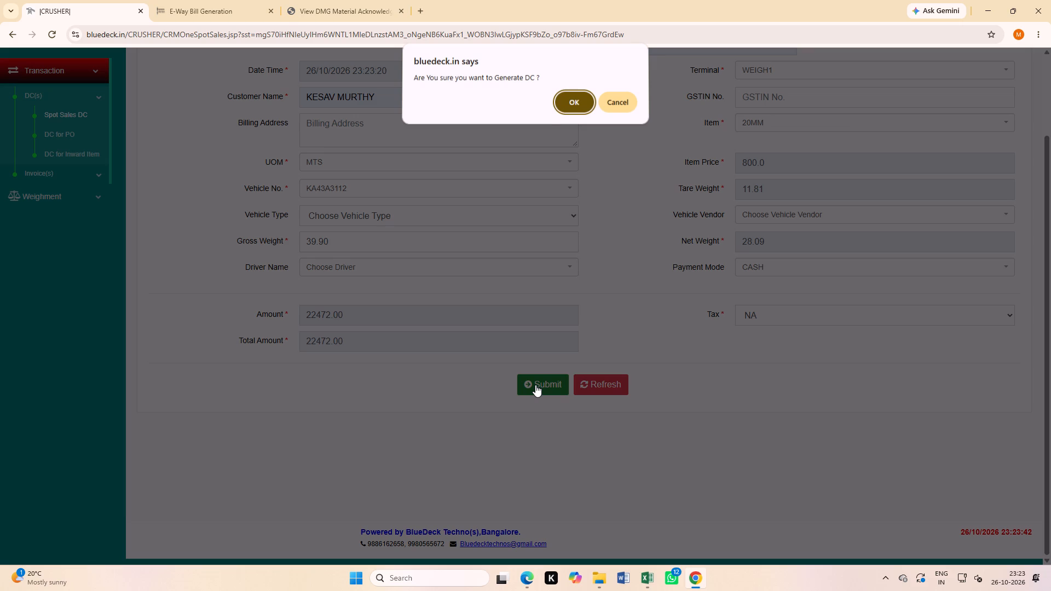
{"action": "left_click", "coordinate": [580, 103]}
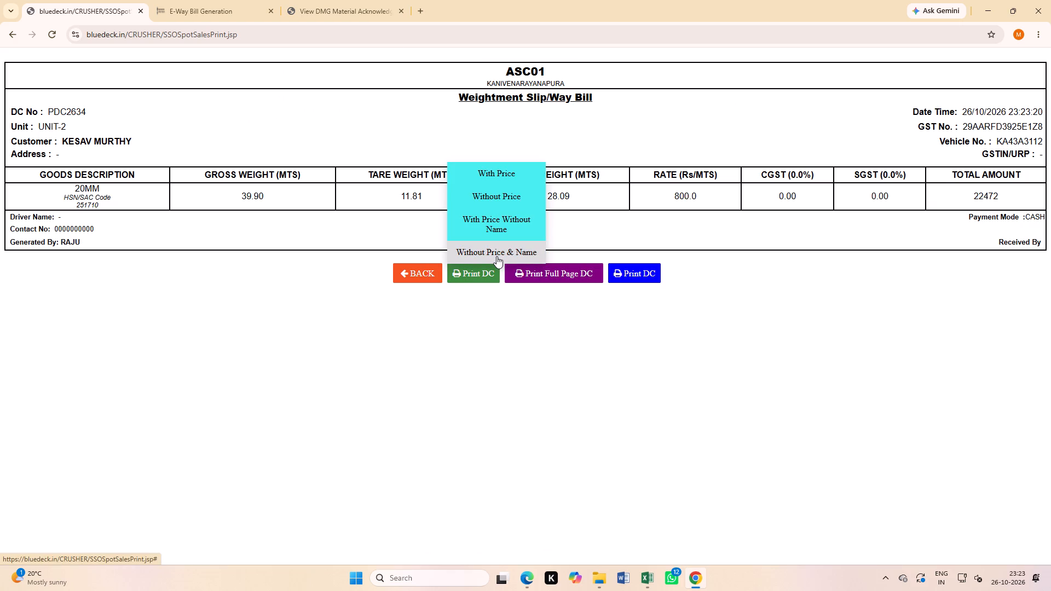
Print the generated weighment slip without price and name, in portrait layout.
{"action": "left_click", "coordinate": [493, 255]}
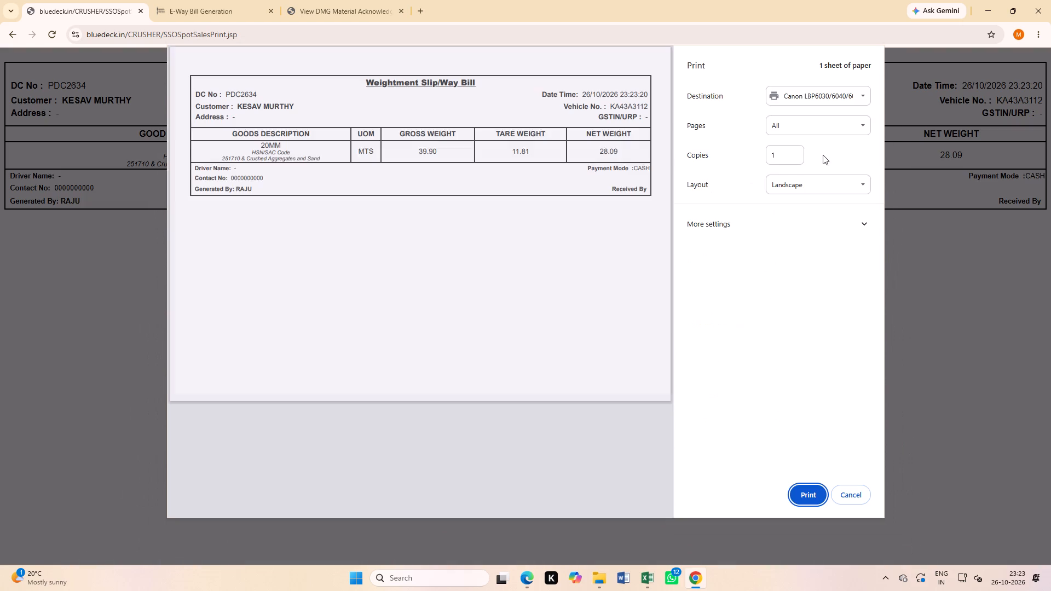
{"action": "left_click", "coordinate": [798, 189]}
{"action": "left_click", "coordinate": [793, 198]}
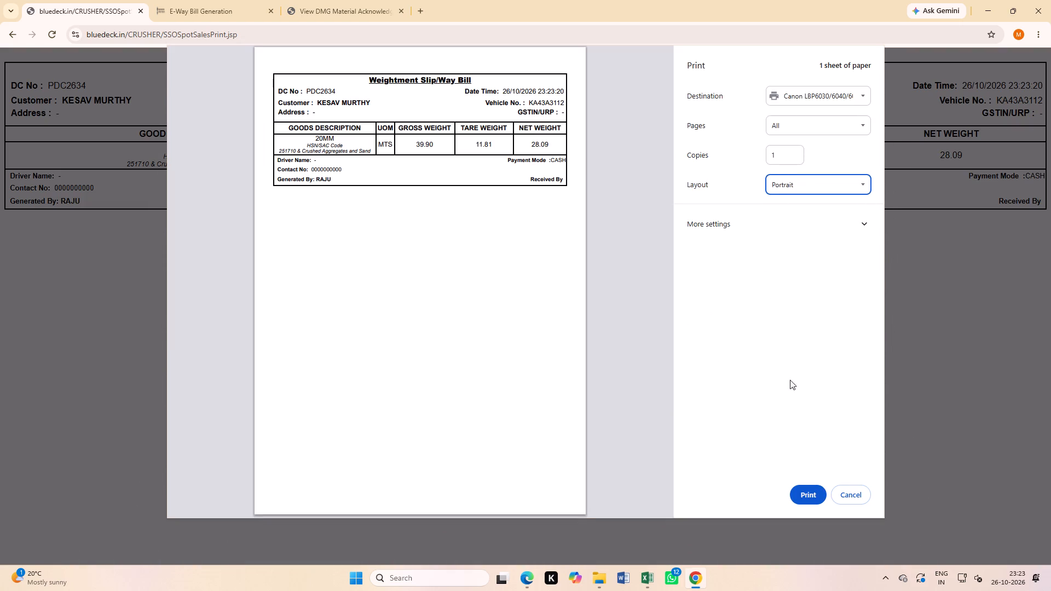
{"action": "left_click", "coordinate": [812, 490]}
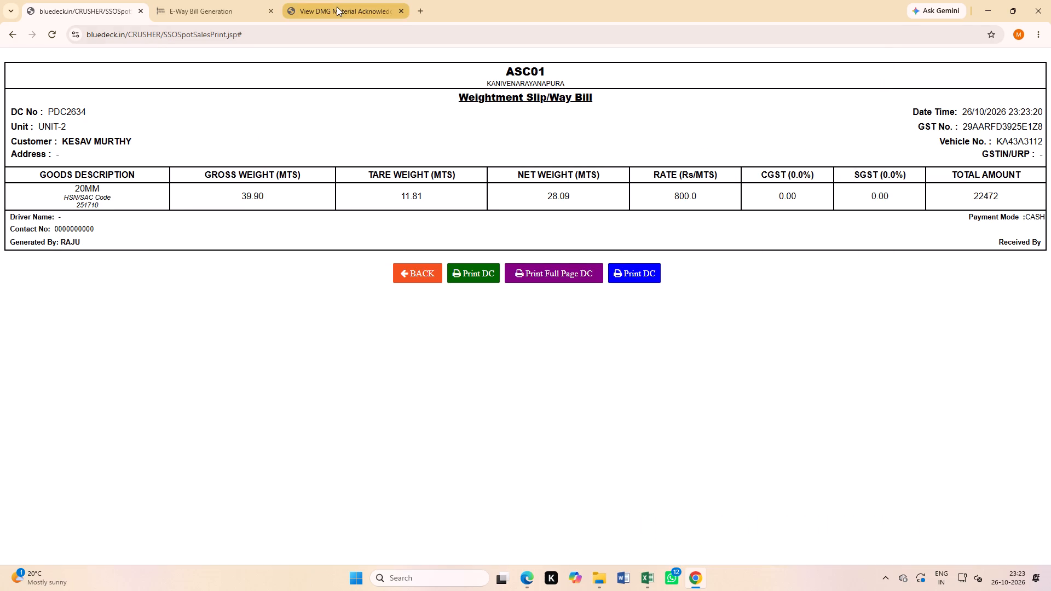
Open a fresh e-way bill entry form on the E-Way Bill portal.
{"action": "left_click", "coordinate": [226, 3]}
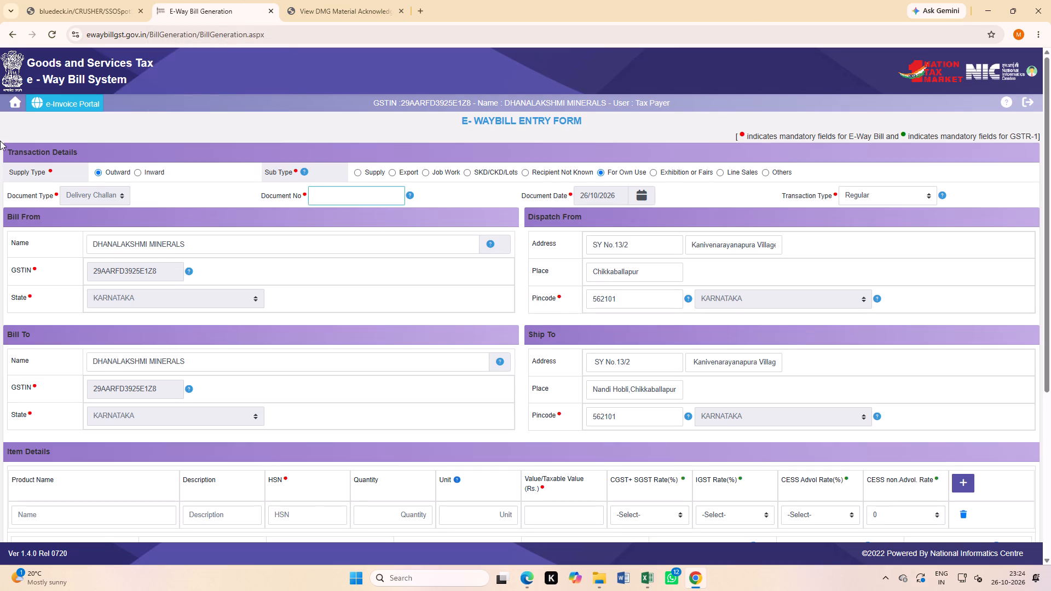
{"action": "left_click", "coordinate": [18, 99]}
{"action": "left_click", "coordinate": [17, 117]}
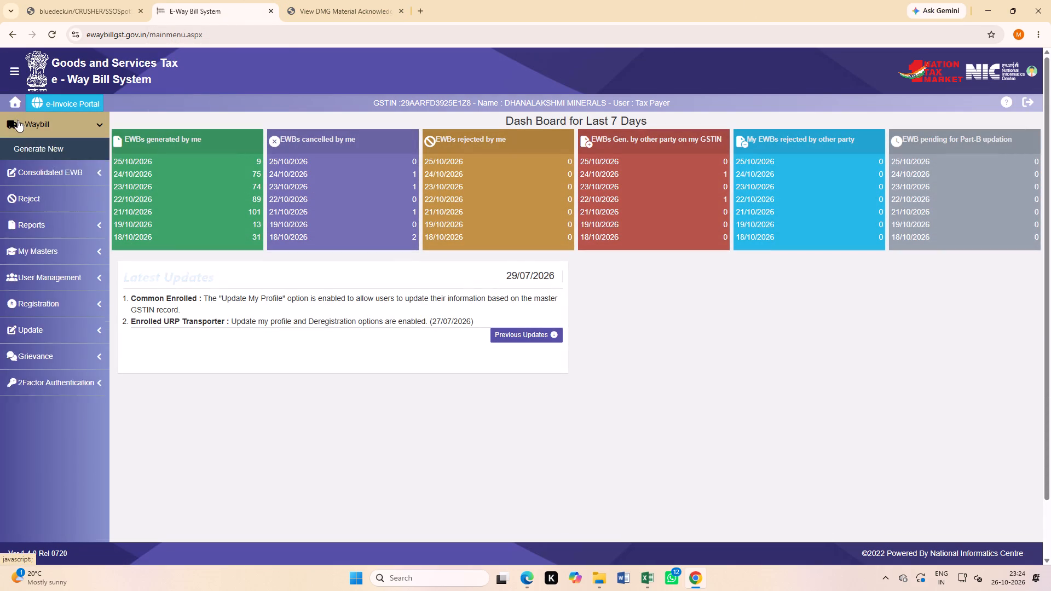
{"action": "left_click", "coordinate": [36, 141]}
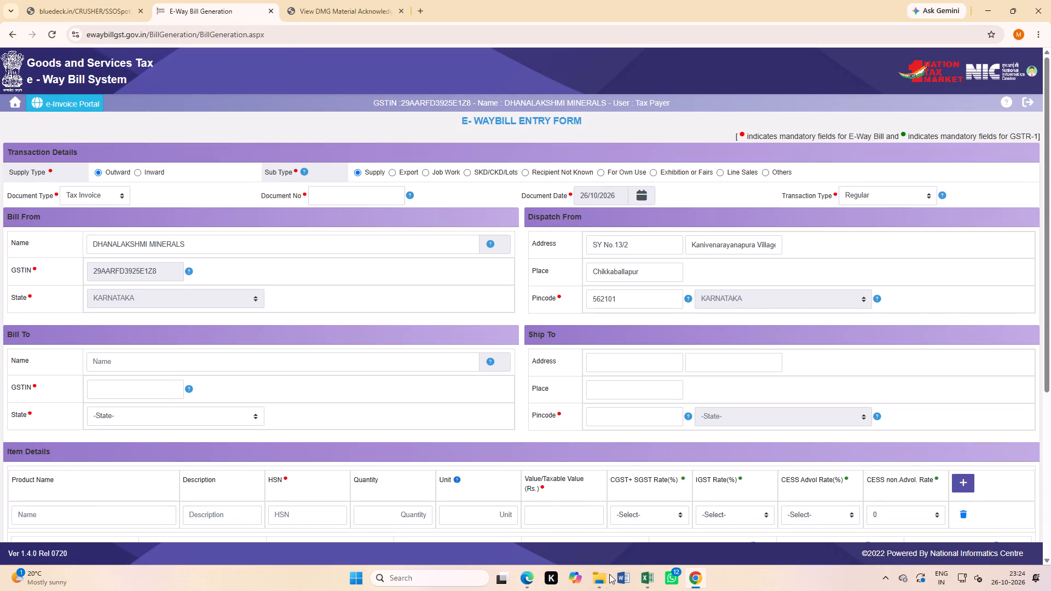
Minimise the Chrome, Excel and Edge windows to look through the files on the desktop.
{"action": "left_click", "coordinate": [995, 16]}
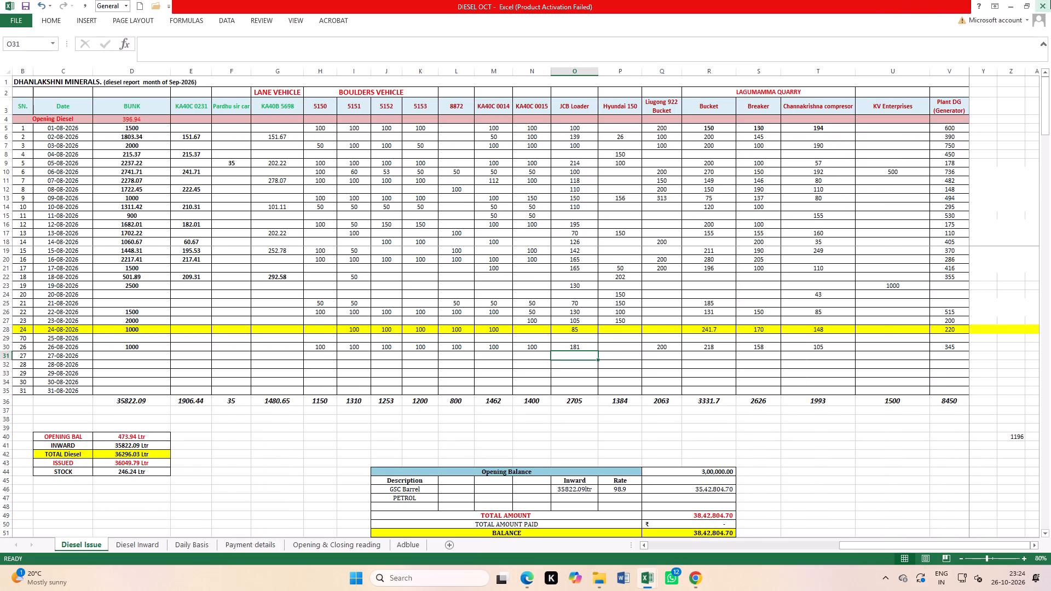
{"action": "left_click", "coordinate": [1008, 7]}
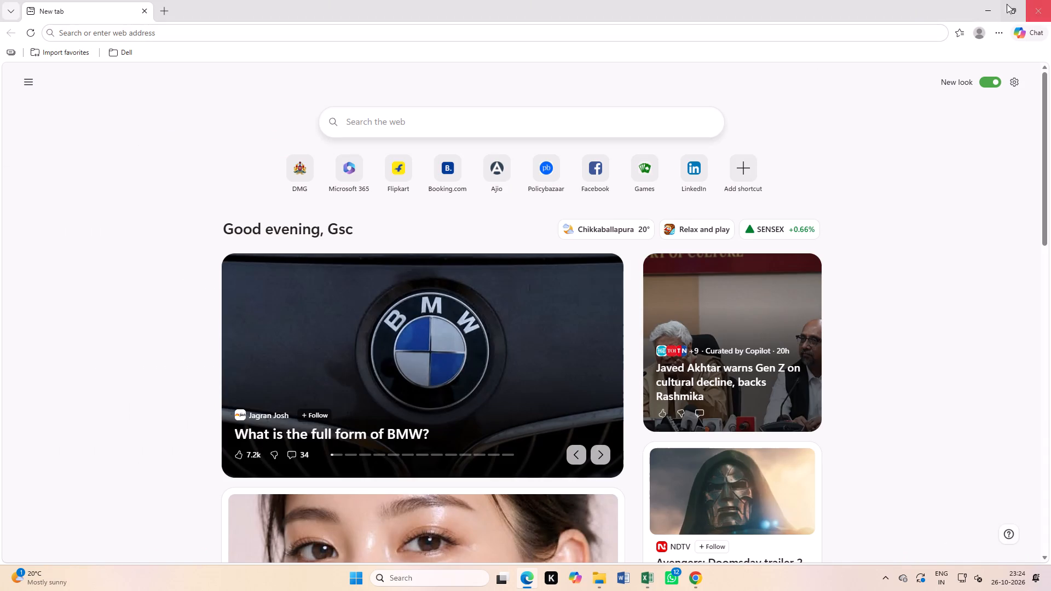
{"action": "left_click", "coordinate": [985, 7]}
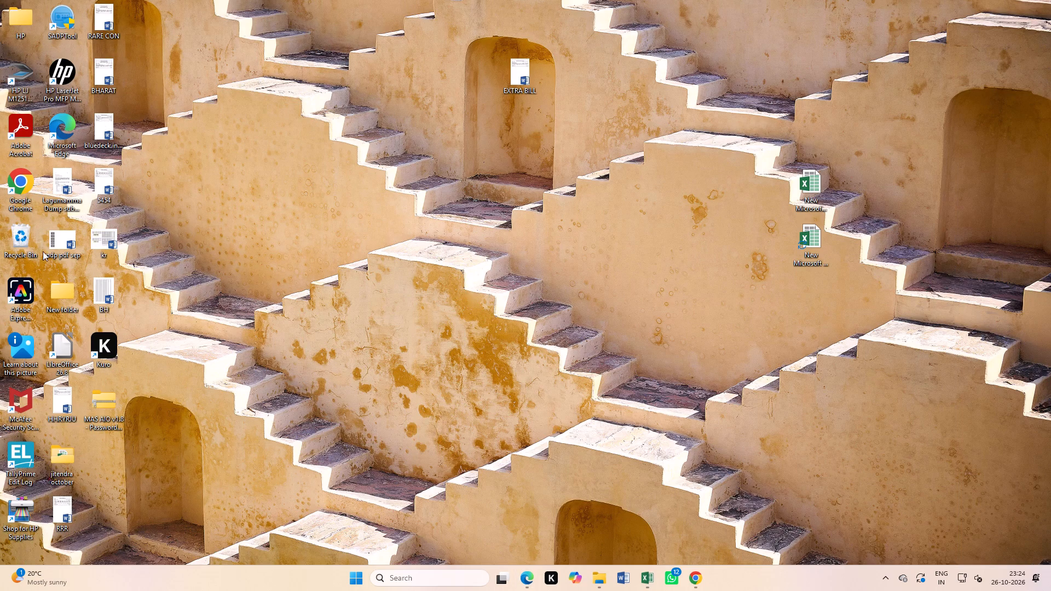
{"action": "scroll", "coordinate": [53, 509], "scroll_direction": "down", "scroll_amount": 1}
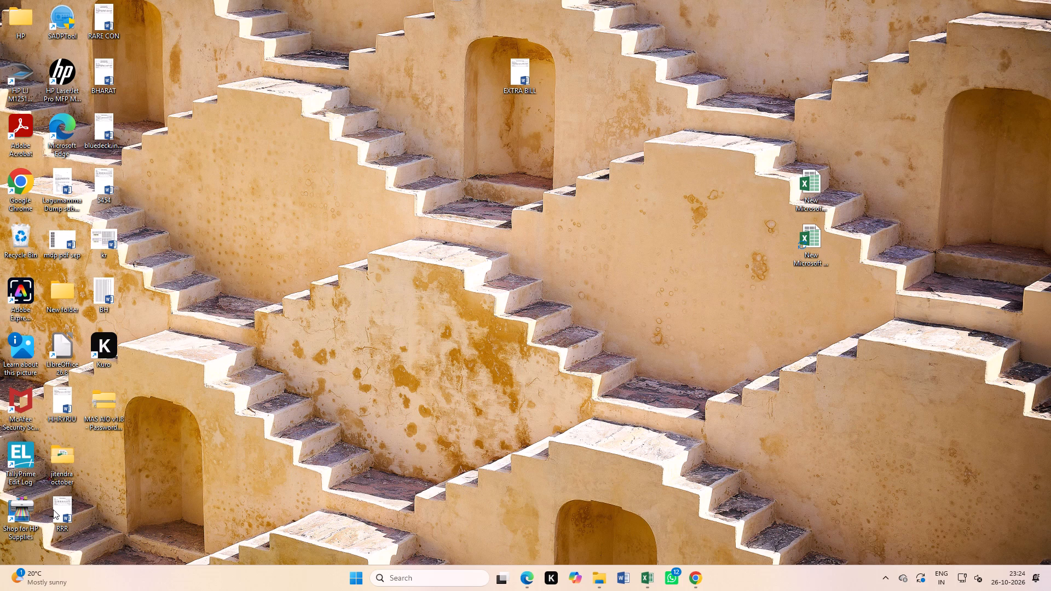
{"action": "scroll", "coordinate": [53, 509], "scroll_direction": "down", "scroll_amount": 1}
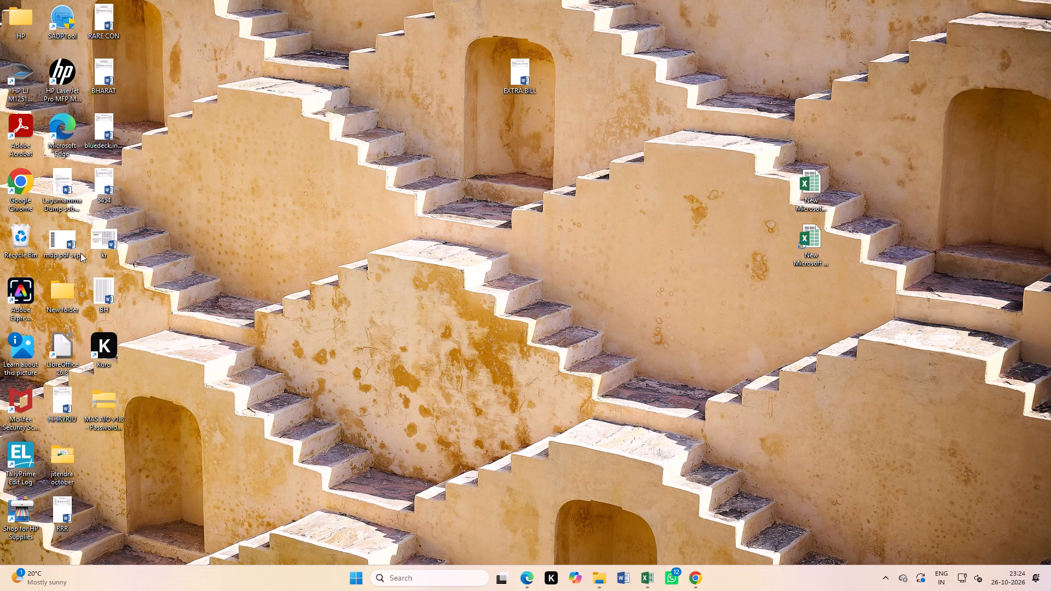
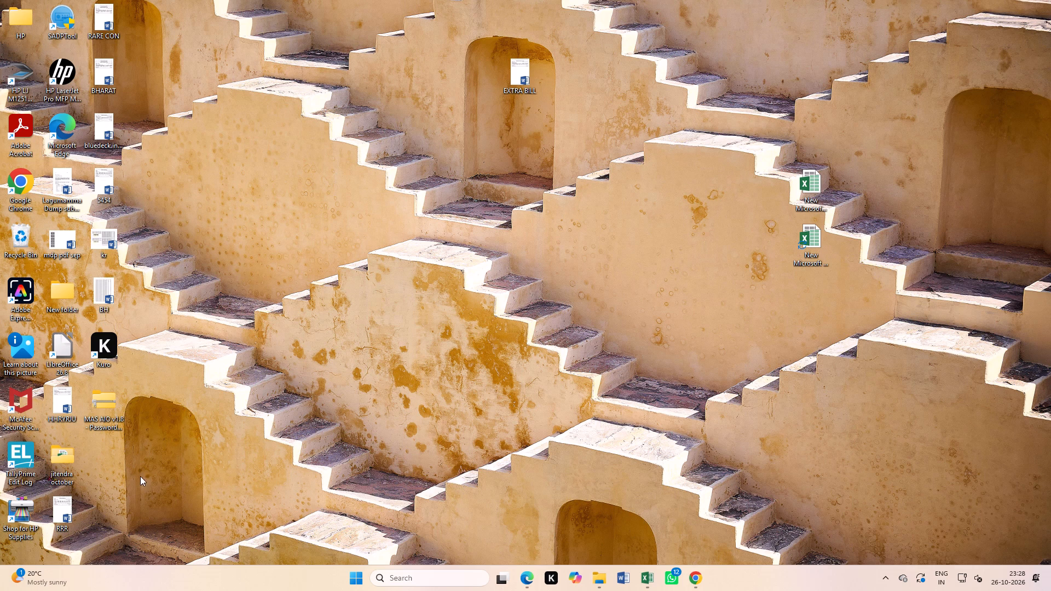
In the Chrome e-way bill entry form, set the sub type to Job Work and the document number to SP2634.
{"action": "left_click", "coordinate": [696, 579]}
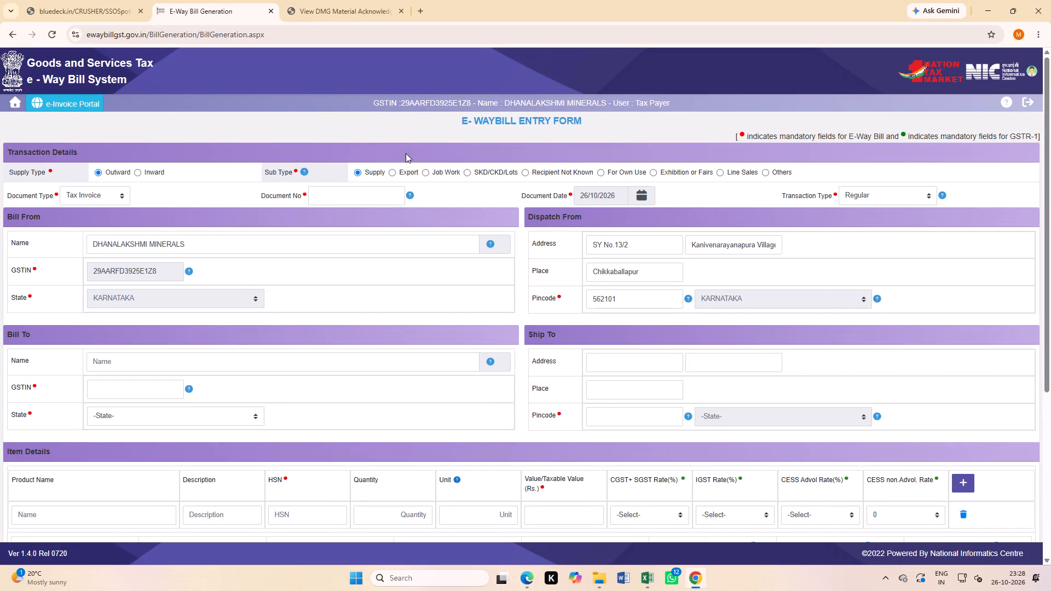
{"action": "left_click", "coordinate": [424, 175]}
{"action": "left_click", "coordinate": [411, 131]}
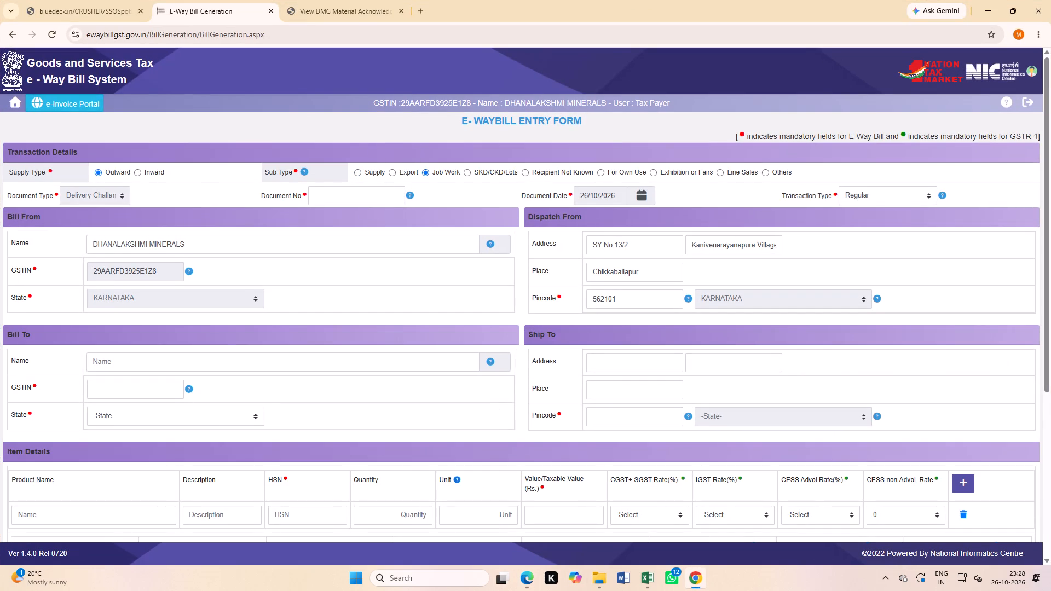
{"action": "left_click", "coordinate": [365, 200]}
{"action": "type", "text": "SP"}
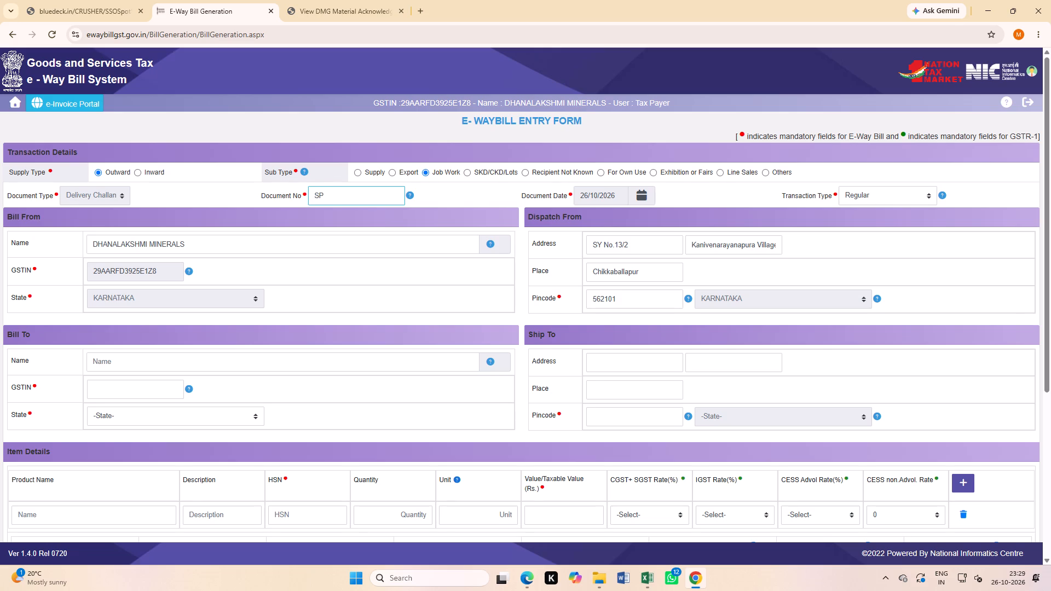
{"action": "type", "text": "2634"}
{"action": "left_click", "coordinate": [462, 204]}
Enter the GSTIN of V.E.S.A. ENTERPRISES as the Bill To party so its name and shipping details fill in.
{"action": "scroll", "coordinate": [73, 362], "scroll_direction": "down", "scroll_amount": 1}
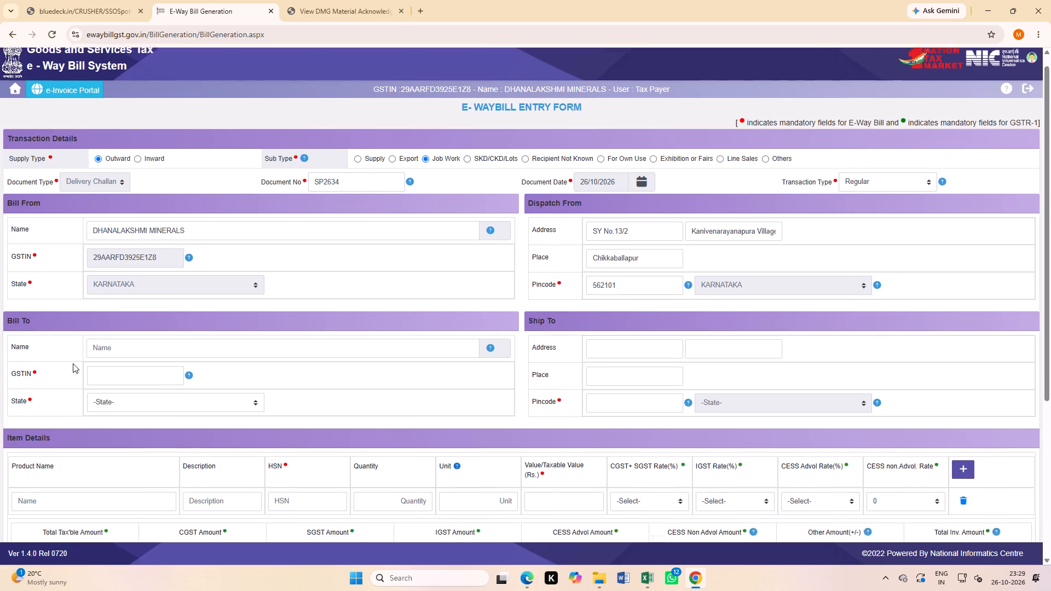
{"action": "scroll", "coordinate": [73, 363], "scroll_direction": "down", "scroll_amount": 1}
{"action": "left_click", "coordinate": [120, 279]}
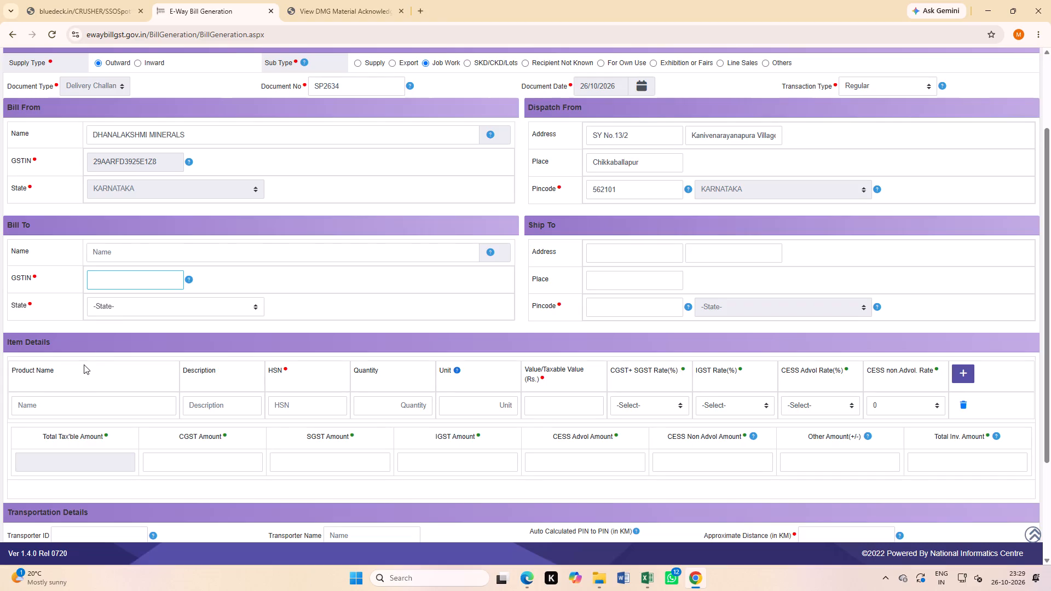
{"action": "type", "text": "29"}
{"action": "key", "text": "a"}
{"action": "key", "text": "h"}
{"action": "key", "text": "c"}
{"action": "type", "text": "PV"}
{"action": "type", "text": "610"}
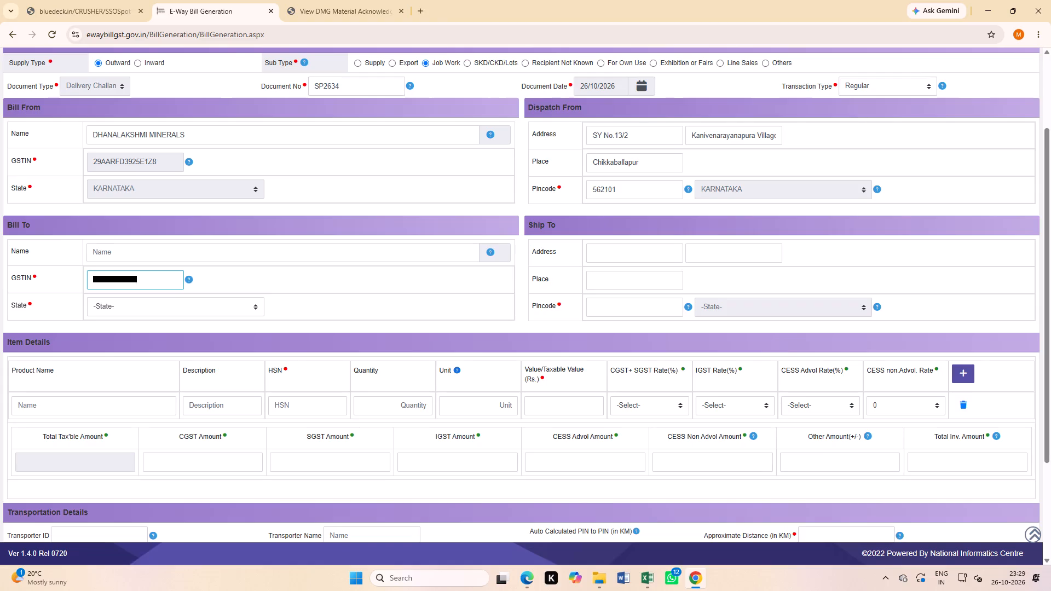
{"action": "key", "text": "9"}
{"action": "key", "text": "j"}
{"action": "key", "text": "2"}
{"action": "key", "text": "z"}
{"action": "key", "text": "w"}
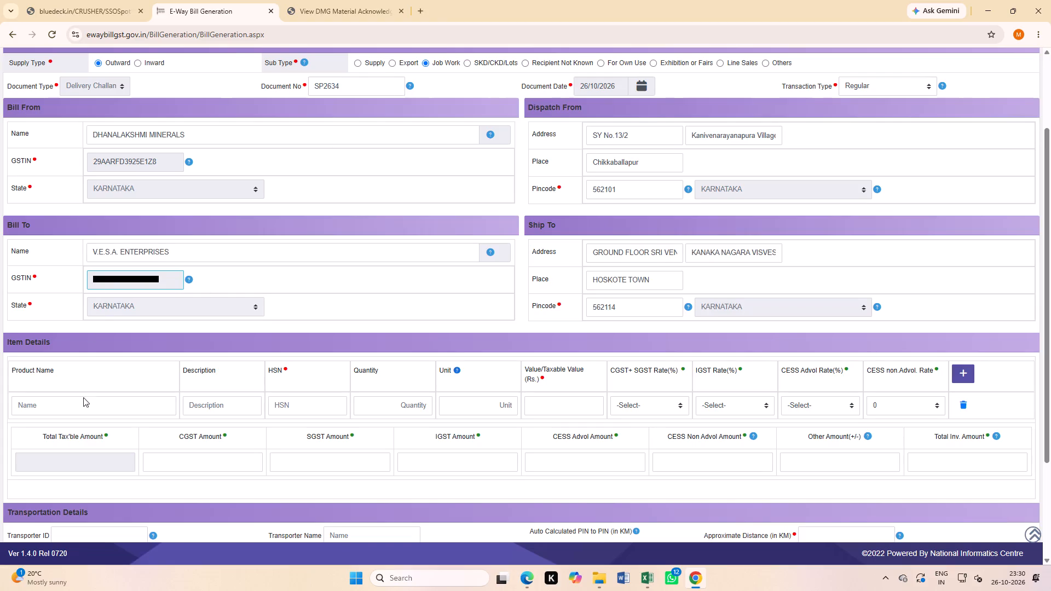
Enter the item's product name 20MM, description AGGREGATE and HSN code 251710.
{"action": "left_click", "coordinate": [90, 404]}
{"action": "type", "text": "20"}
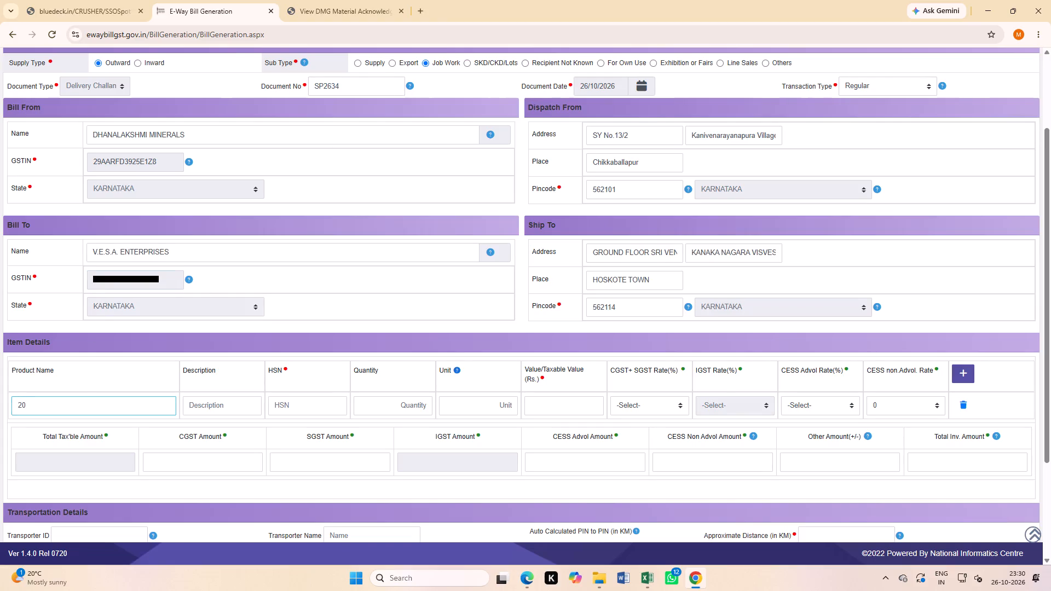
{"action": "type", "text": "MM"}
{"action": "left_click", "coordinate": [201, 400]}
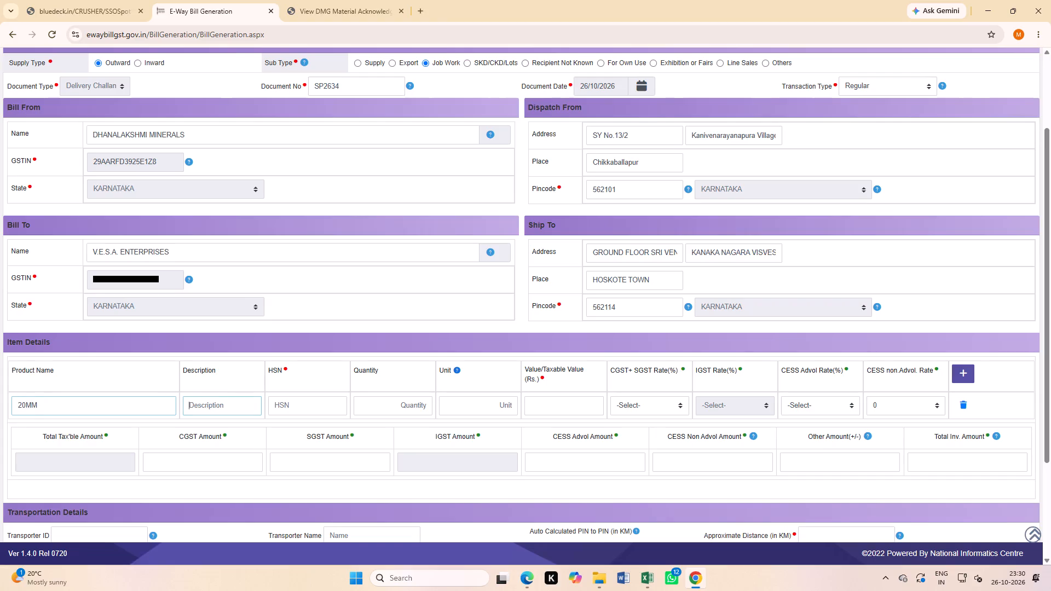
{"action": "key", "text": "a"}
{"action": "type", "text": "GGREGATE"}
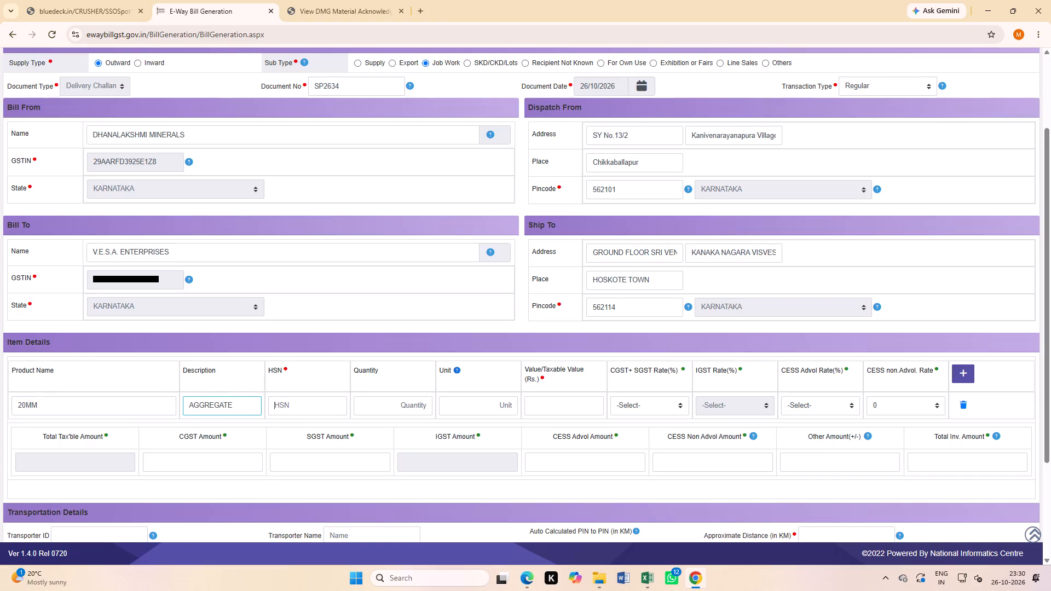
{"action": "left_click", "coordinate": [297, 410]}
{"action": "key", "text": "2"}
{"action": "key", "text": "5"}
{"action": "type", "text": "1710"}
Set the item's quantity to 28.09 TON, taxable value to 21348 and CGST+SGST rate to 2.500 + 2.500.
{"action": "left_click", "coordinate": [380, 408]}
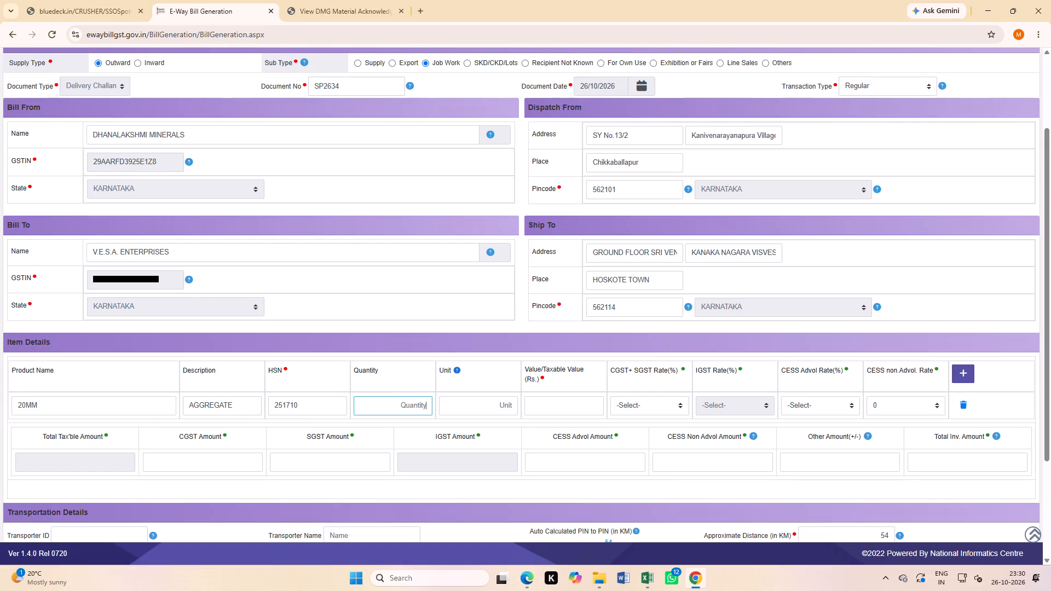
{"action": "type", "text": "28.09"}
{"action": "left_click", "coordinate": [484, 406]}
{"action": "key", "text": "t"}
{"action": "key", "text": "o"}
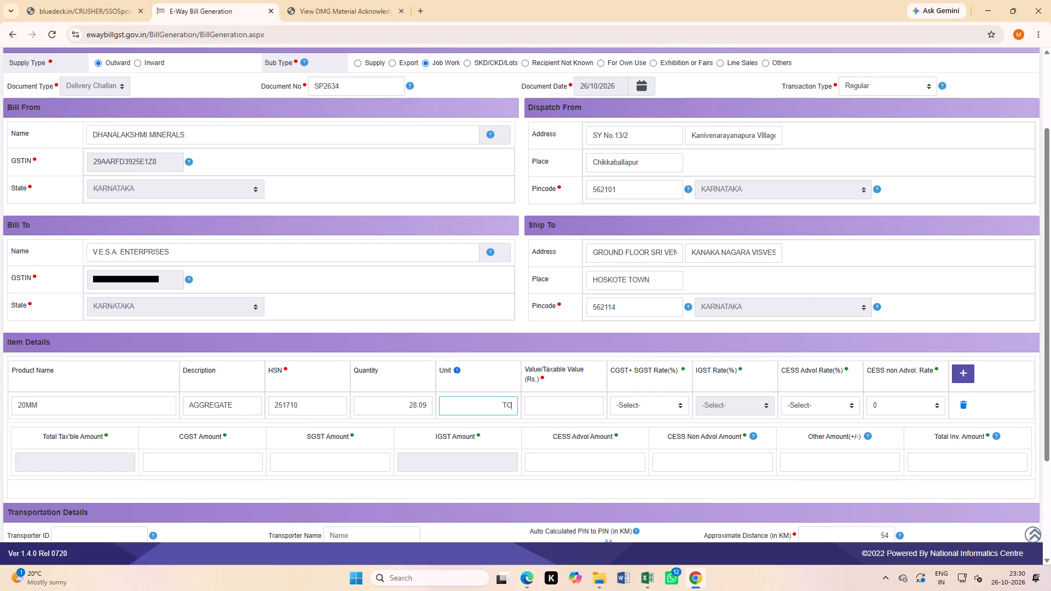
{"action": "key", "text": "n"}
{"action": "left_click", "coordinate": [548, 408]}
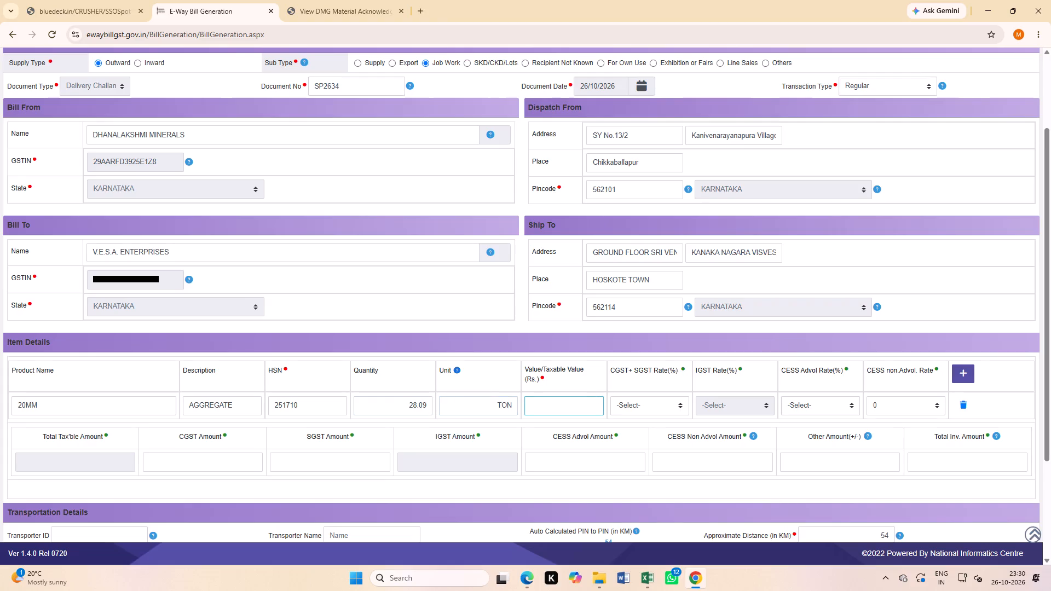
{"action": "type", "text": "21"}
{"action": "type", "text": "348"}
{"action": "left_click", "coordinate": [632, 410]}
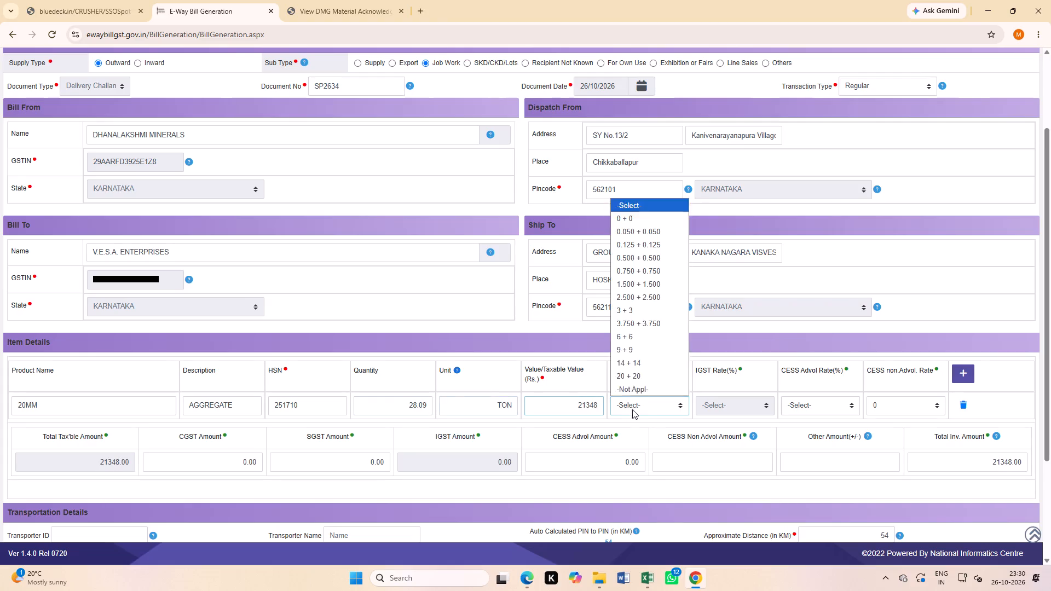
{"action": "left_click", "coordinate": [659, 299]}
{"action": "scroll", "coordinate": [606, 416], "scroll_direction": "down", "scroll_amount": 2}
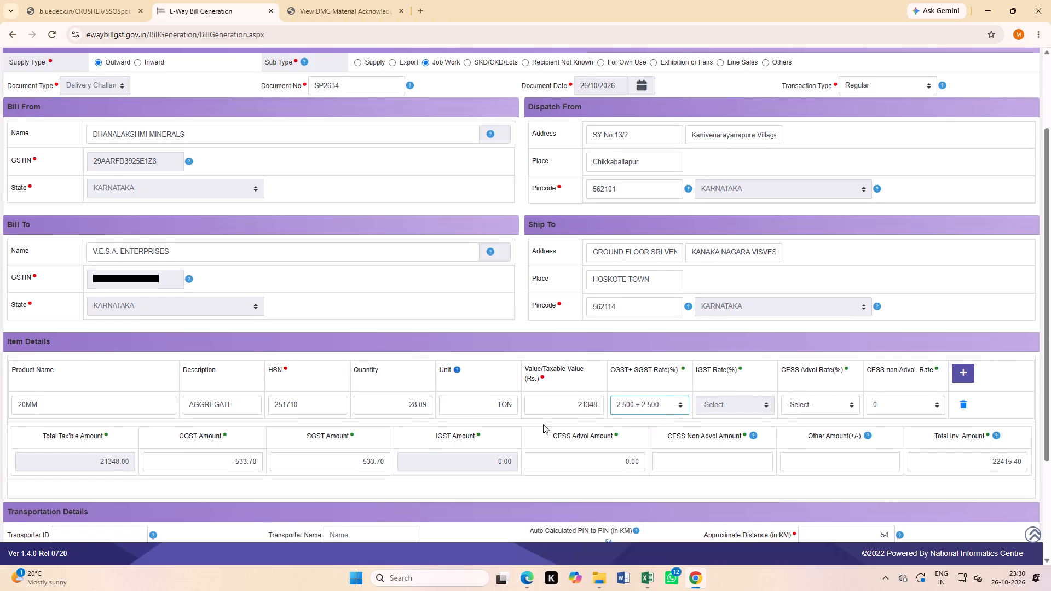
{"action": "scroll", "coordinate": [543, 424], "scroll_direction": "down", "scroll_amount": 2}
{"action": "left_click", "coordinate": [105, 464]}
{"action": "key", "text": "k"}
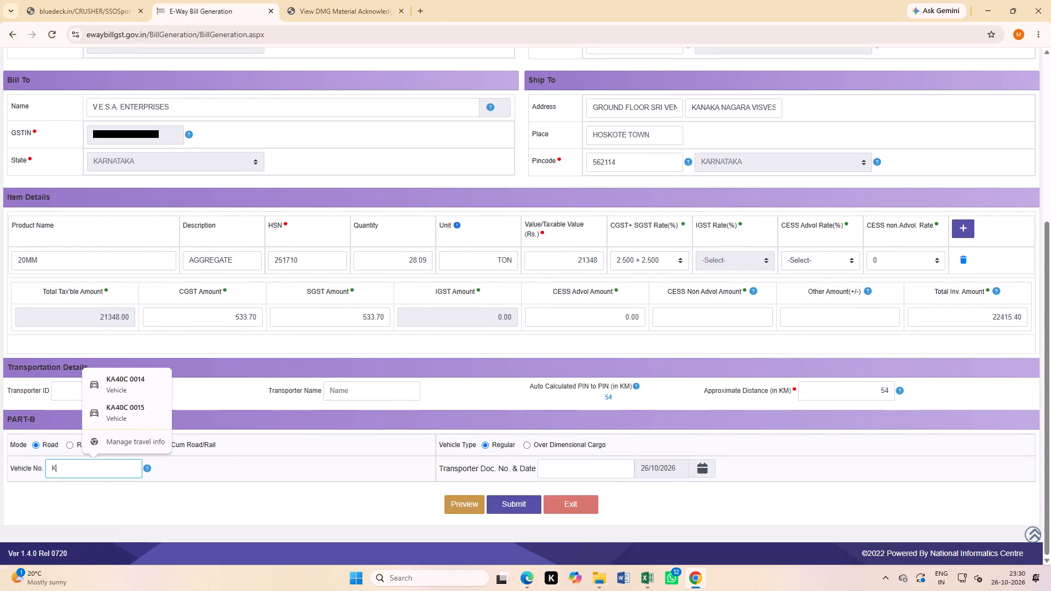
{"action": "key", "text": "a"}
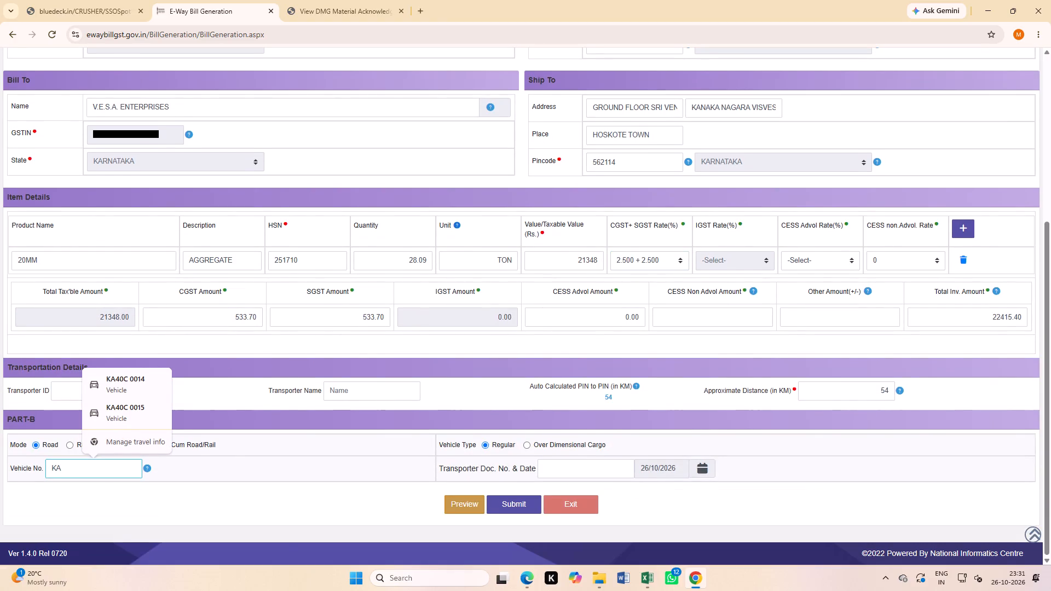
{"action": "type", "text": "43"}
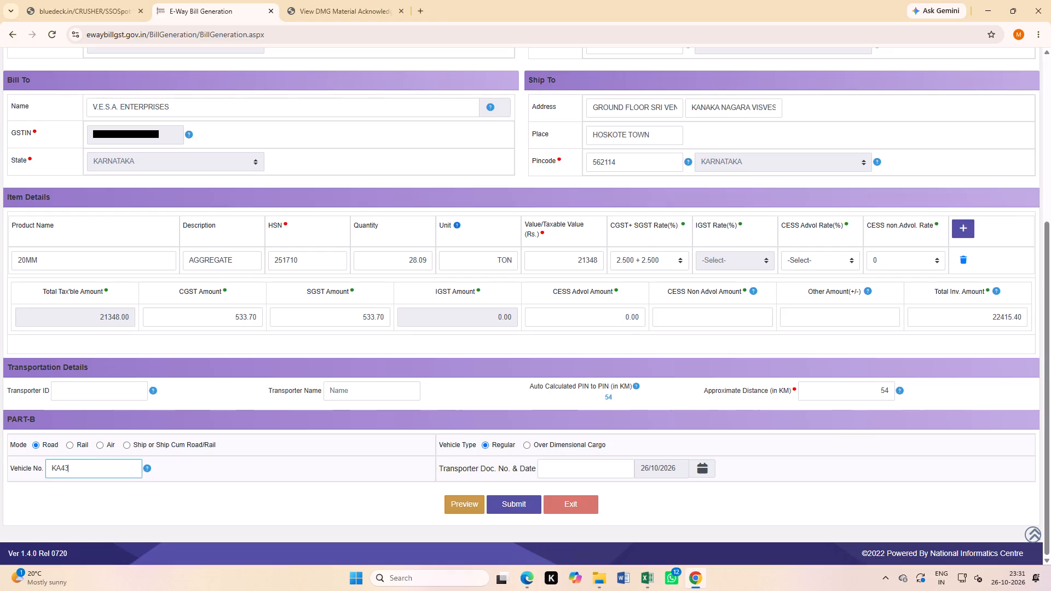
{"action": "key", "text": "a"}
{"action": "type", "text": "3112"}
{"action": "left_click", "coordinate": [180, 507]}
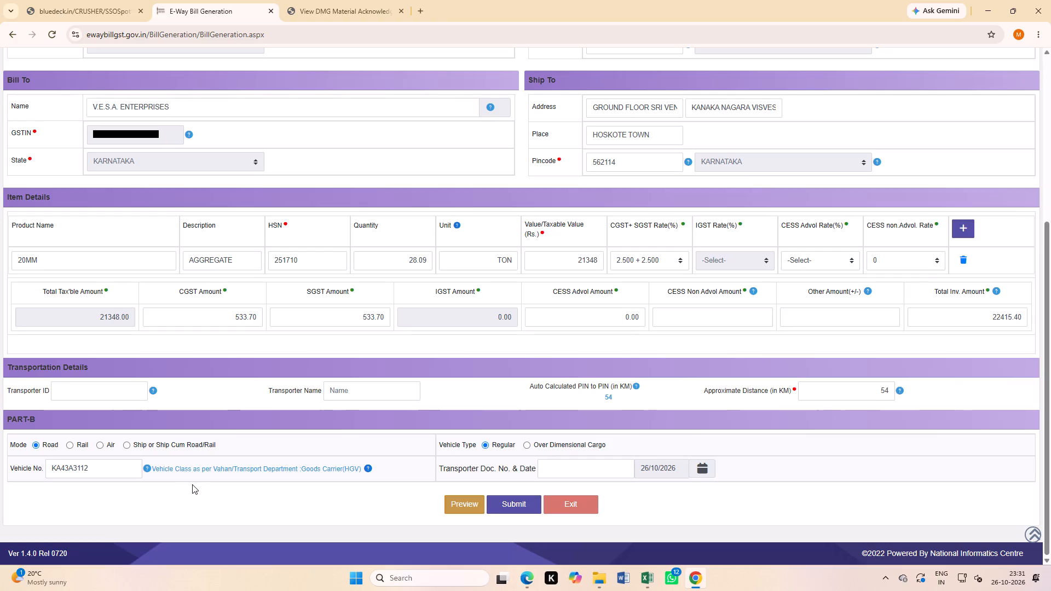
{"action": "left_click", "coordinate": [211, 519]}
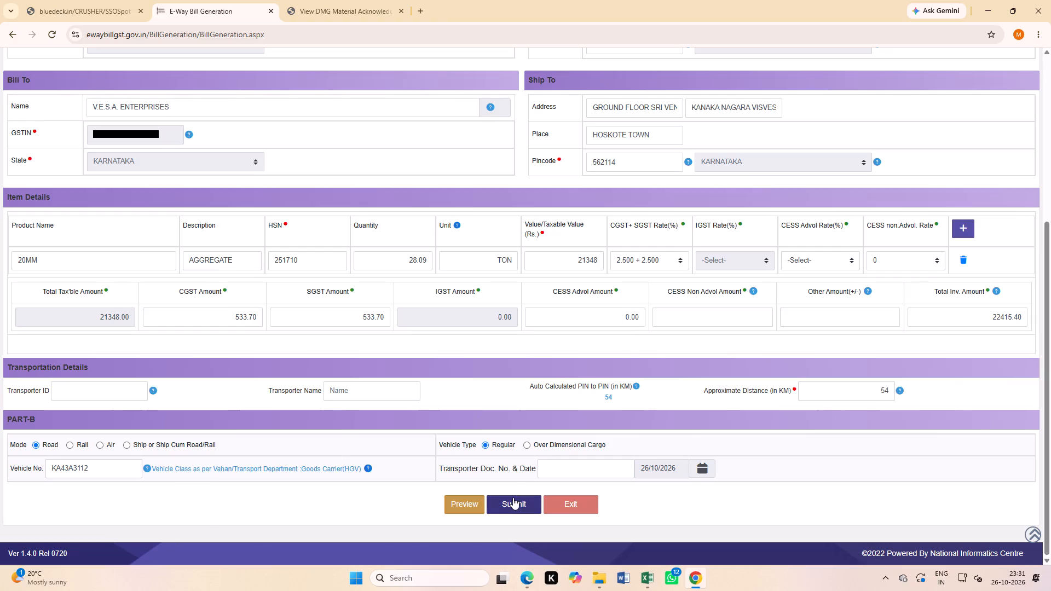
Submit the e-way bill and confirm its generation.
{"action": "left_click", "coordinate": [513, 497]}
{"action": "left_click", "coordinate": [564, 120]}
{"action": "left_click", "coordinate": [569, 126]}
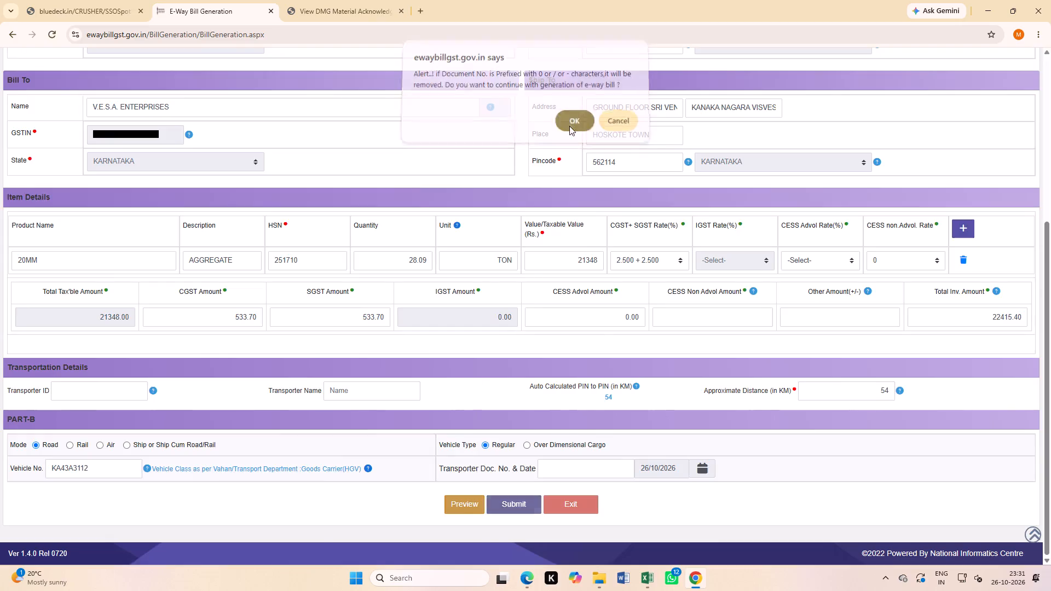
Print one copy of the generated e-way bill's detailed version on the Canon LBP6030 printer in portrait layout.
{"action": "scroll", "coordinate": [538, 343], "scroll_direction": "down", "scroll_amount": 10}
{"action": "left_click", "coordinate": [518, 522]}
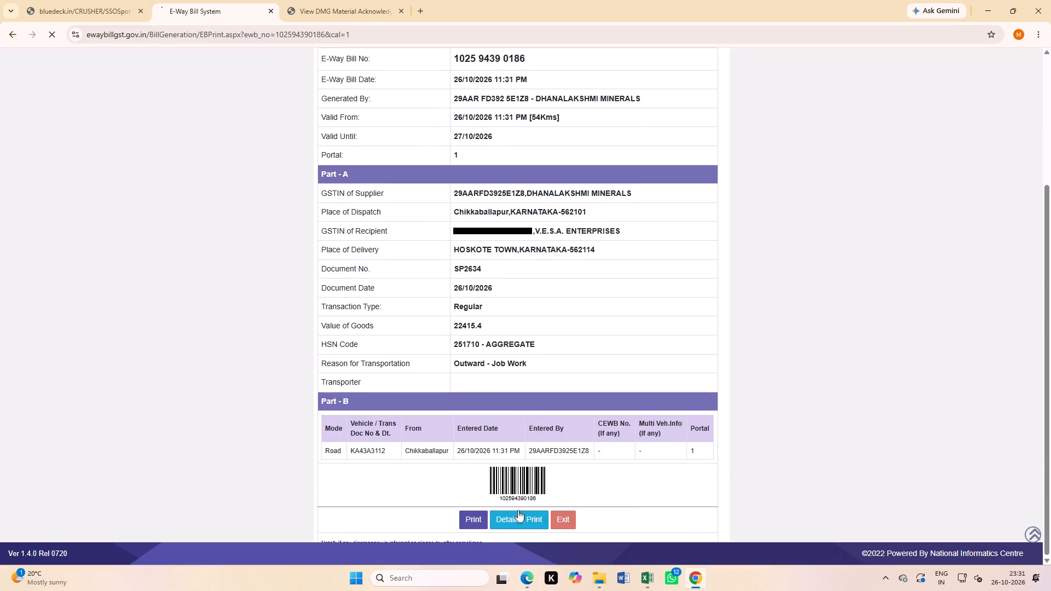
{"action": "scroll", "coordinate": [519, 432], "scroll_direction": "down", "scroll_amount": 11}
{"action": "left_click", "coordinate": [509, 527]}
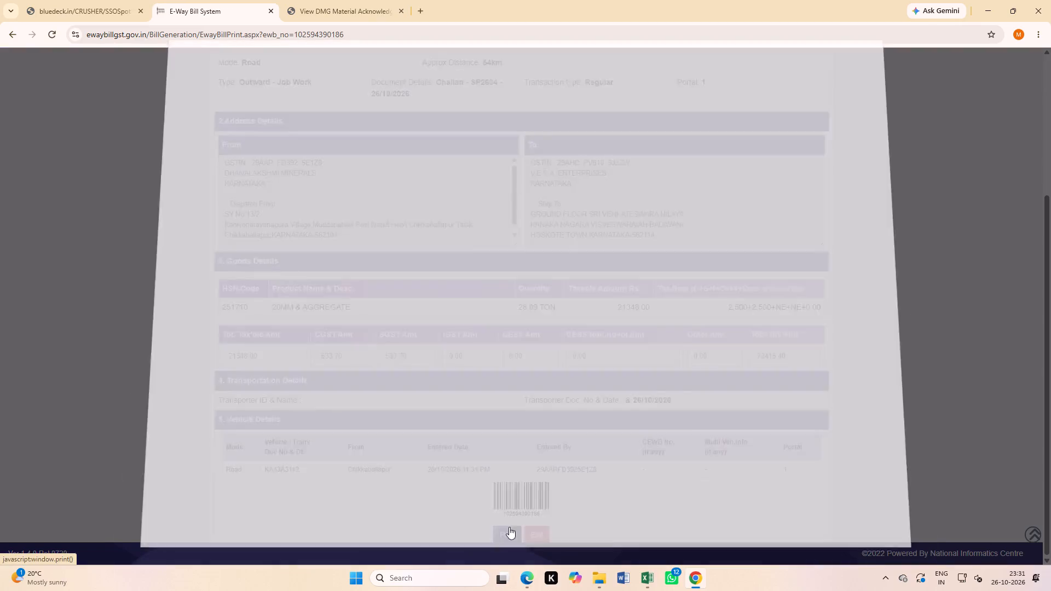
{"action": "left_click", "coordinate": [807, 496]}
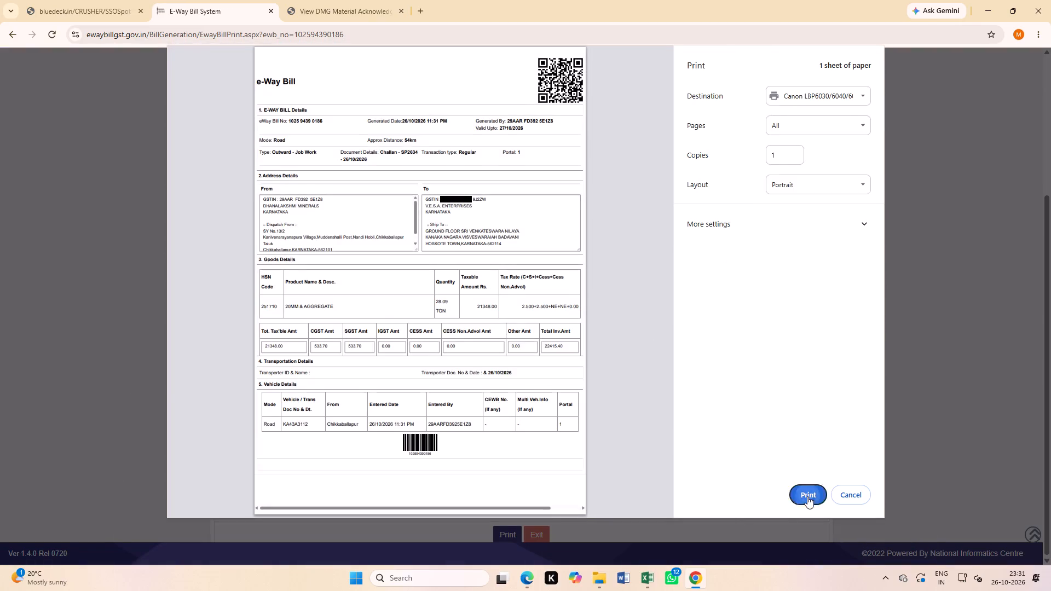
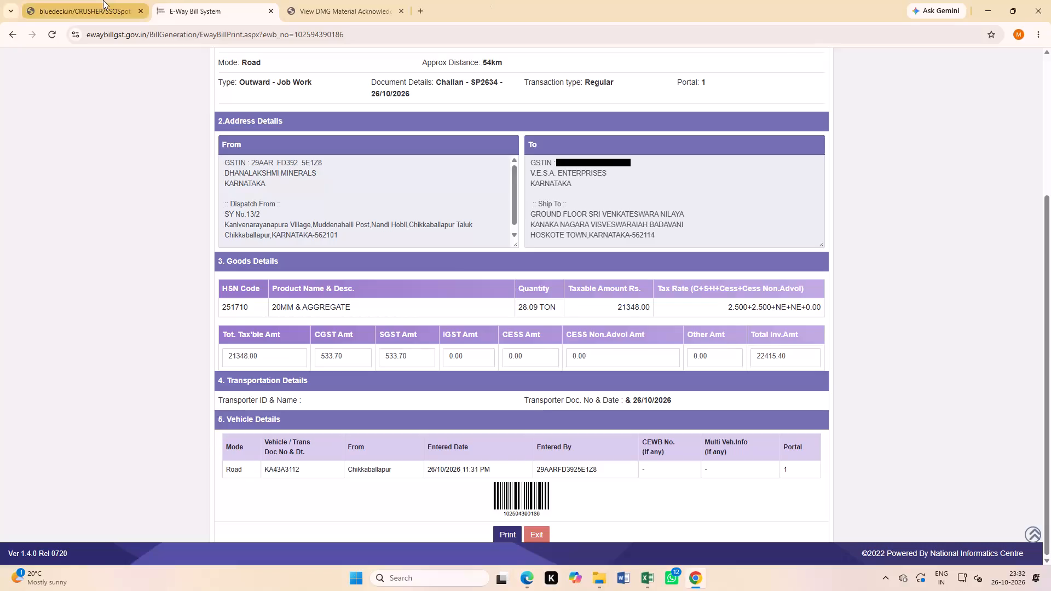
Start a new Mineral Dispatch Permit in the DMG-ILMS E Permit Module and set its mobile model to SSPP MDP.
{"action": "left_click", "coordinate": [103, 0]}
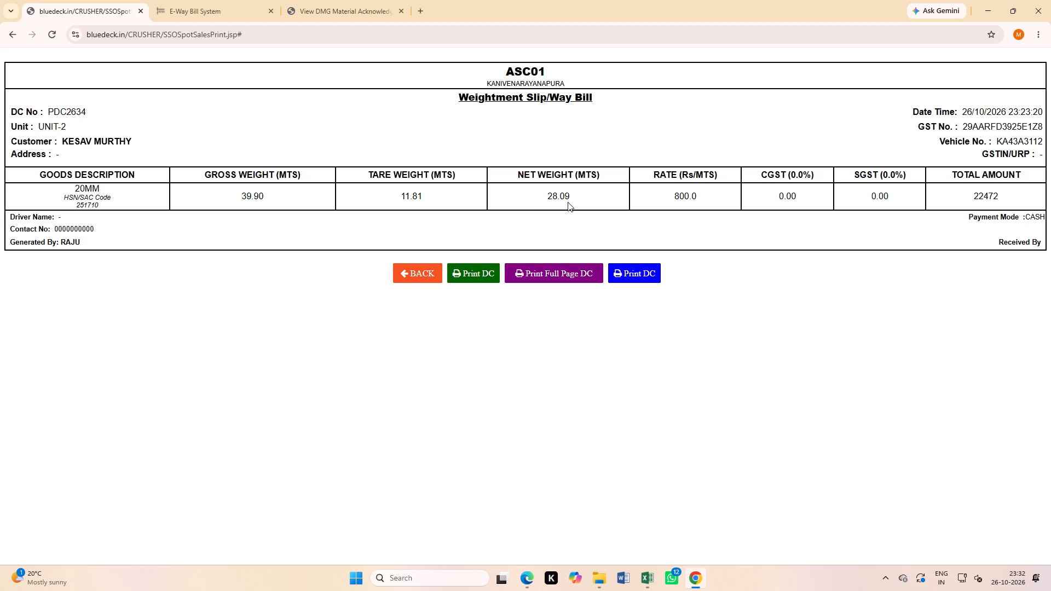
{"action": "left_click", "coordinate": [332, 3]}
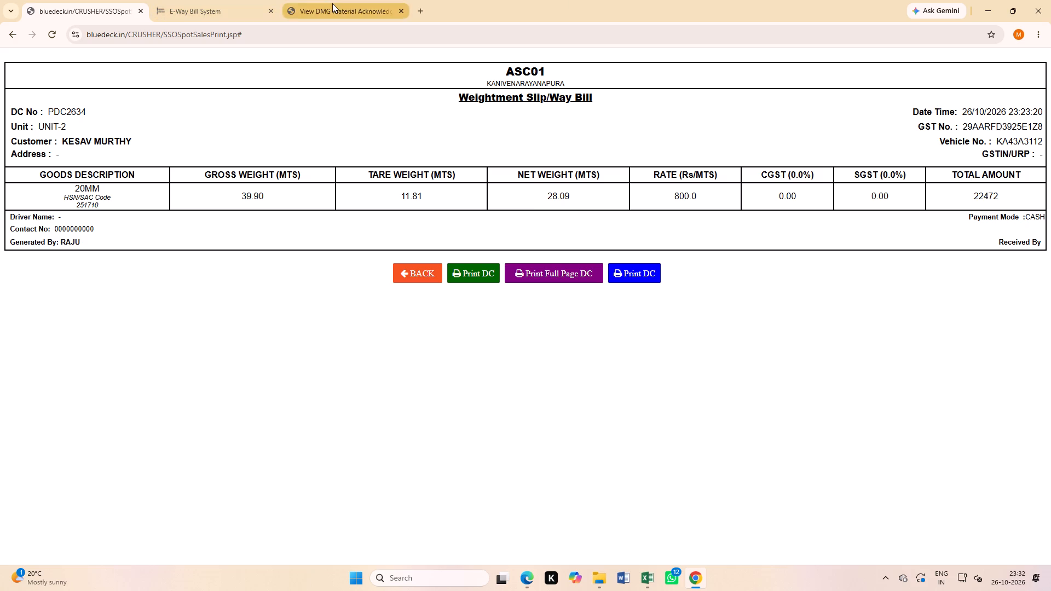
{"action": "left_click", "coordinate": [310, 63]}
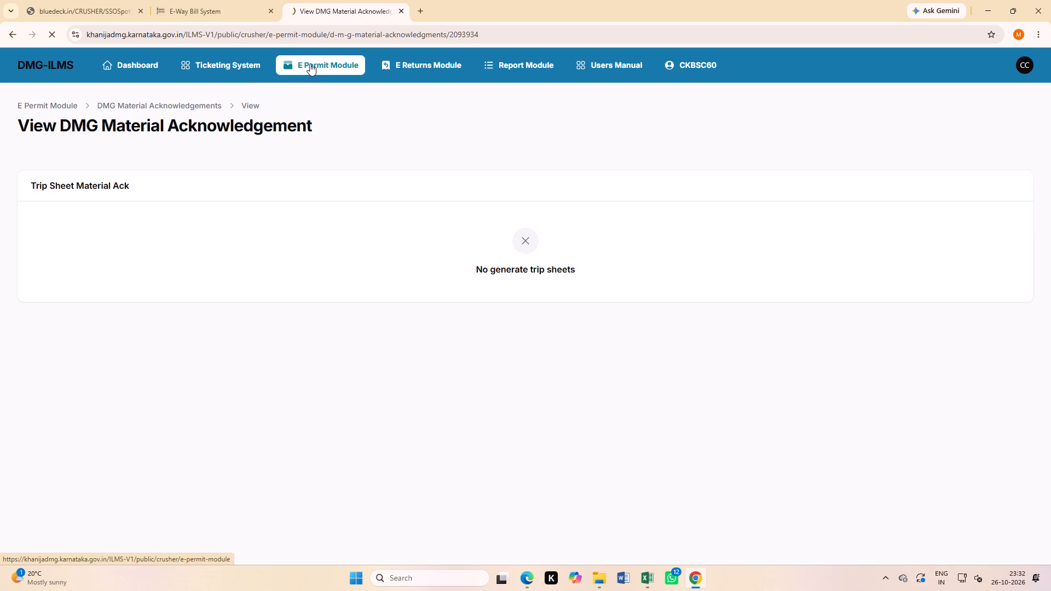
{"action": "scroll", "coordinate": [104, 290], "scroll_direction": "down", "scroll_amount": 5}
{"action": "left_click", "coordinate": [115, 225]}
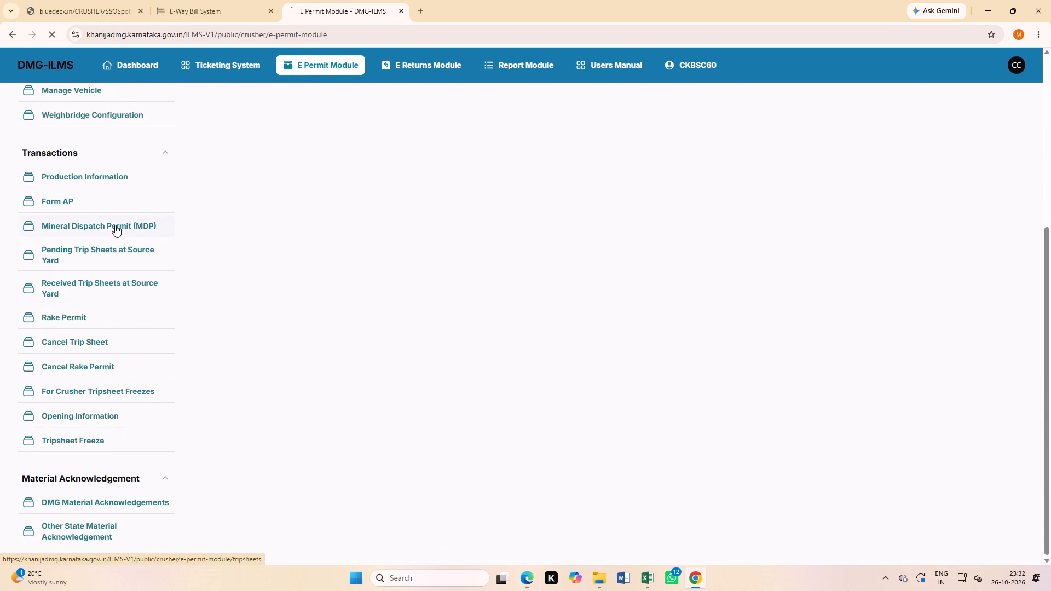
{"action": "left_click", "coordinate": [905, 126]}
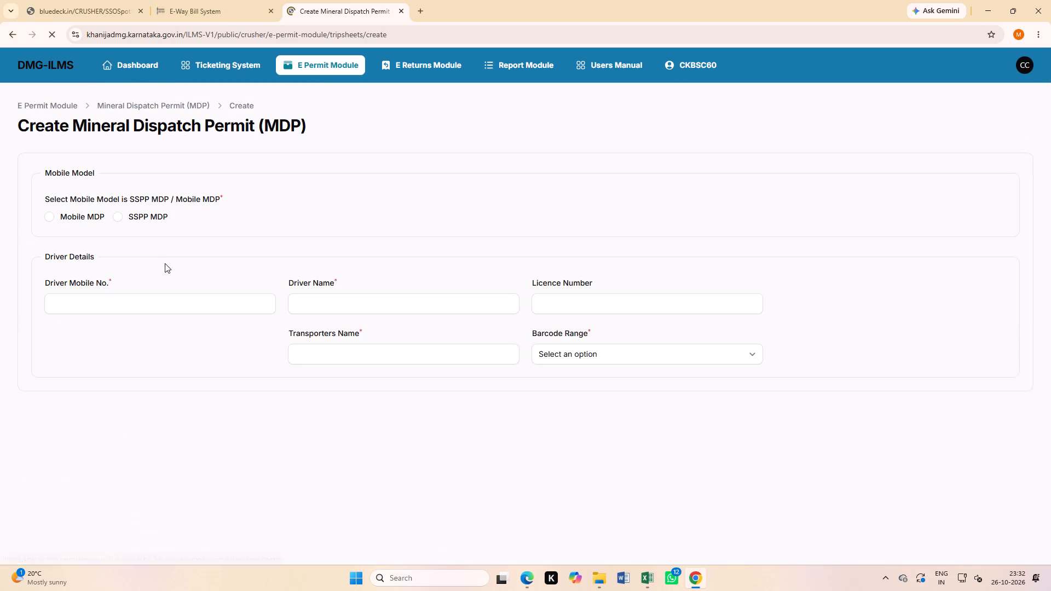
{"action": "left_click", "coordinate": [116, 213]}
{"action": "left_click", "coordinate": [140, 263]}
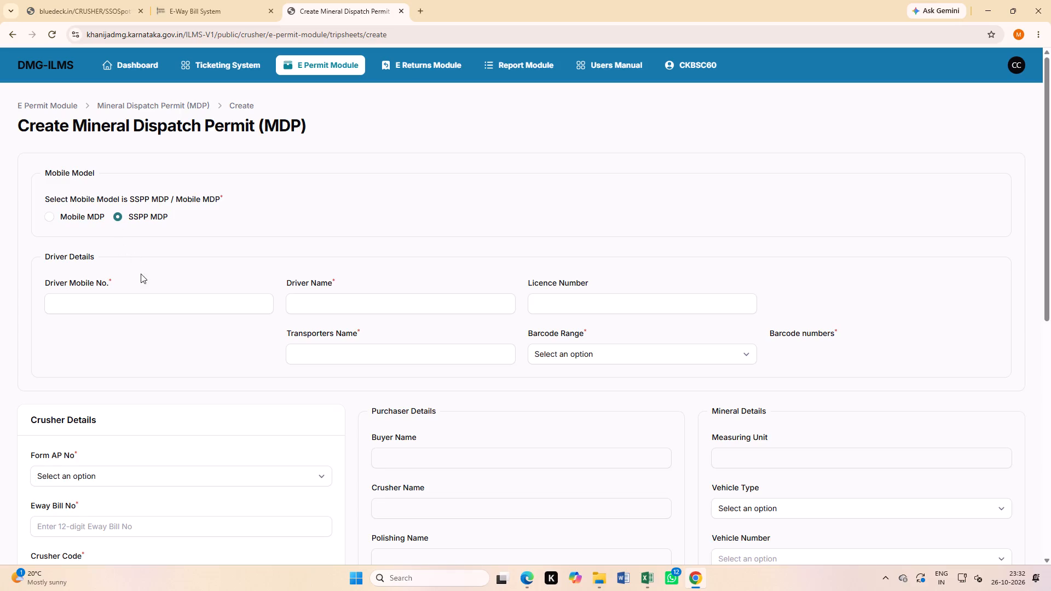
Fill in the driver details with an adjusted driver mobile number and the driver name DRIVER.
{"action": "left_click", "coordinate": [138, 295]}
{"action": "left_click", "coordinate": [127, 366]}
{"action": "left_click", "coordinate": [76, 306]}
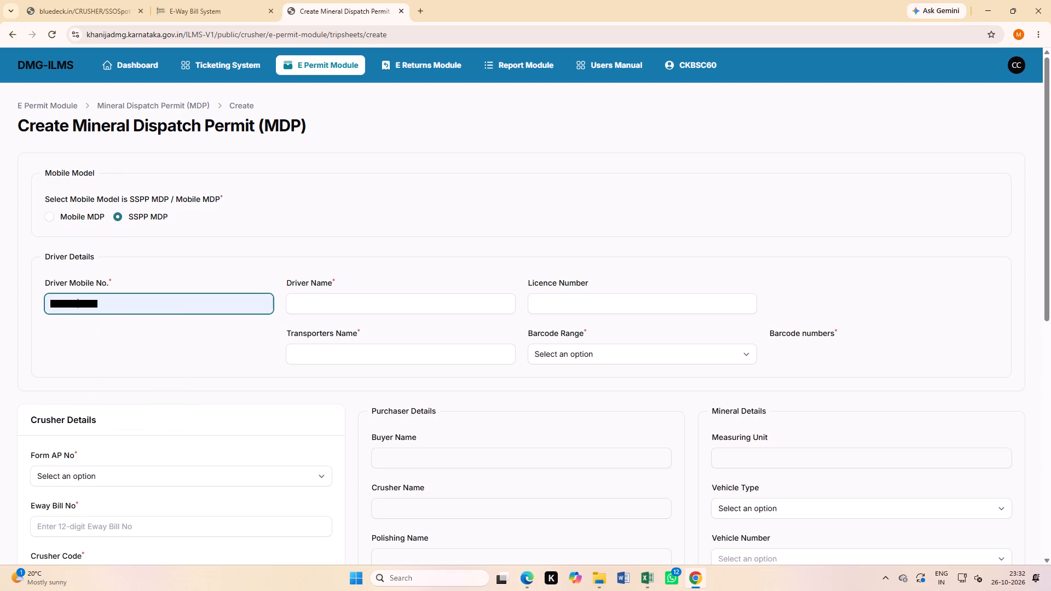
{"action": "key", "text": "BackSpace"}
{"action": "key", "text": "BackSpace"}
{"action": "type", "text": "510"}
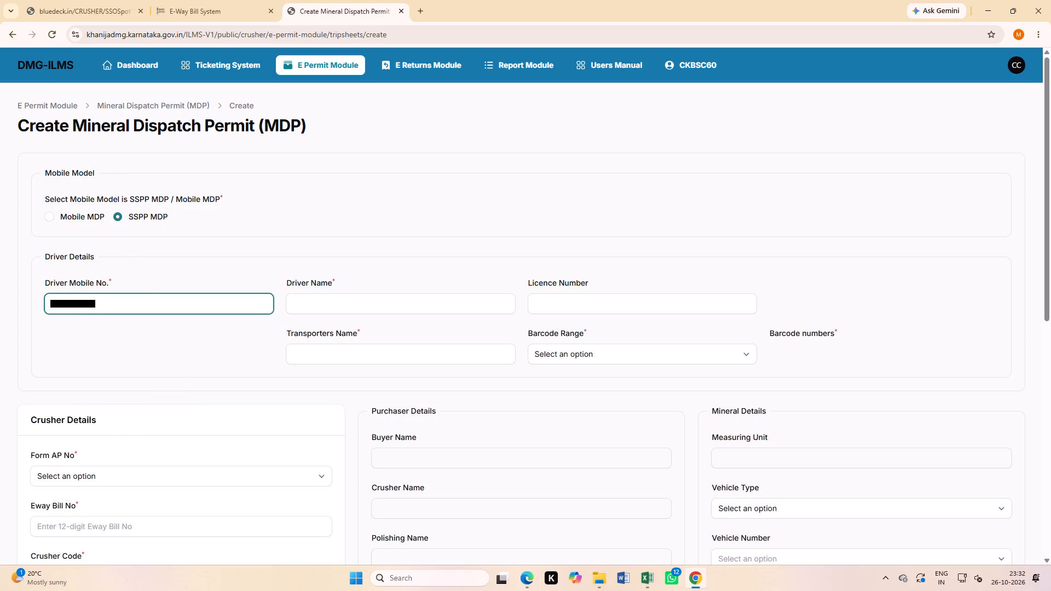
{"action": "left_click", "coordinate": [332, 299]}
{"action": "left_click", "coordinate": [351, 331]}
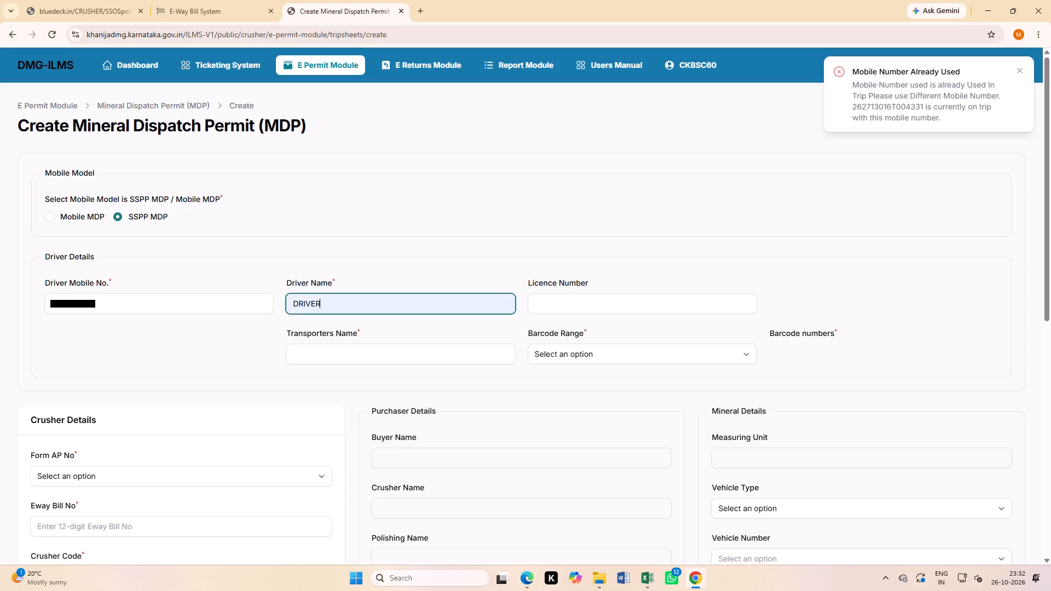
{"action": "left_click", "coordinate": [55, 306]}
{"action": "key", "text": "BackSpace"}
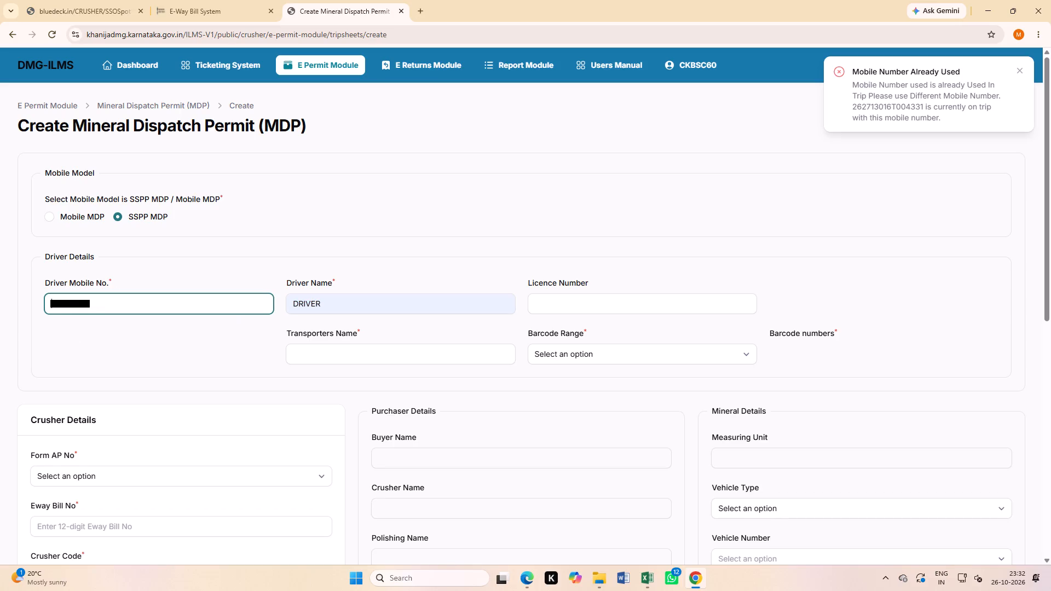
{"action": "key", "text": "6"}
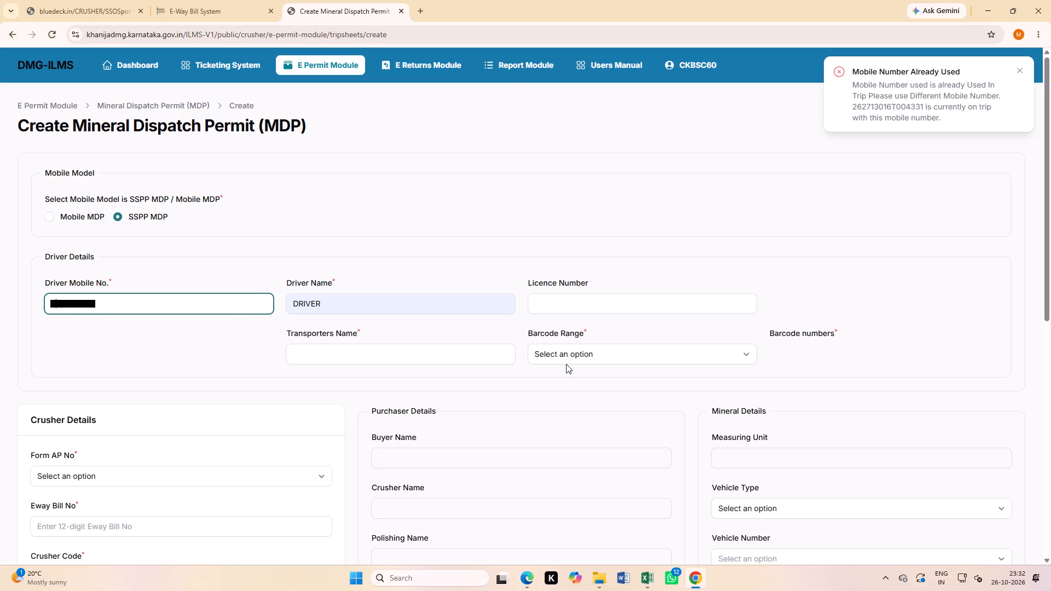
{"action": "left_click", "coordinate": [575, 360]}
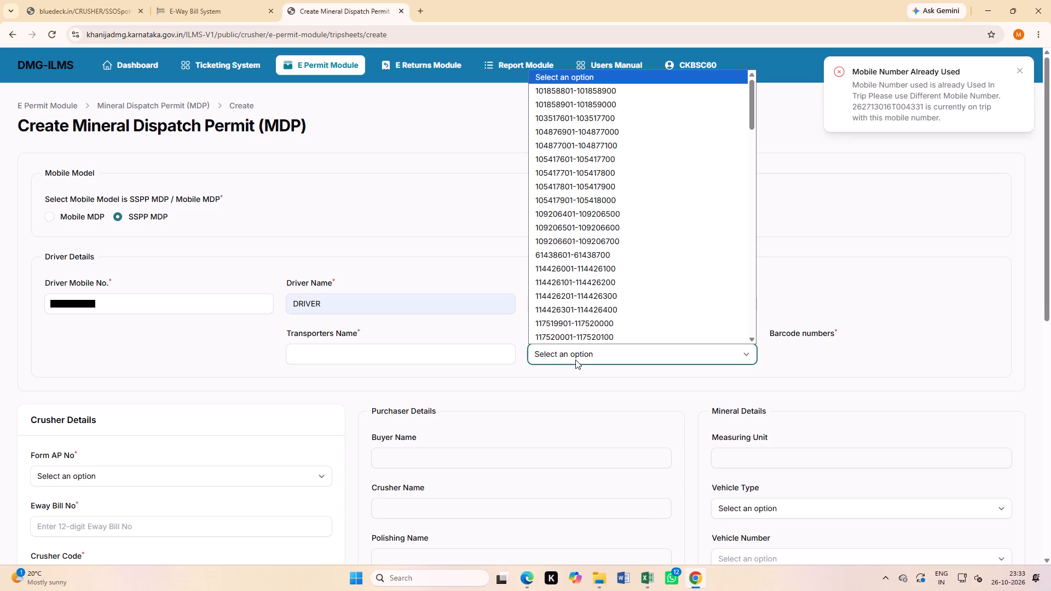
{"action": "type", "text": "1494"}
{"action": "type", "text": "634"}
{"action": "left_click", "coordinate": [575, 360]}
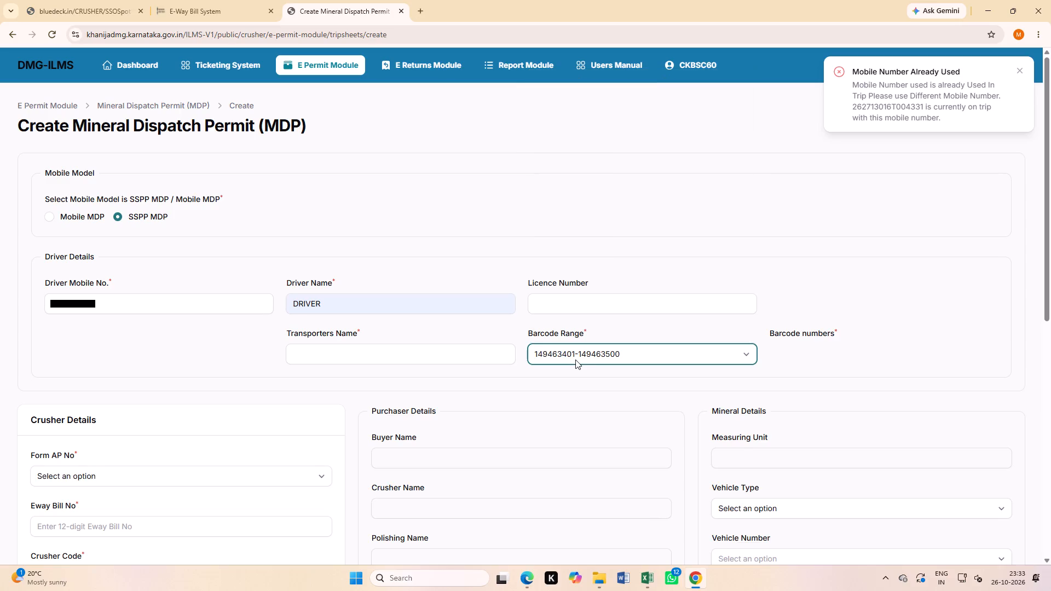
{"action": "left_click", "coordinate": [685, 272]}
{"action": "left_click", "coordinate": [842, 360]}
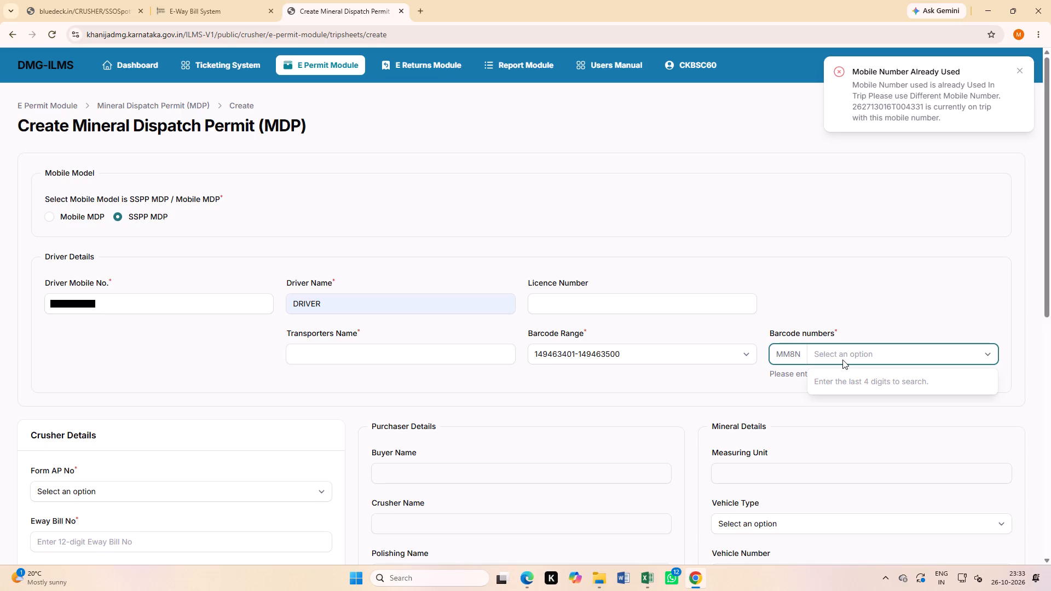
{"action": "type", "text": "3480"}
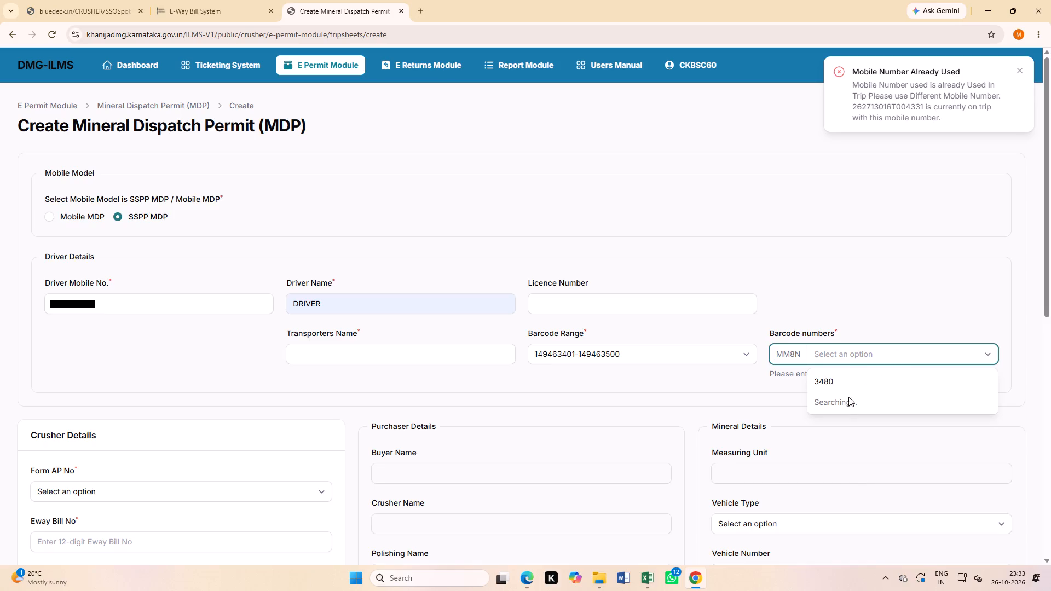
{"action": "left_click", "coordinate": [846, 400]}
{"action": "left_click", "coordinate": [726, 379]}
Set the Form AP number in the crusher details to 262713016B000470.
{"action": "scroll", "coordinate": [275, 385], "scroll_direction": "down", "scroll_amount": 3}
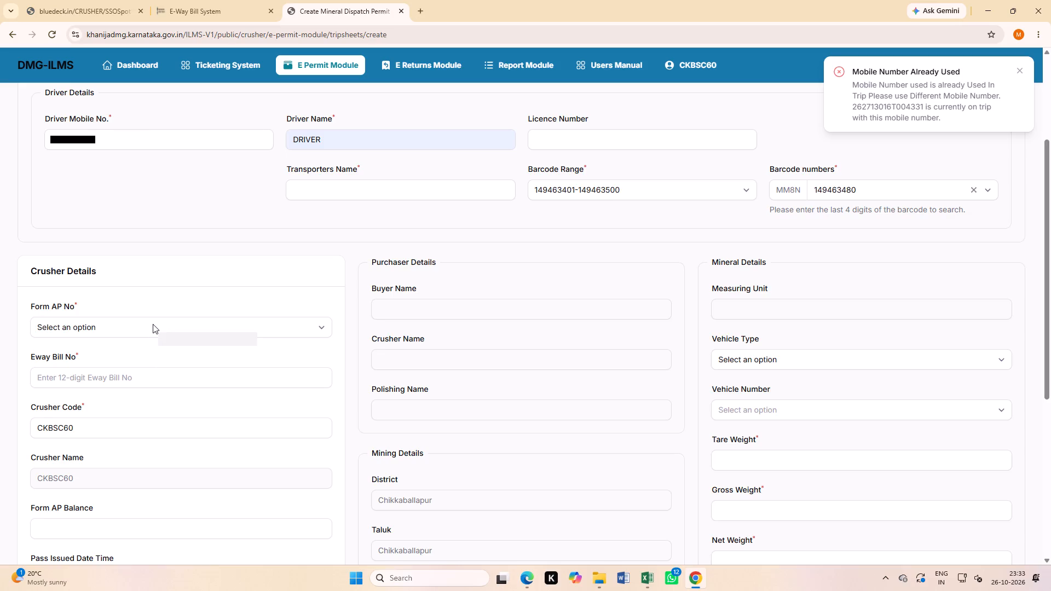
{"action": "left_click", "coordinate": [153, 324]}
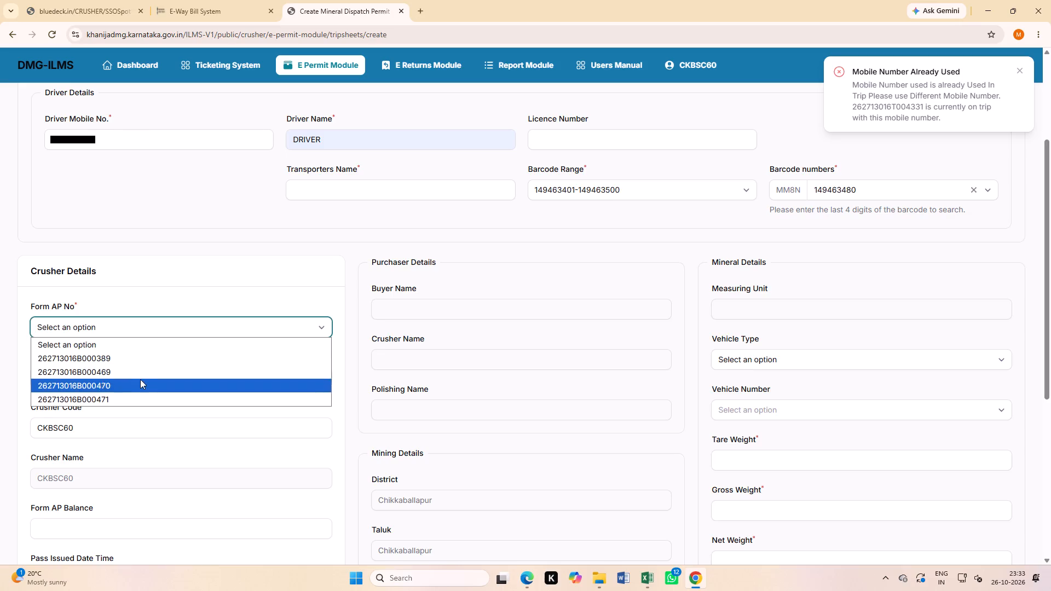
{"action": "left_click", "coordinate": [140, 379]}
{"action": "left_click", "coordinate": [143, 354]}
Mark the purchaser as an unregistered buyer and enter the customer's name as the buyer name.
{"action": "scroll", "coordinate": [229, 332], "scroll_direction": "down", "scroll_amount": 1}
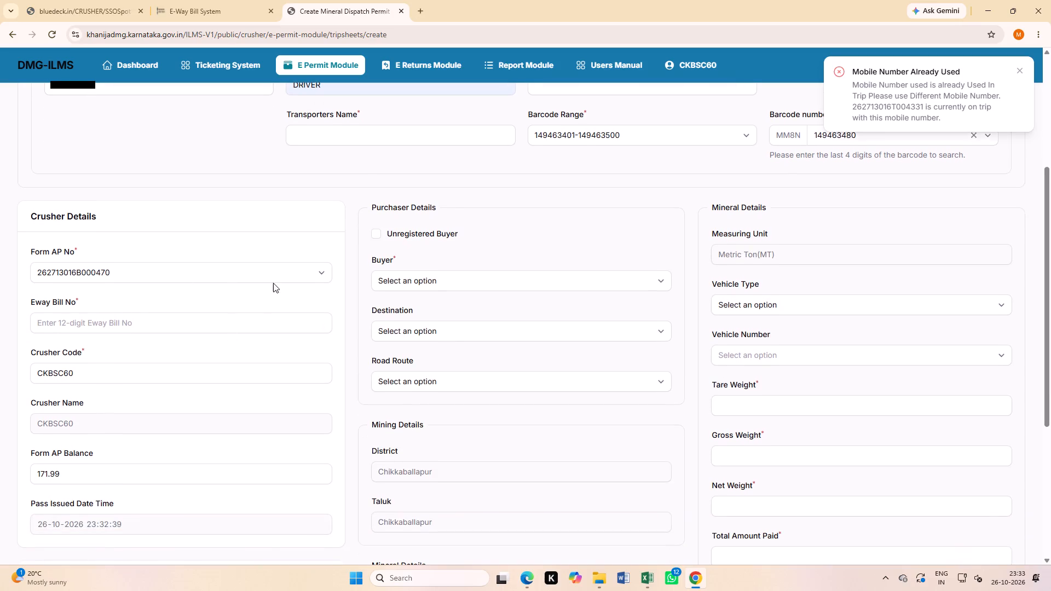
{"action": "left_click", "coordinate": [372, 231]}
{"action": "left_click", "coordinate": [349, 237]}
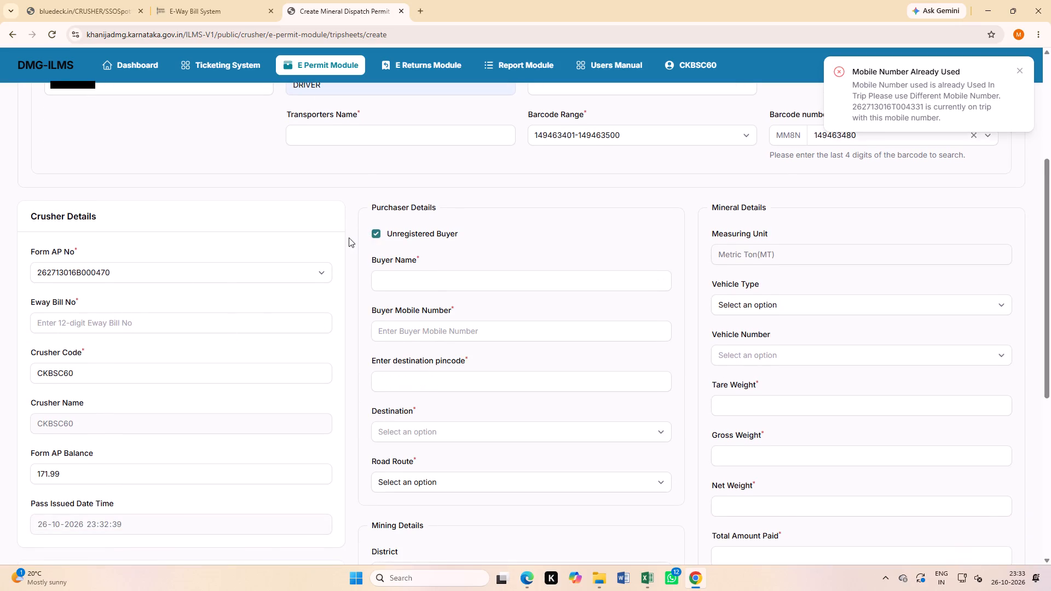
{"action": "left_click", "coordinate": [399, 279]}
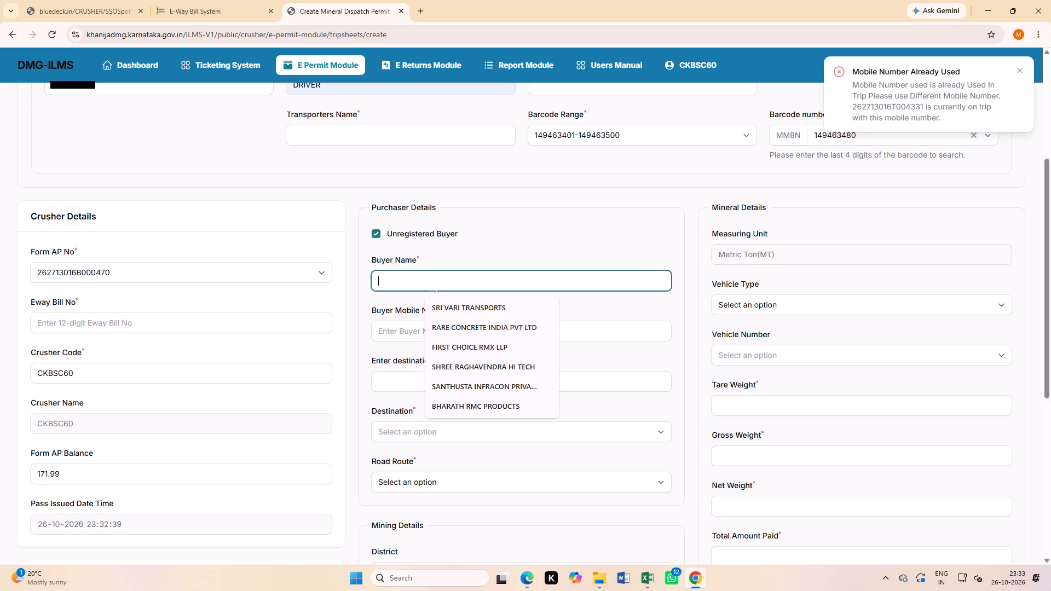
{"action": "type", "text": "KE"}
{"action": "left_click", "coordinate": [458, 313]}
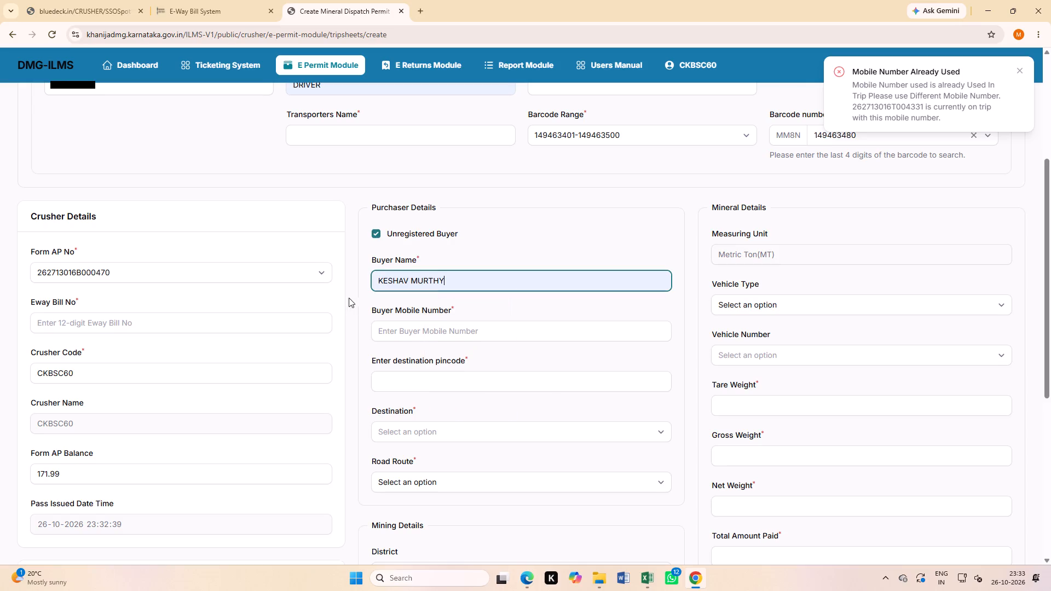
{"action": "left_click", "coordinate": [344, 298]}
{"action": "left_click", "coordinate": [89, 5]}
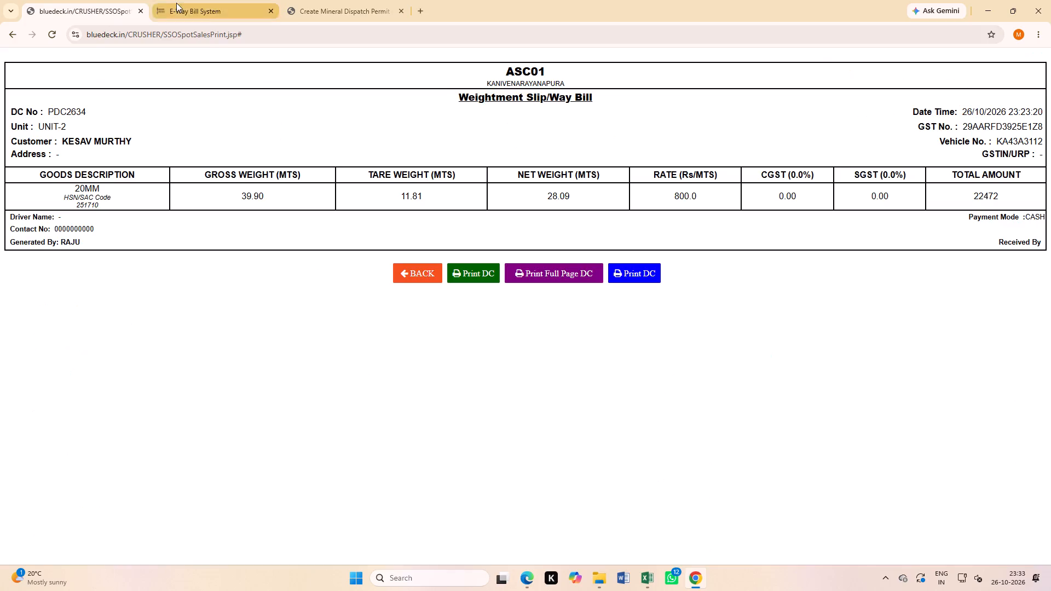
{"action": "left_click", "coordinate": [177, 3]}
{"action": "scroll", "coordinate": [351, 351], "scroll_direction": "up", "scroll_amount": 4}
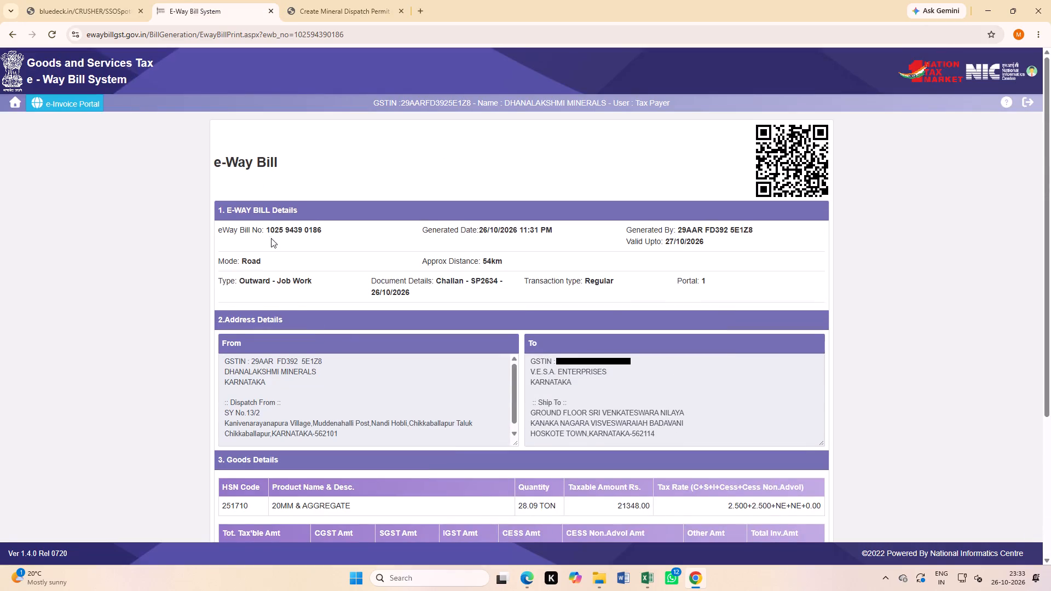
{"action": "left_click_drag", "start_coordinate": [267, 230], "coordinate": [334, 233]}
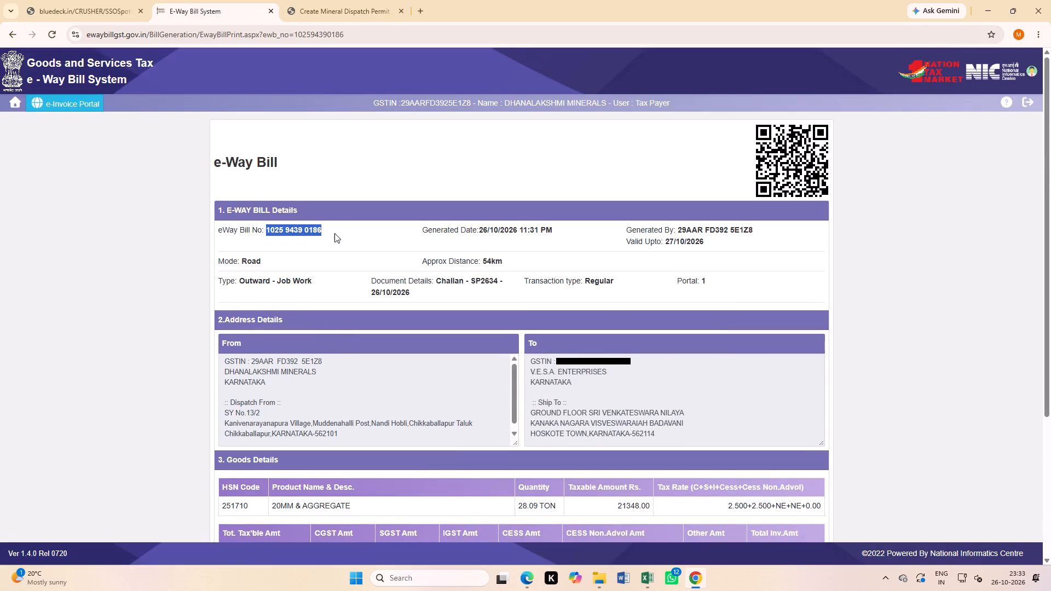
{"action": "key", "text": "ctrl+c"}
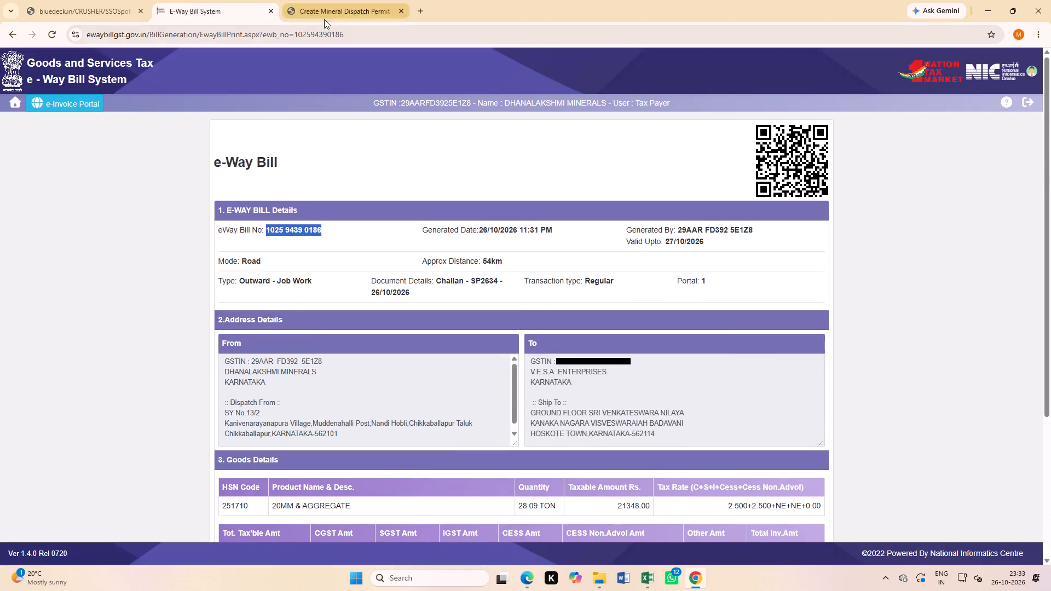
{"action": "left_click", "coordinate": [324, 19]}
{"action": "left_click", "coordinate": [135, 325]}
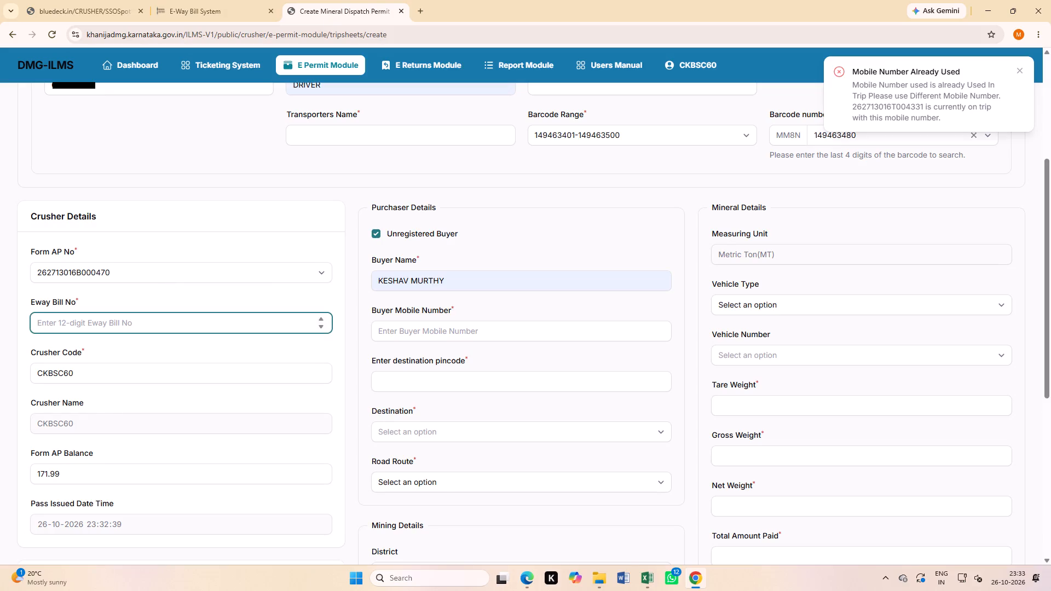
{"action": "key", "text": "ctrl+v"}
{"action": "left_click", "coordinate": [148, 346]}
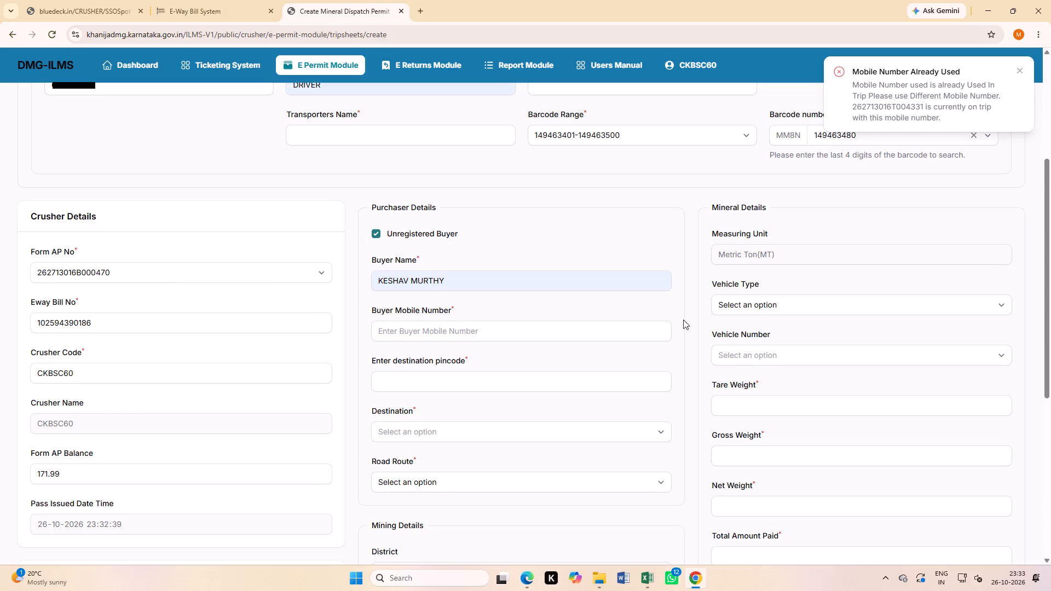
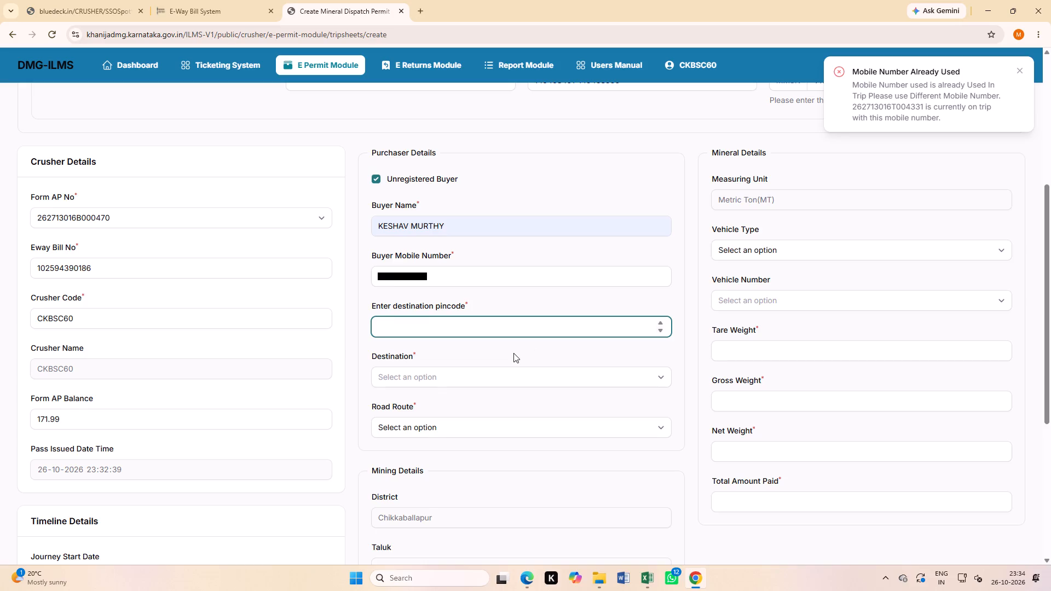
Set the destination to Sadahalli under pincode 562110, with the road route from Kanivenarayanapura to Devanahalli(T), Chikksonne(V).
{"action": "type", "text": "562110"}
{"action": "left_click", "coordinate": [493, 379]}
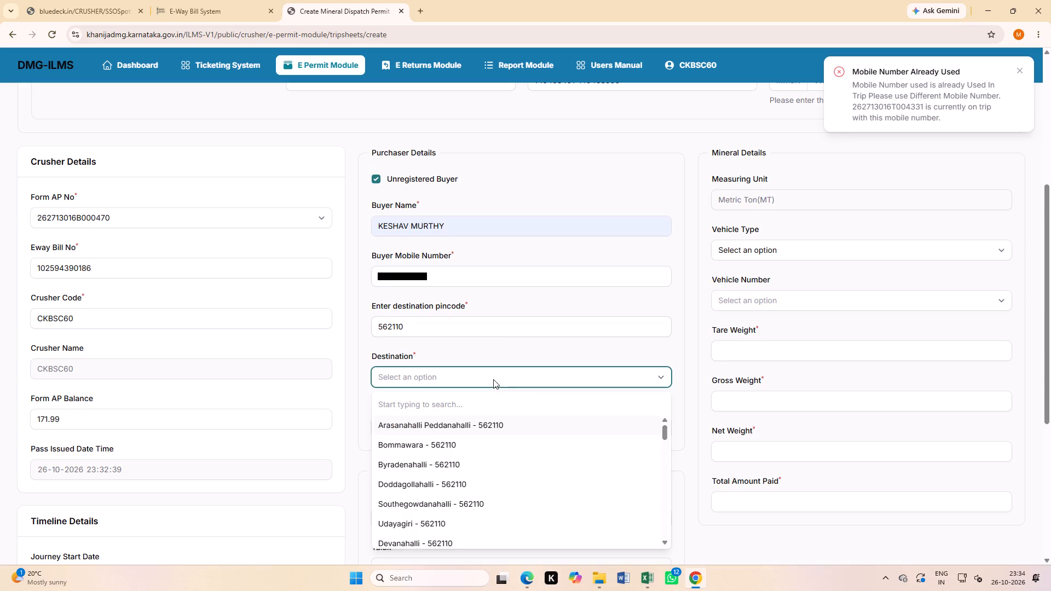
{"action": "type", "text": "SADA"}
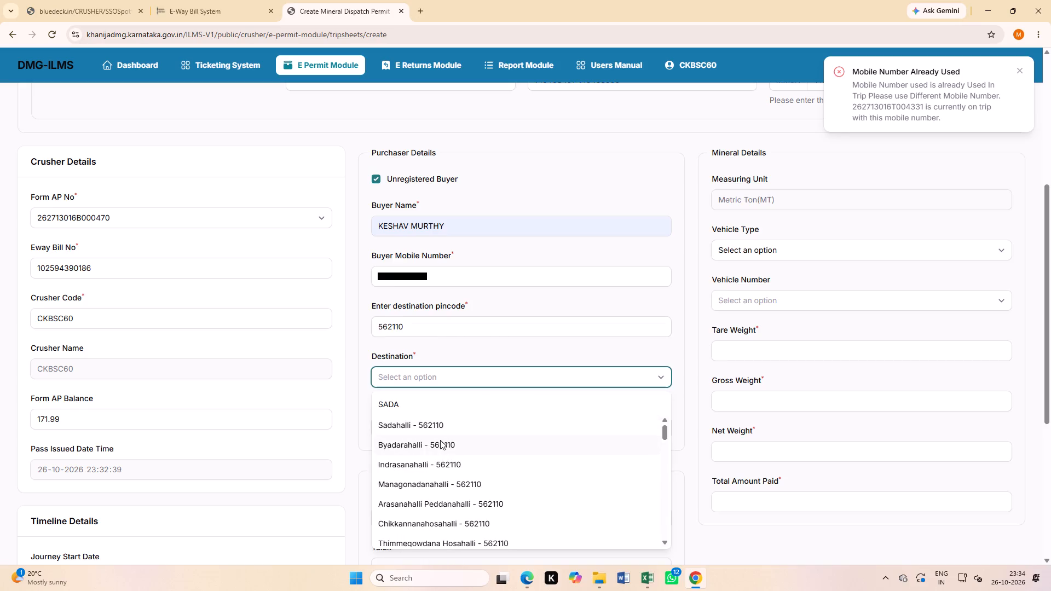
{"action": "left_click", "coordinate": [418, 433]}
{"action": "left_click", "coordinate": [433, 392]}
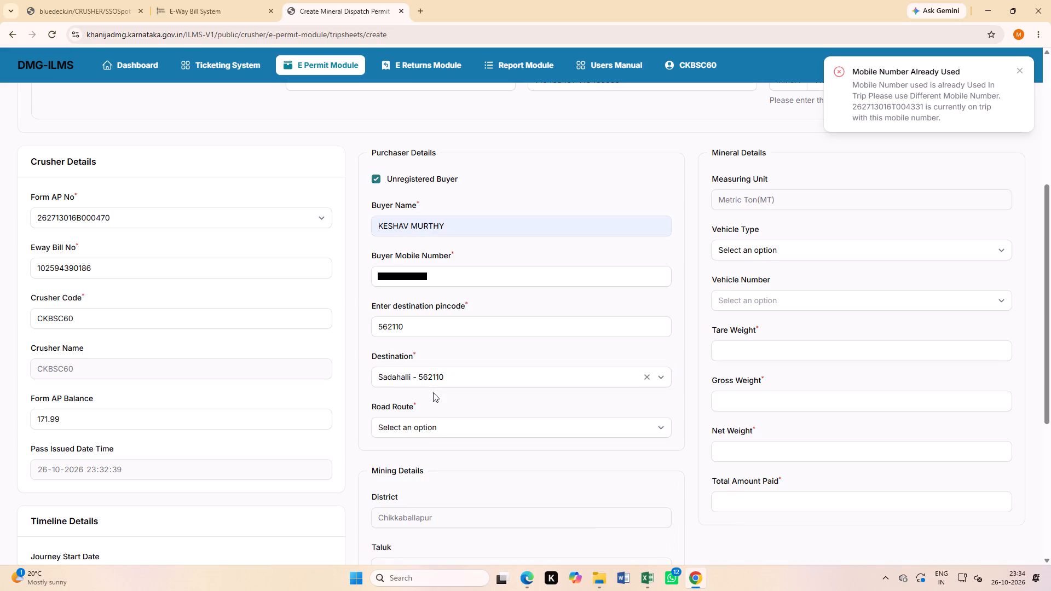
{"action": "left_click", "coordinate": [446, 426]}
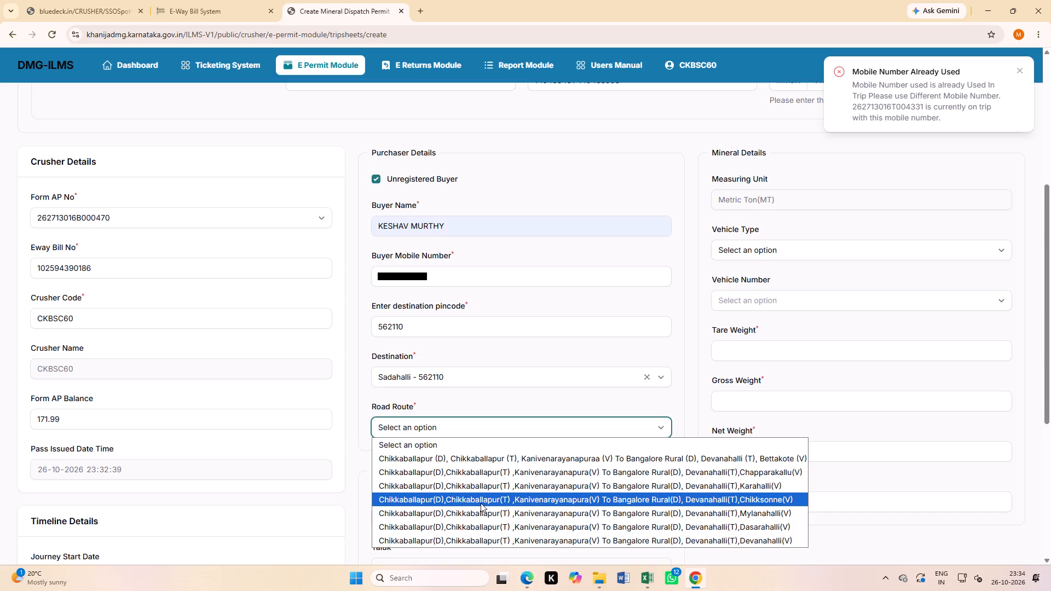
{"action": "left_click", "coordinate": [481, 503]}
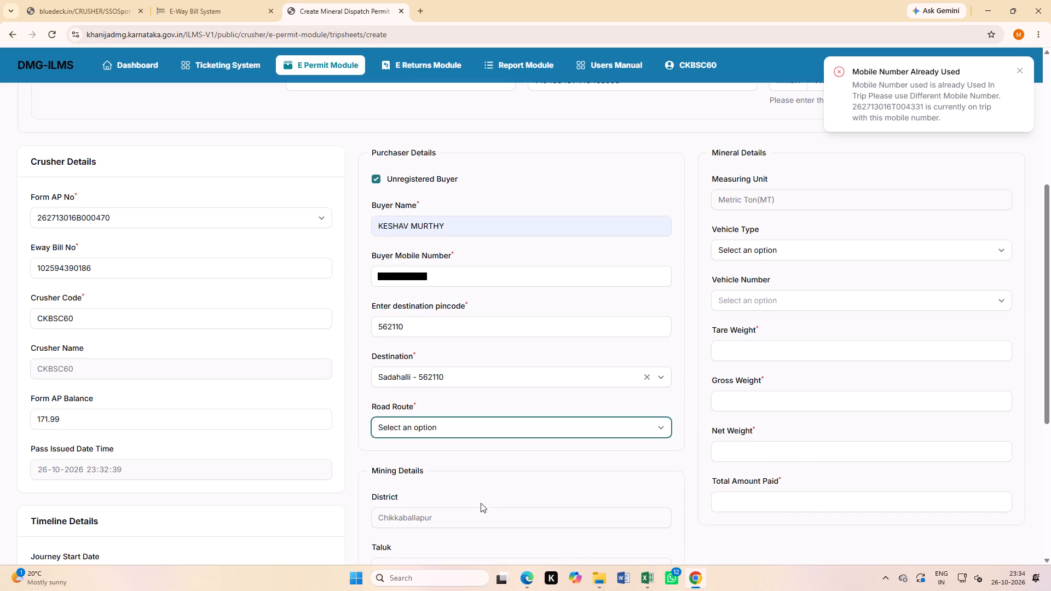
{"action": "left_click", "coordinate": [348, 448]}
{"action": "scroll", "coordinate": [118, 410], "scroll_direction": "down", "scroll_amount": 5}
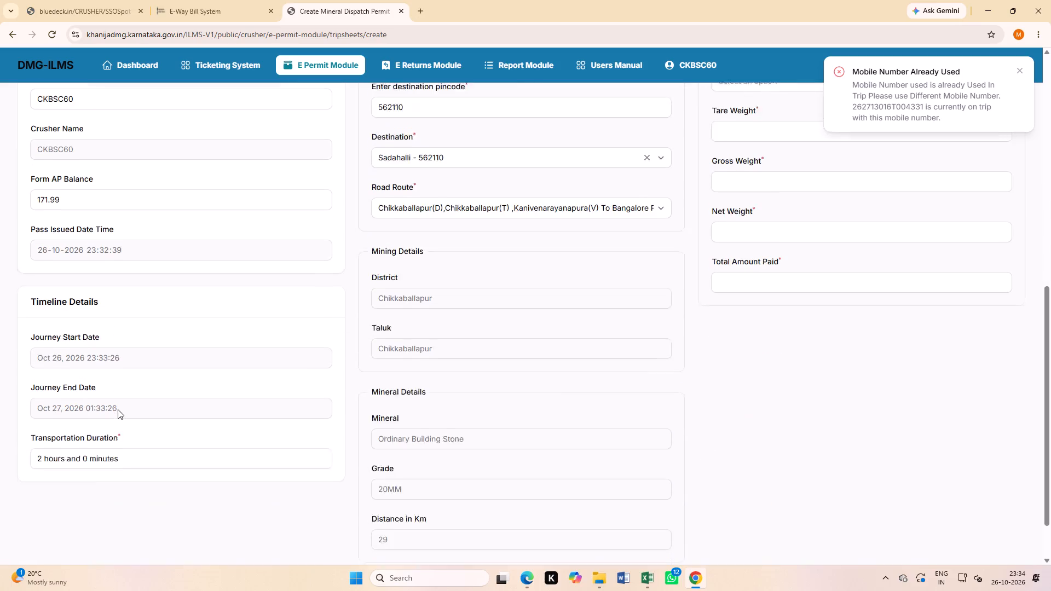
{"action": "scroll", "coordinate": [118, 409], "scroll_direction": "down", "scroll_amount": 2}
{"action": "scroll", "coordinate": [396, 414], "scroll_direction": "up", "scroll_amount": 6}
{"action": "scroll", "coordinate": [417, 383], "scroll_direction": "down", "scroll_amount": 1}
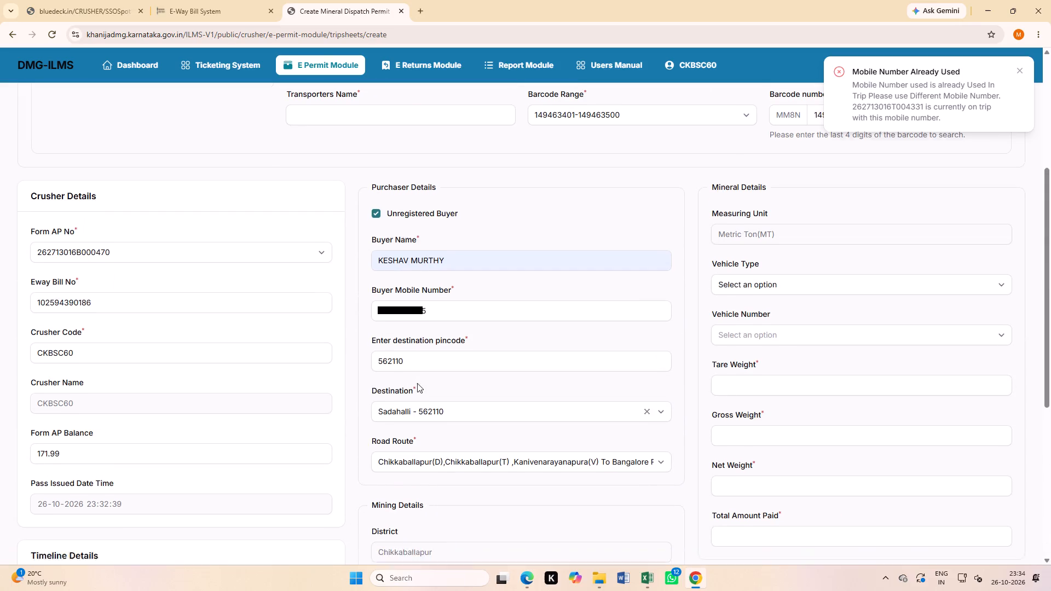
{"action": "scroll", "coordinate": [417, 383], "scroll_direction": "down", "scroll_amount": 1}
{"action": "left_click", "coordinate": [827, 179]}
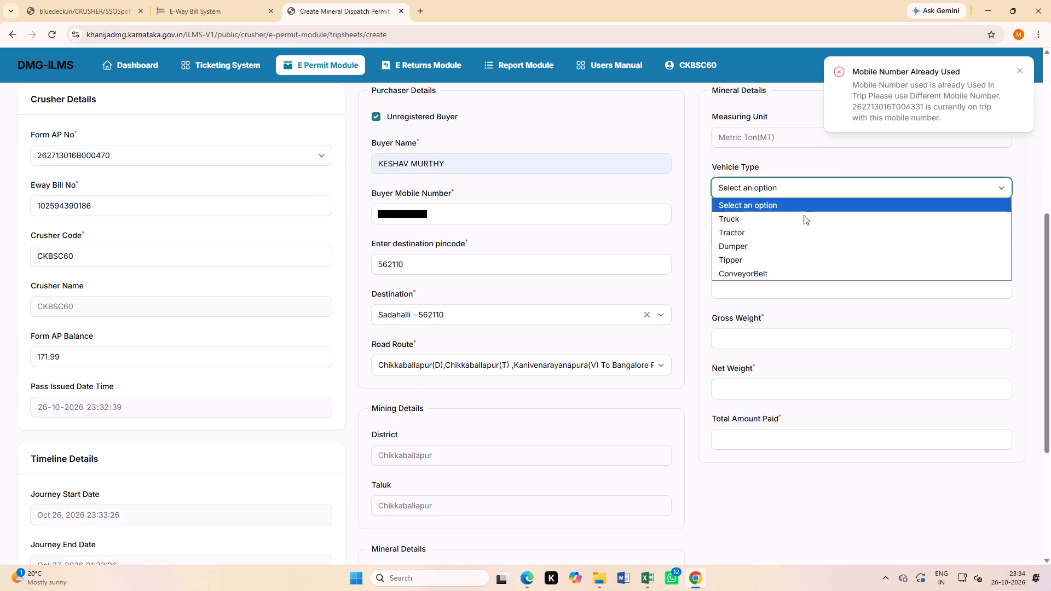
{"action": "left_click", "coordinate": [1021, 63]}
{"action": "left_click", "coordinate": [763, 187]}
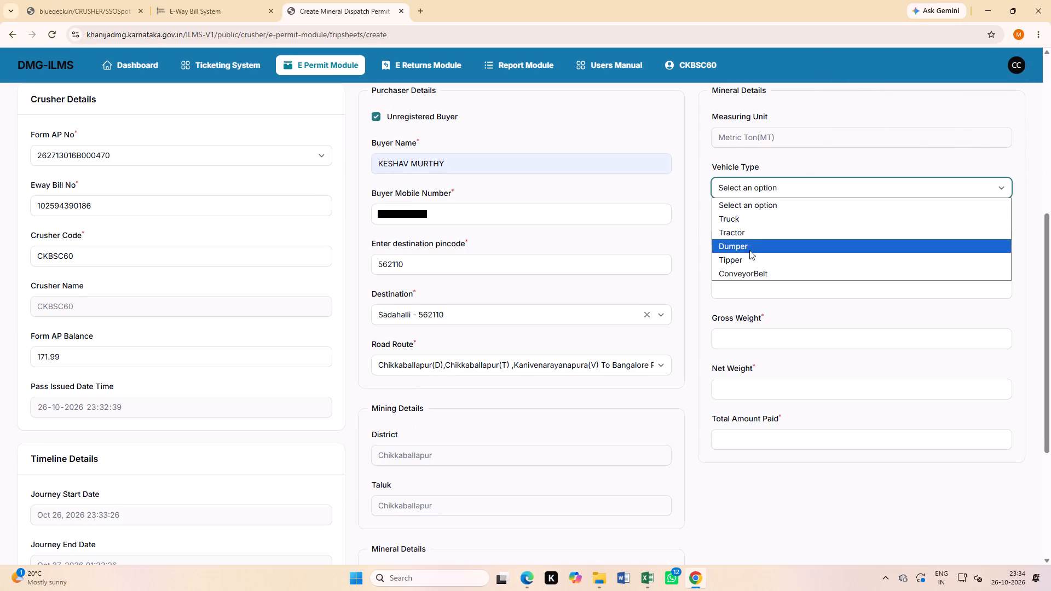
{"action": "left_click", "coordinate": [748, 256]}
{"action": "left_click", "coordinate": [696, 237]}
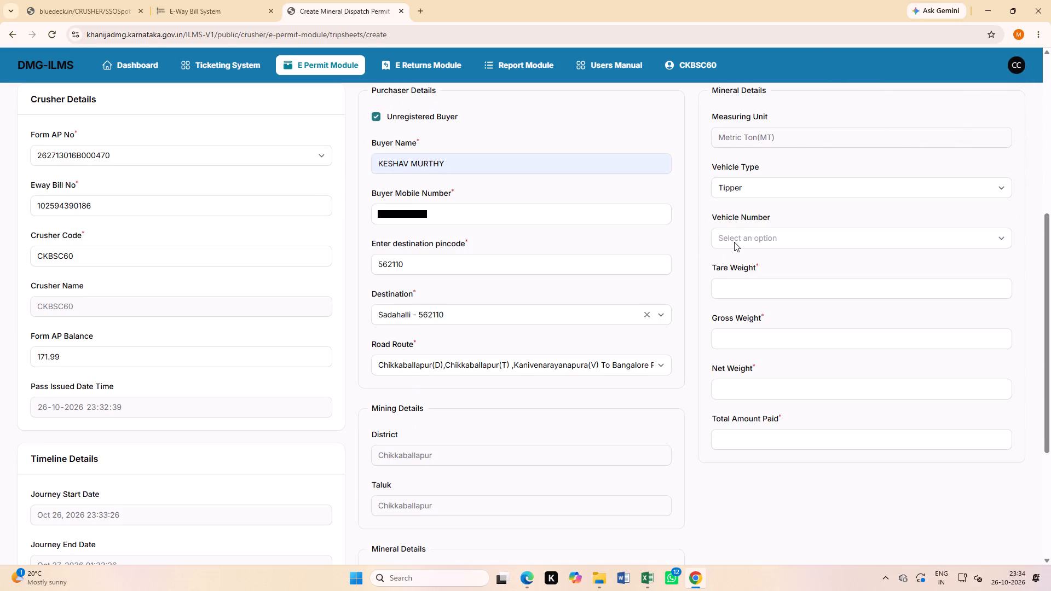
{"action": "left_click", "coordinate": [734, 242]}
{"action": "type", "text": "3112"}
{"action": "left_click", "coordinate": [744, 285]}
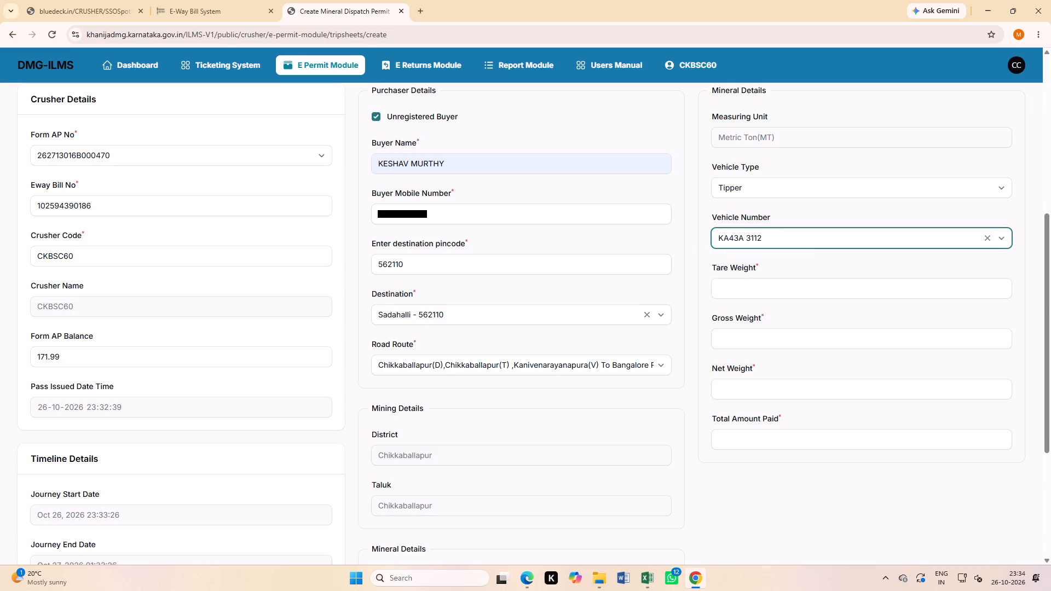
{"action": "left_click", "coordinate": [688, 290]}
Enter a gross weight of 38.09 metric tons for the tipper.
{"action": "left_click", "coordinate": [738, 341]}
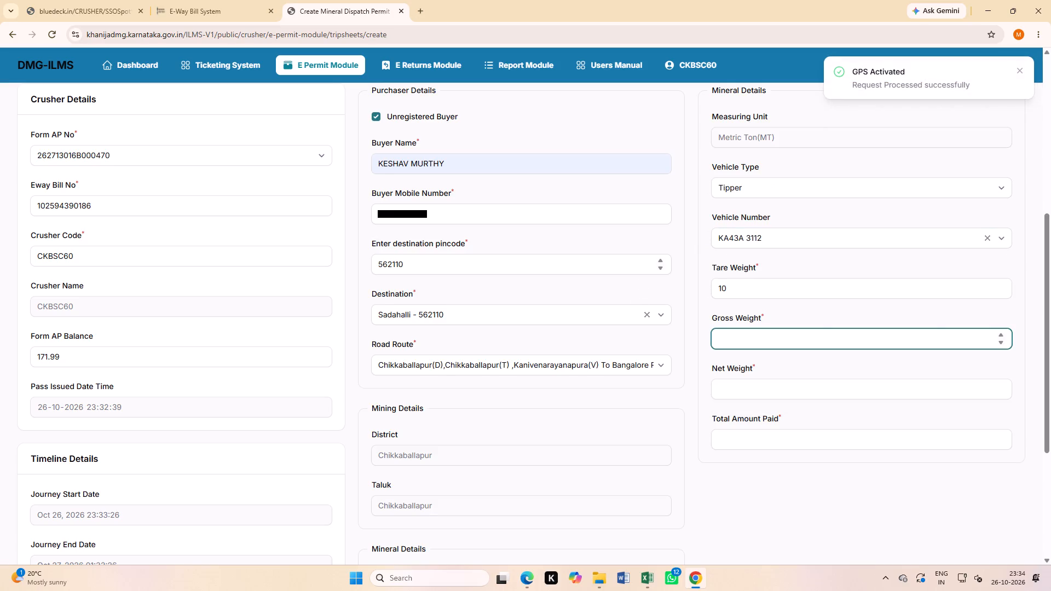
{"action": "type", "text": "38."}
{"action": "type", "text": "09"}
{"action": "type", "text": ".09"}
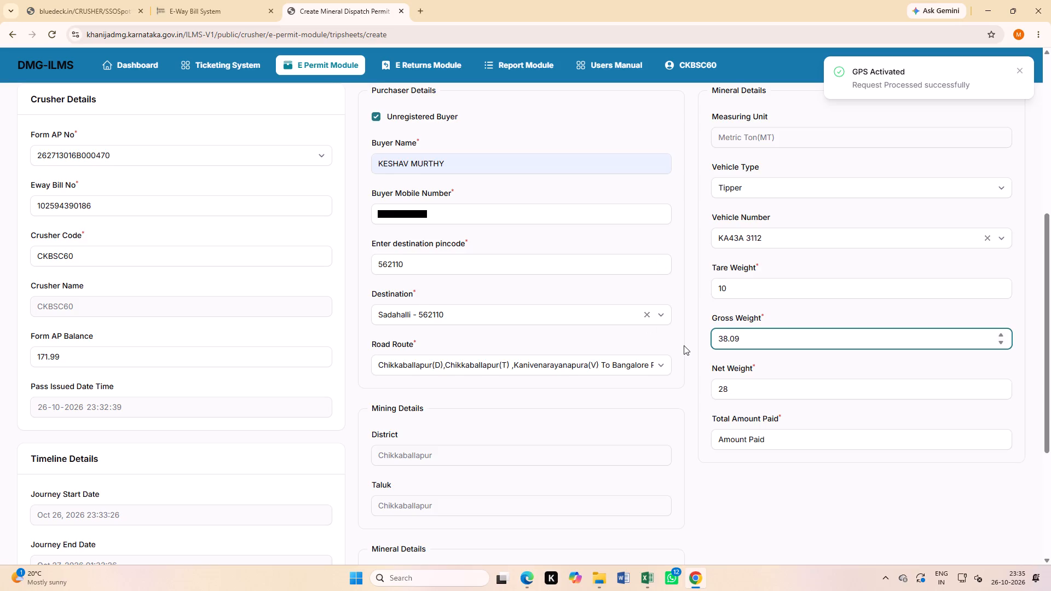
{"action": "left_click", "coordinate": [684, 345]}
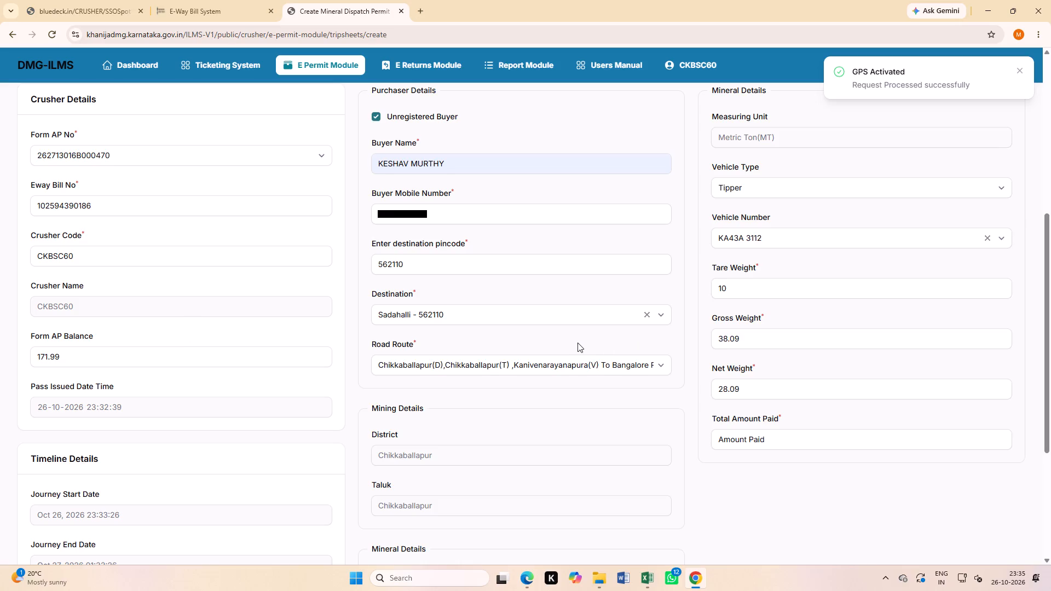
Review the selected road route and the permit's driver, crusher, purchaser, mineral and timeline entries.
{"action": "left_click", "coordinate": [582, 362]}
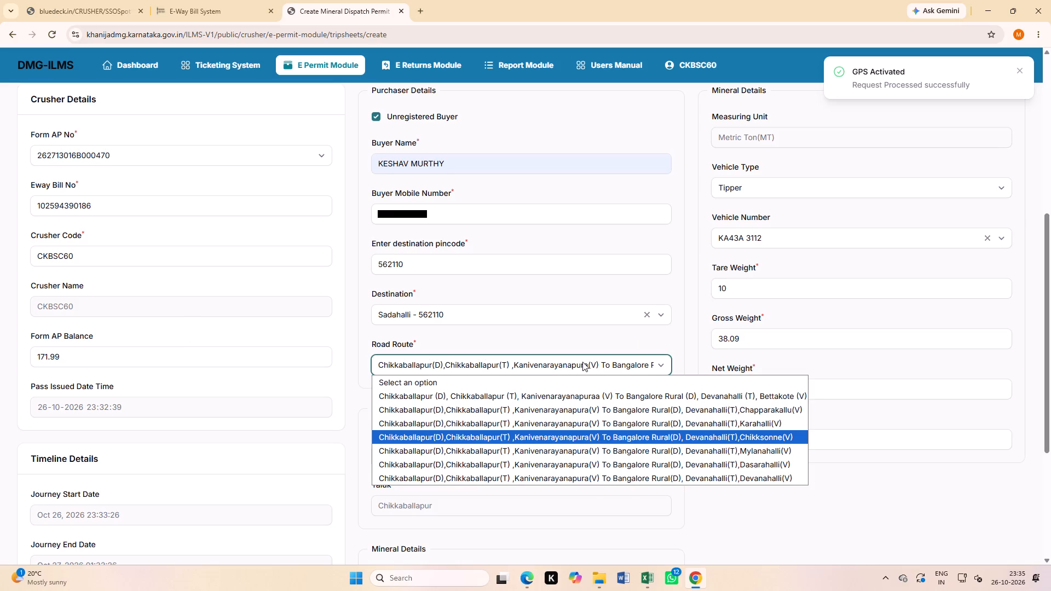
{"action": "left_click", "coordinate": [582, 362]}
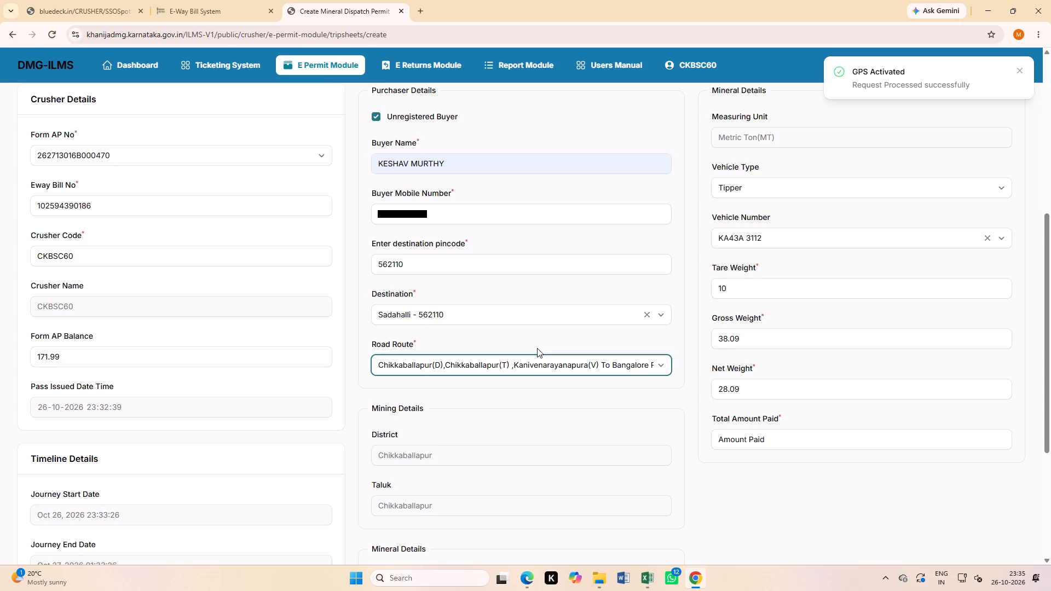
{"action": "scroll", "coordinate": [207, 346], "scroll_direction": "down", "scroll_amount": 2}
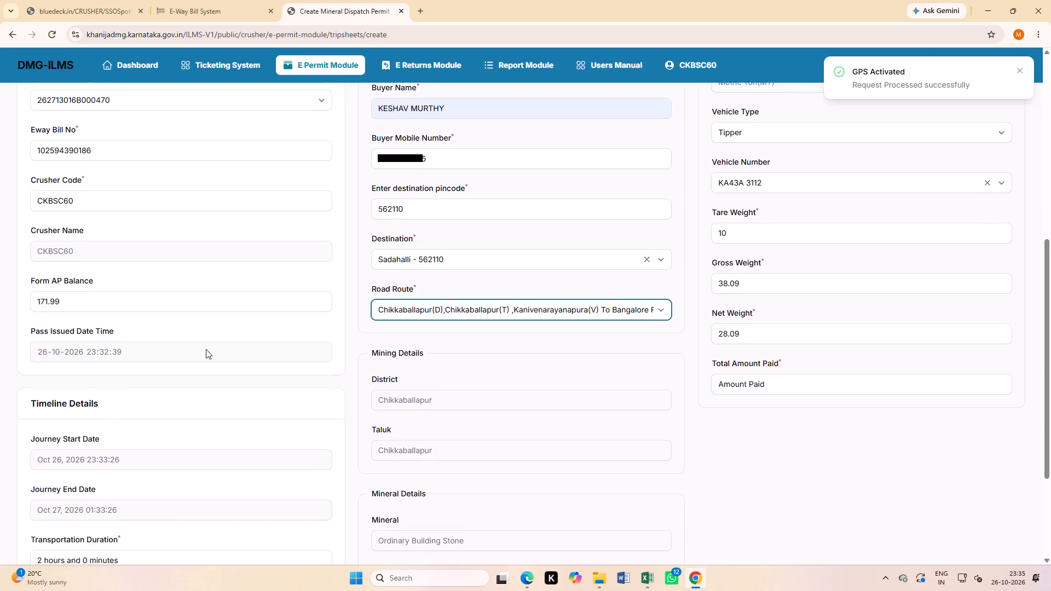
{"action": "scroll", "coordinate": [206, 349], "scroll_direction": "down", "scroll_amount": 2}
{"action": "scroll", "coordinate": [479, 361], "scroll_direction": "up", "scroll_amount": 1}
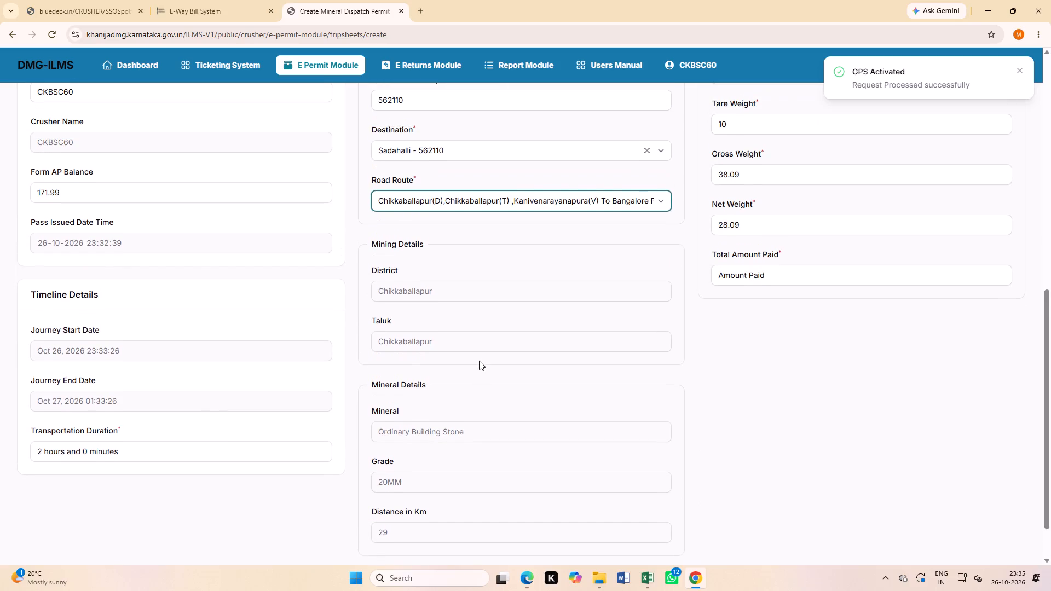
{"action": "scroll", "coordinate": [613, 331], "scroll_direction": "up", "scroll_amount": 6}
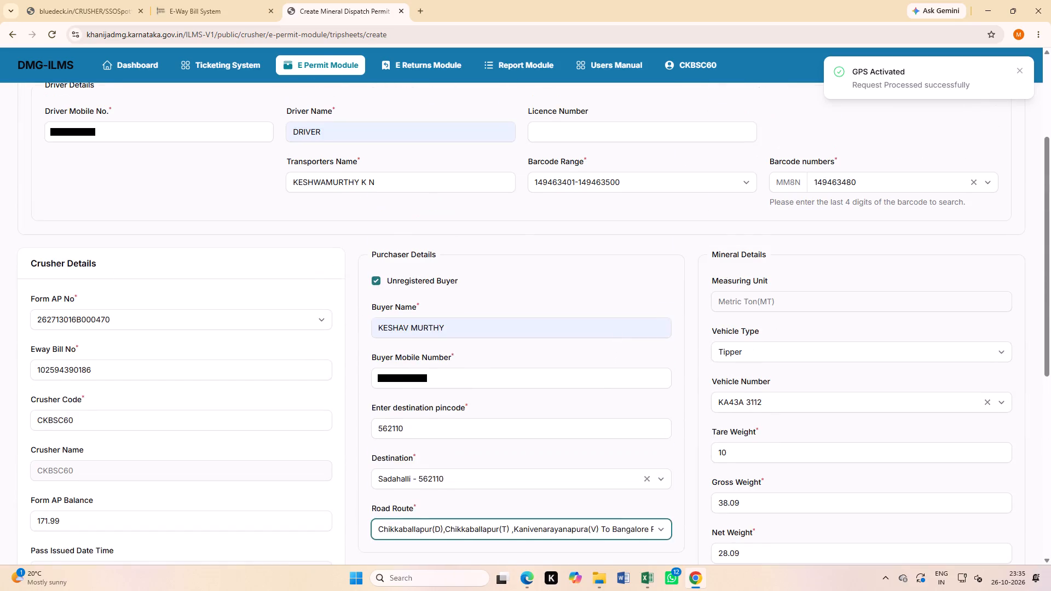
{"action": "scroll", "coordinate": [613, 331], "scroll_direction": "up", "scroll_amount": 2}
{"action": "scroll", "coordinate": [355, 343], "scroll_direction": "down", "scroll_amount": 3}
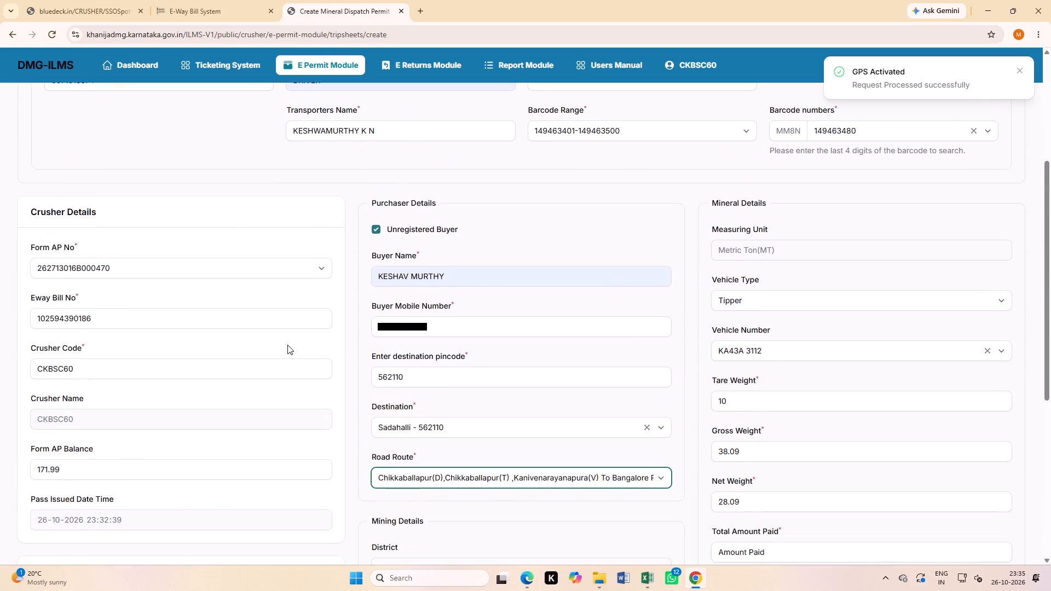
Issue the mineral dispatch permit and print one copy in landscape layout.
{"action": "scroll", "coordinate": [282, 345], "scroll_direction": "down", "scroll_amount": 2}
{"action": "scroll", "coordinate": [182, 346], "scroll_direction": "down", "scroll_amount": 8}
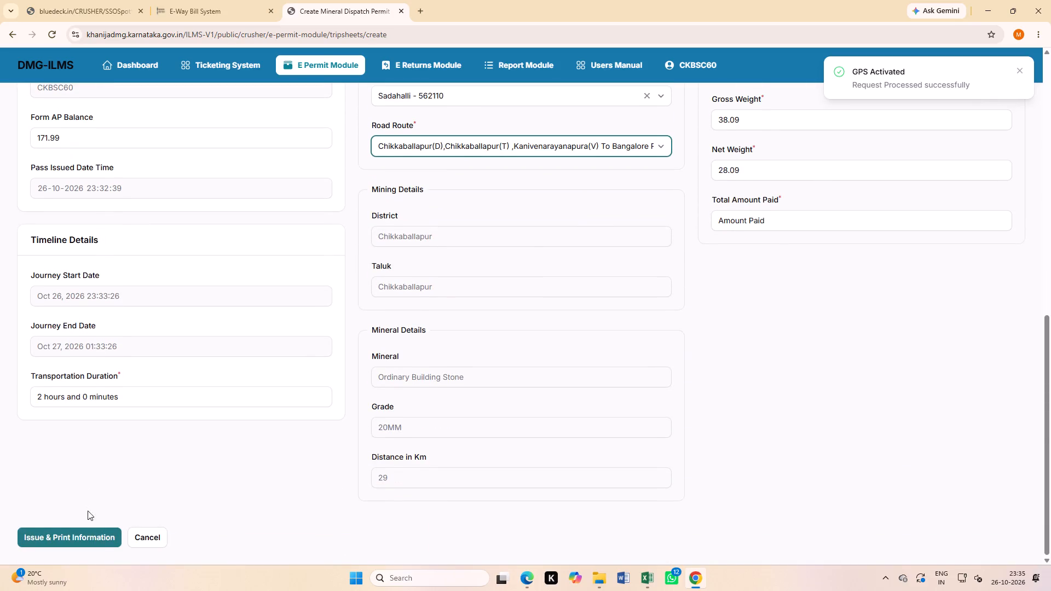
{"action": "left_click", "coordinate": [101, 535]}
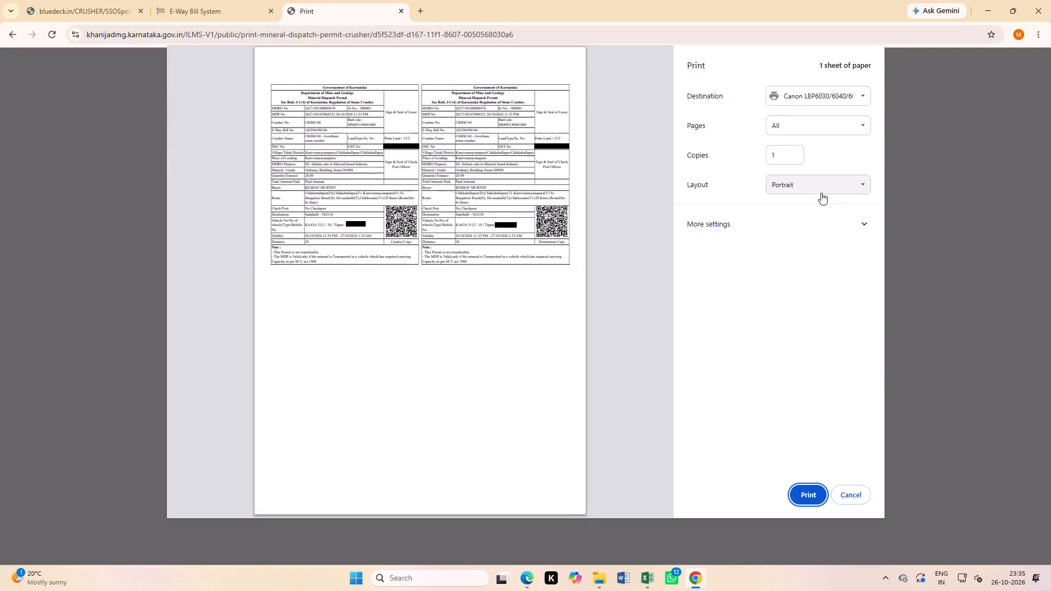
{"action": "left_click", "coordinate": [817, 188]}
{"action": "left_click", "coordinate": [796, 217]}
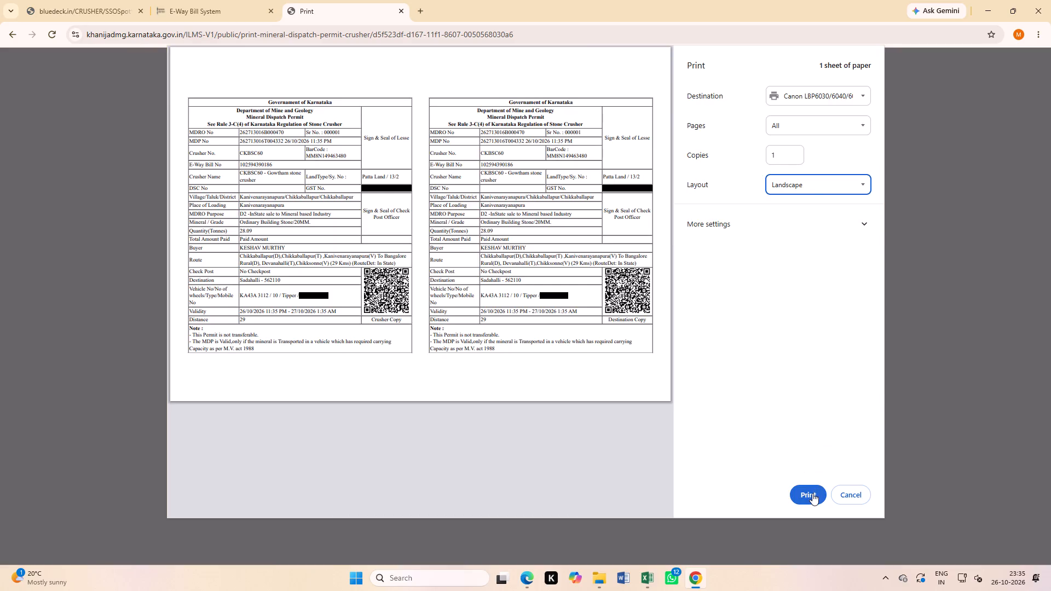
{"action": "left_click", "coordinate": [812, 493]}
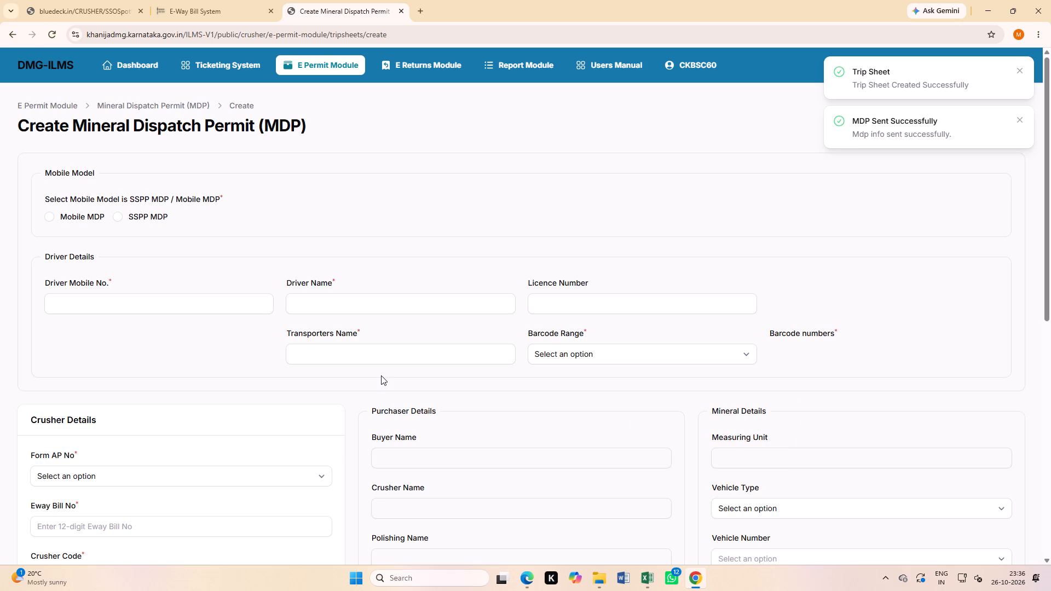
Minimize the browser window to show the desktop.
{"action": "left_click", "coordinate": [395, 203]}
{"action": "left_click", "coordinate": [985, 10]}
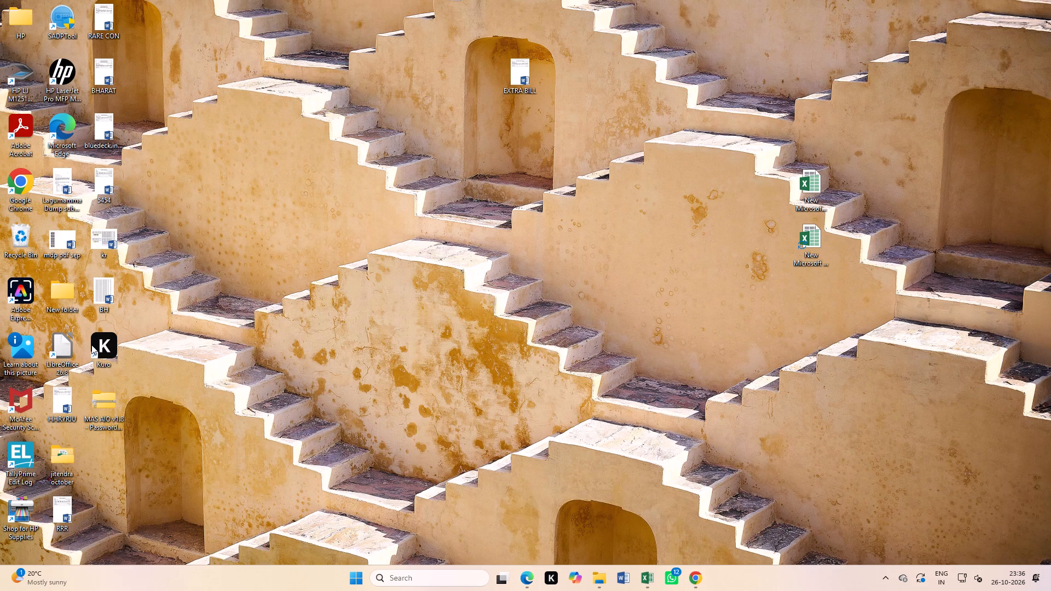
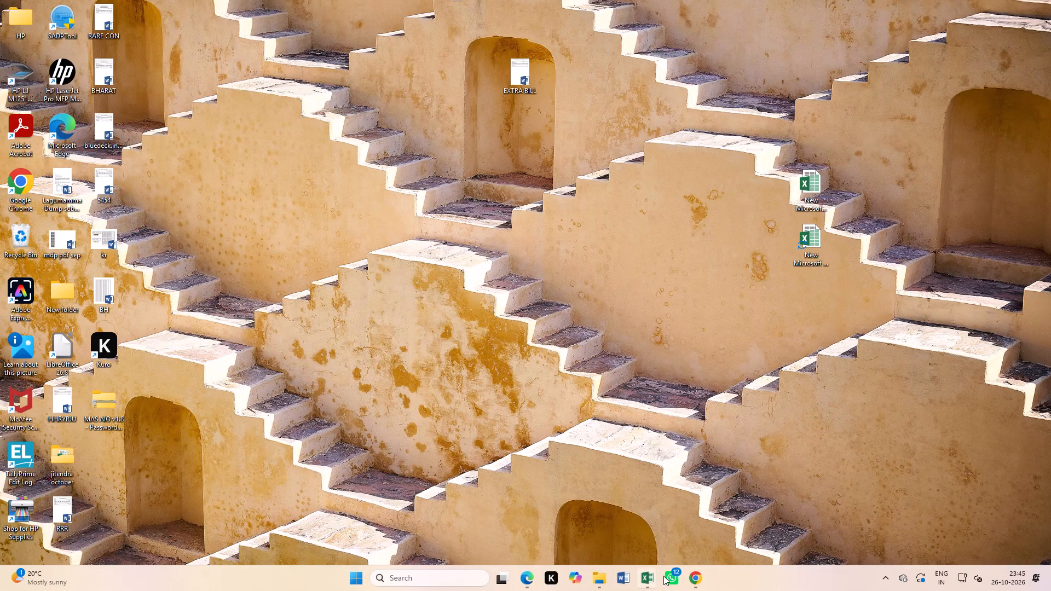
Switch to the E-Way Bill System in Chrome and open a new e-way bill entry form.
{"action": "left_click", "coordinate": [698, 581]}
{"action": "left_click", "coordinate": [195, 14]}
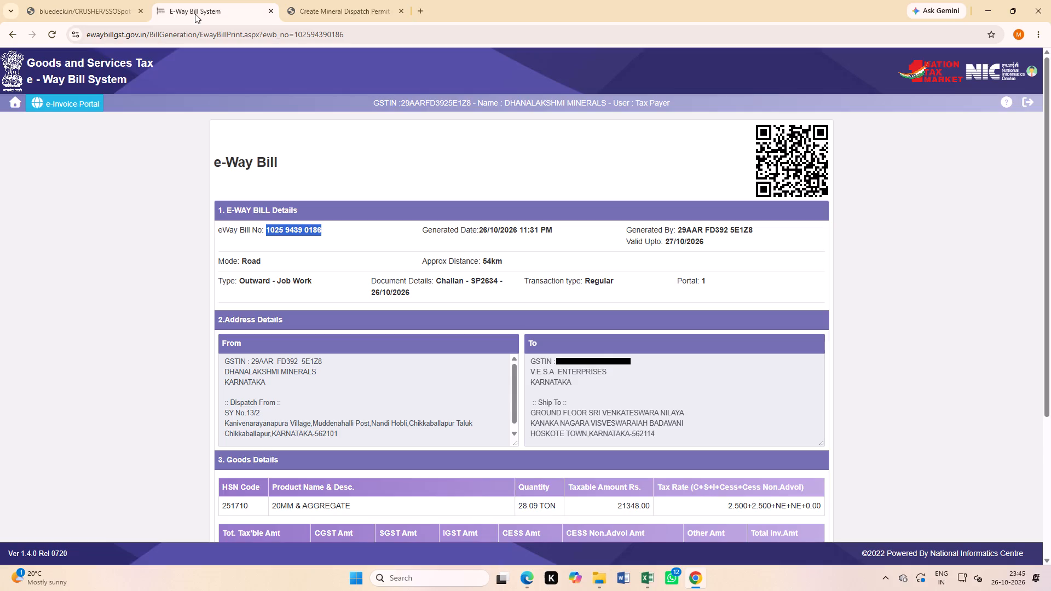
{"action": "left_click", "coordinate": [14, 97]}
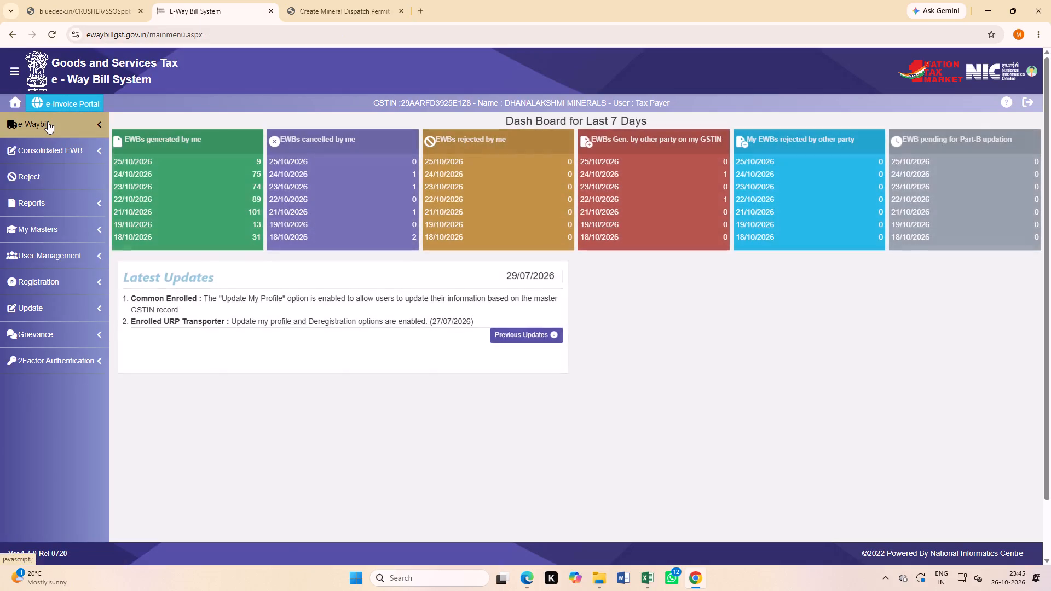
{"action": "left_click", "coordinate": [48, 121]}
{"action": "left_click", "coordinate": [54, 146]}
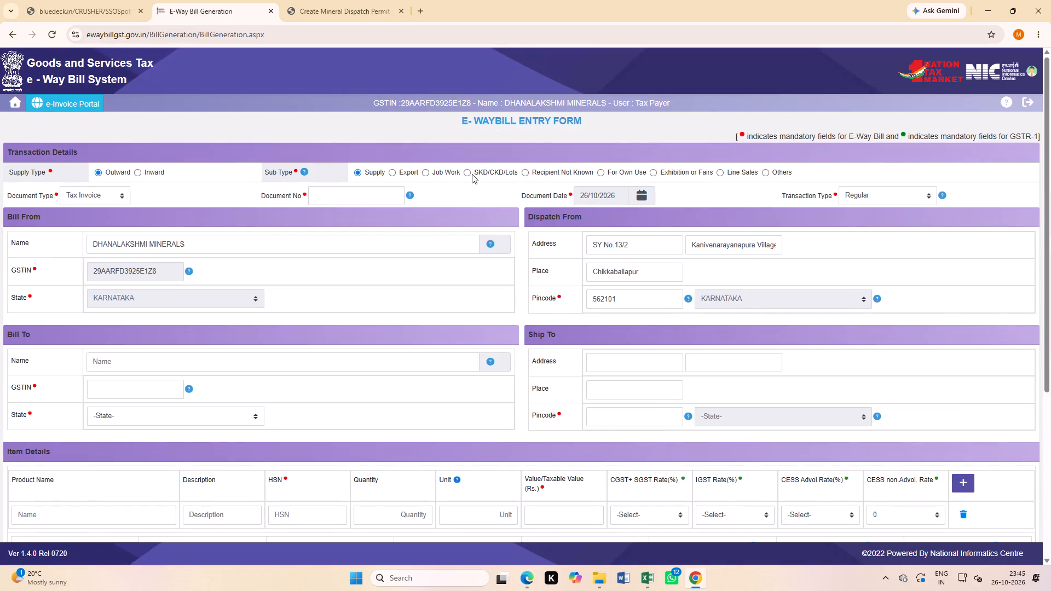
Set the transaction's sub type to For Own Use and start on the document number.
{"action": "left_click", "coordinate": [602, 174]}
{"action": "left_click", "coordinate": [606, 142]}
{"action": "left_click", "coordinate": [365, 196]}
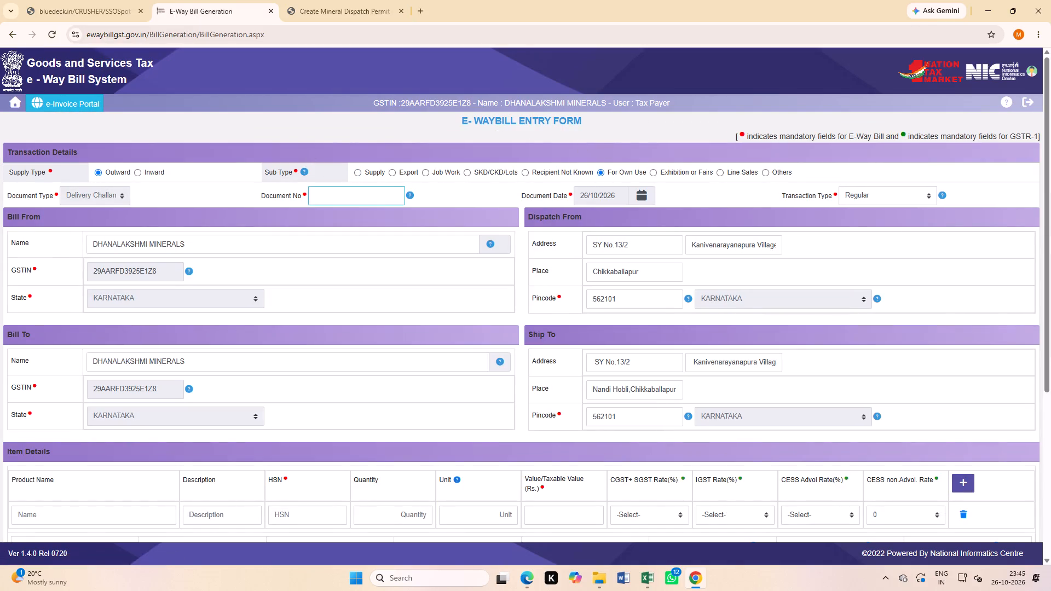
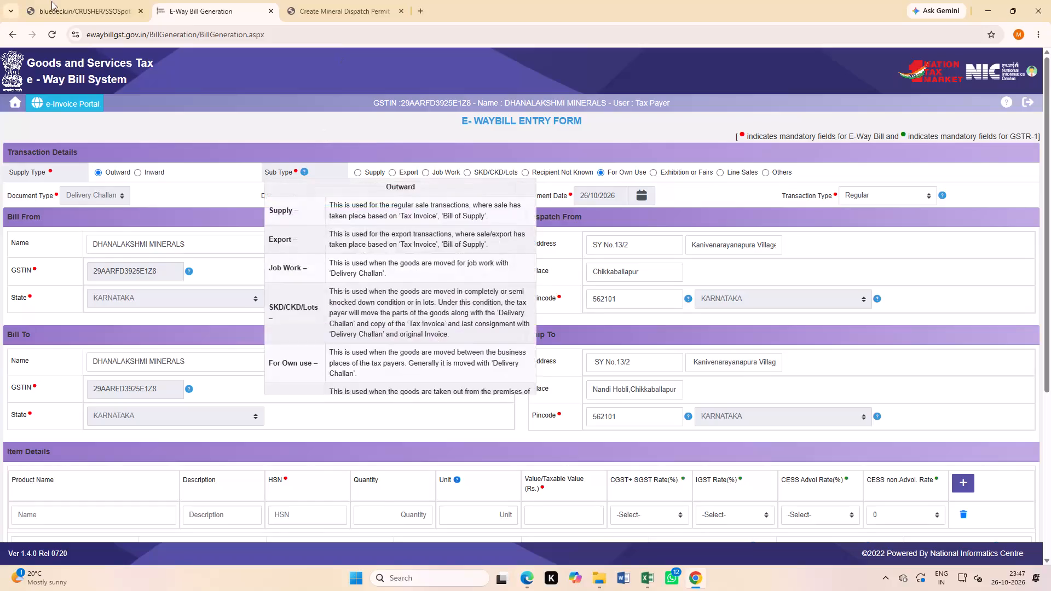
Switch to the Bluedeck crusher site and go back from the open weightment slip PDC2634.
{"action": "left_click", "coordinate": [61, 0]}
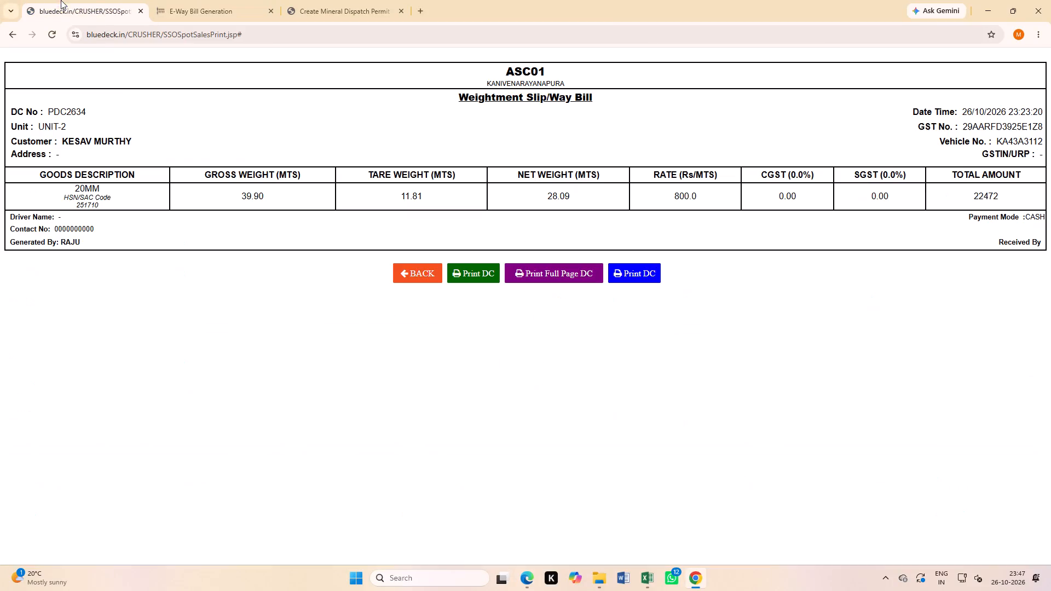
{"action": "left_click", "coordinate": [418, 268]}
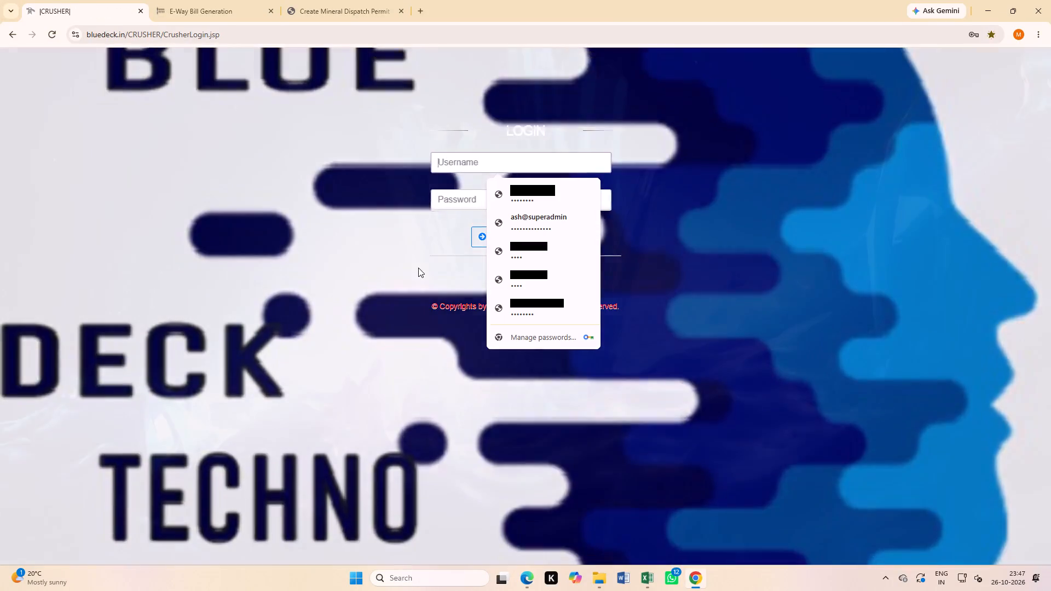
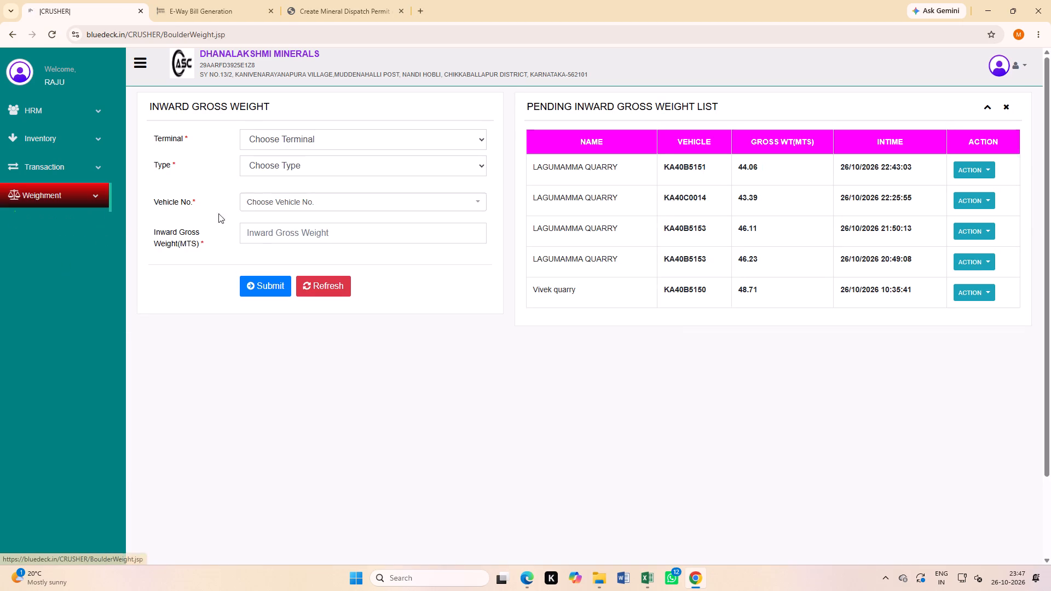
{"action": "left_click", "coordinate": [287, 134]}
{"action": "double_click", "coordinate": [291, 170]}
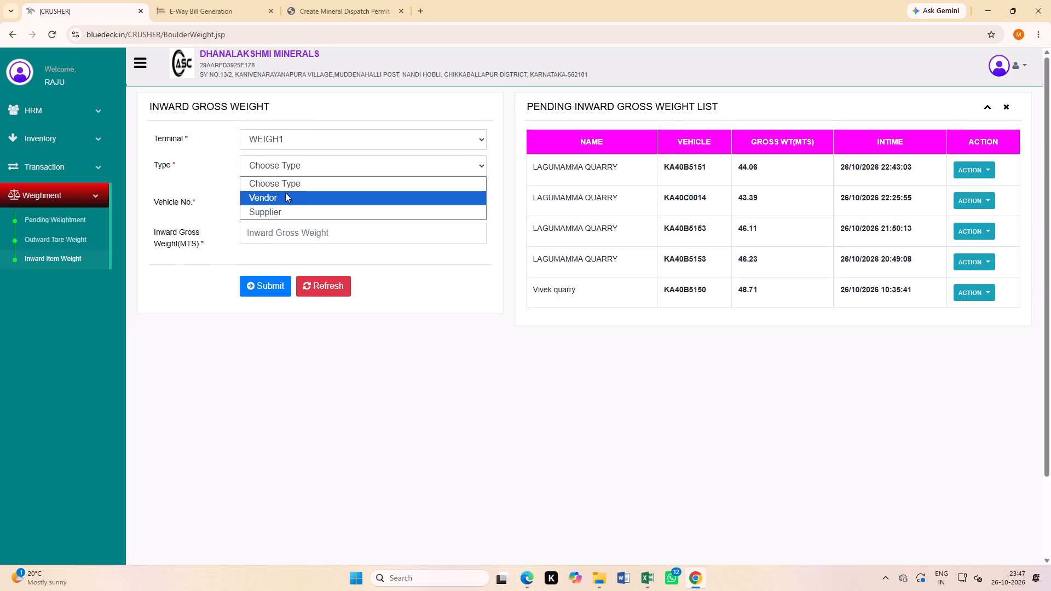
{"action": "double_click", "coordinate": [285, 193]}
{"action": "left_click", "coordinate": [280, 320]}
{"action": "left_click", "coordinate": [285, 228]}
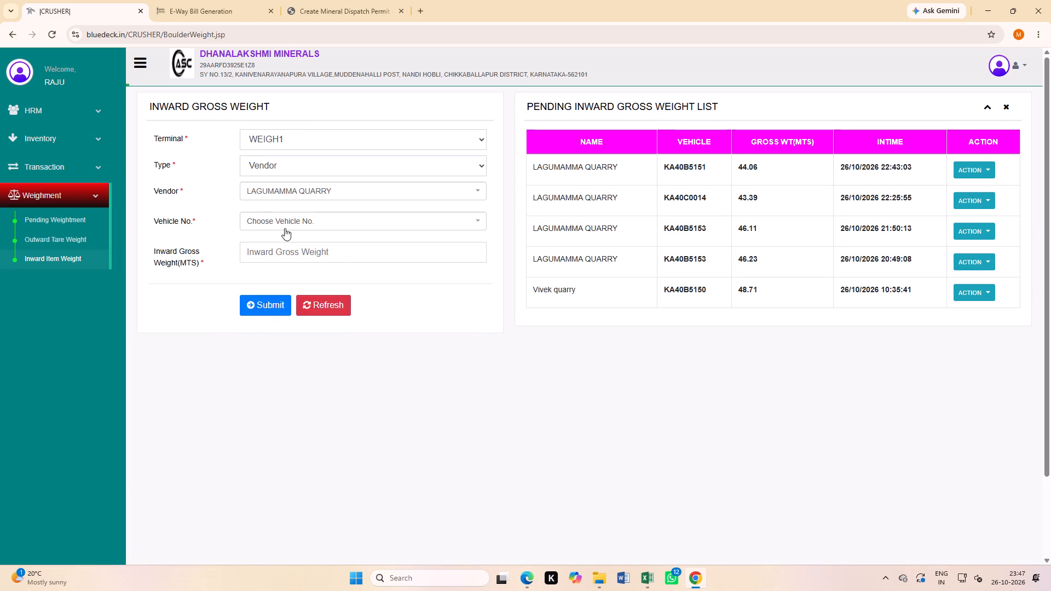
{"action": "type", "text": "5152"}
{"action": "left_click", "coordinate": [296, 277]}
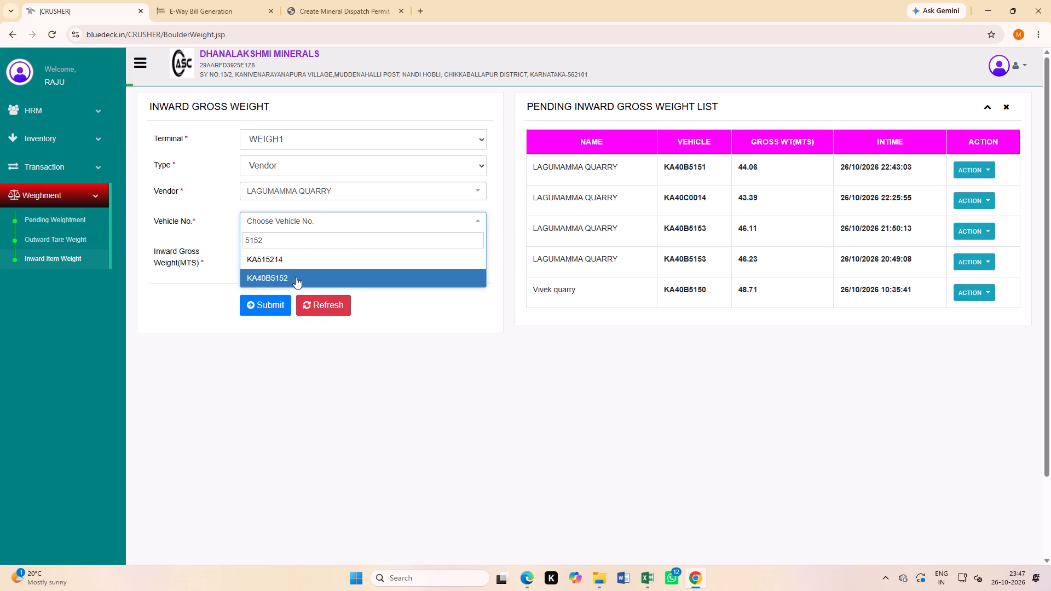
{"action": "left_click", "coordinate": [294, 254]}
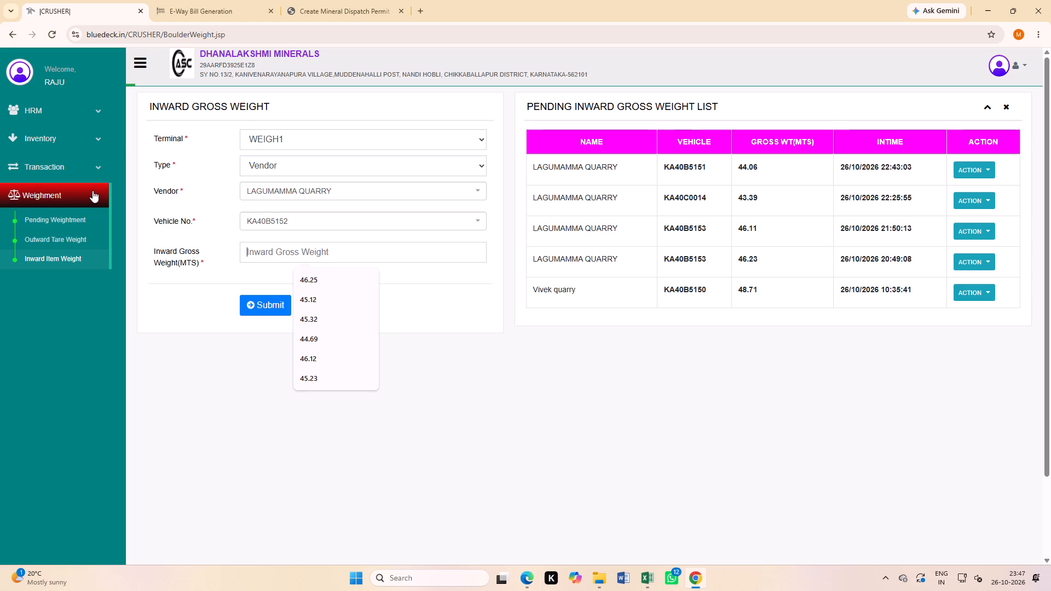
{"action": "type", "text": "47."}
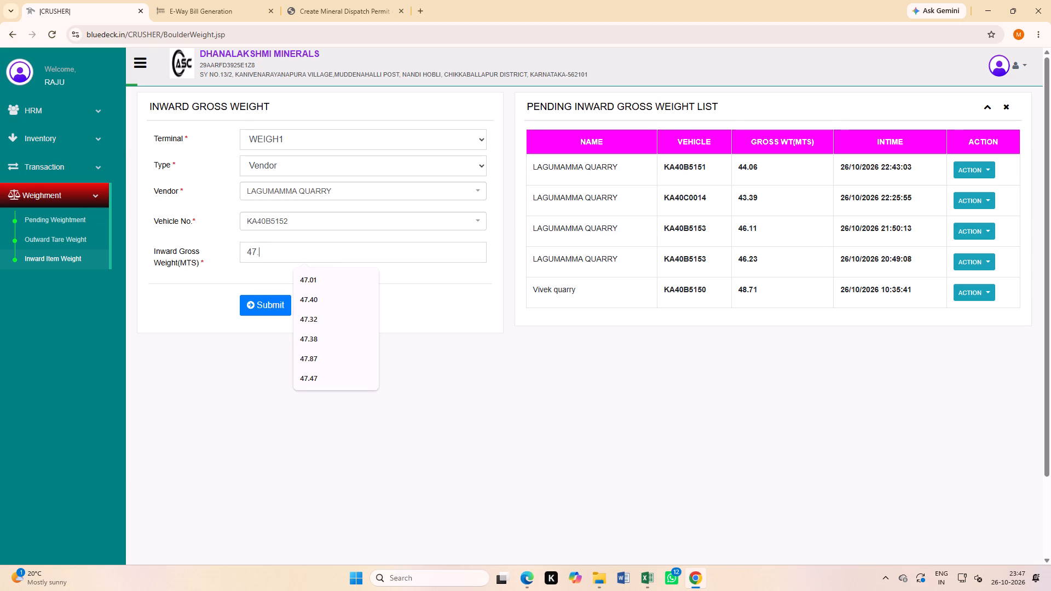
{"action": "key", "text": "1"}
{"action": "key", "text": "9"}
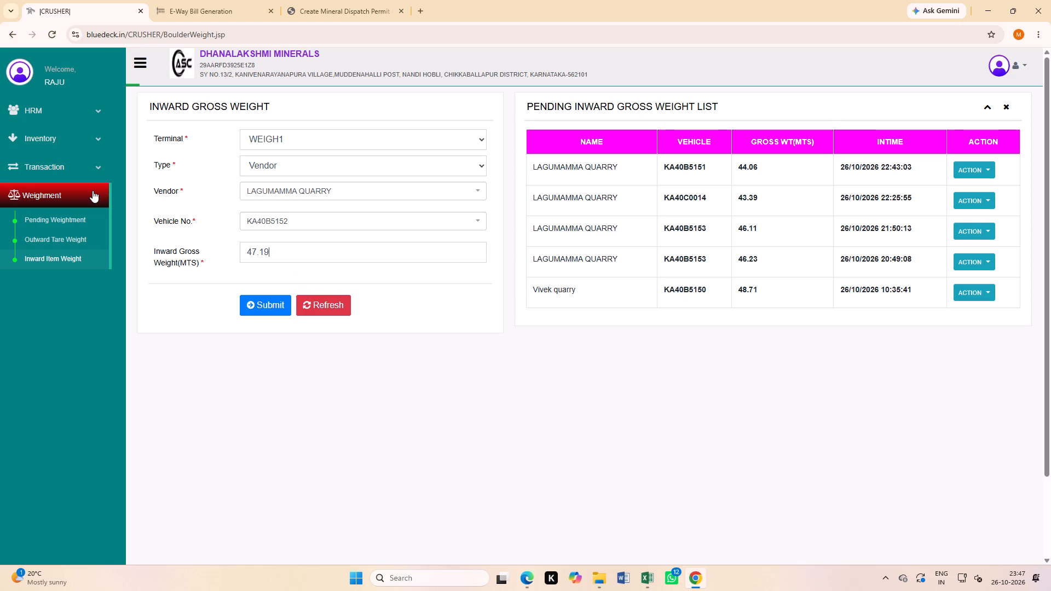
{"action": "left_click", "coordinate": [253, 302]}
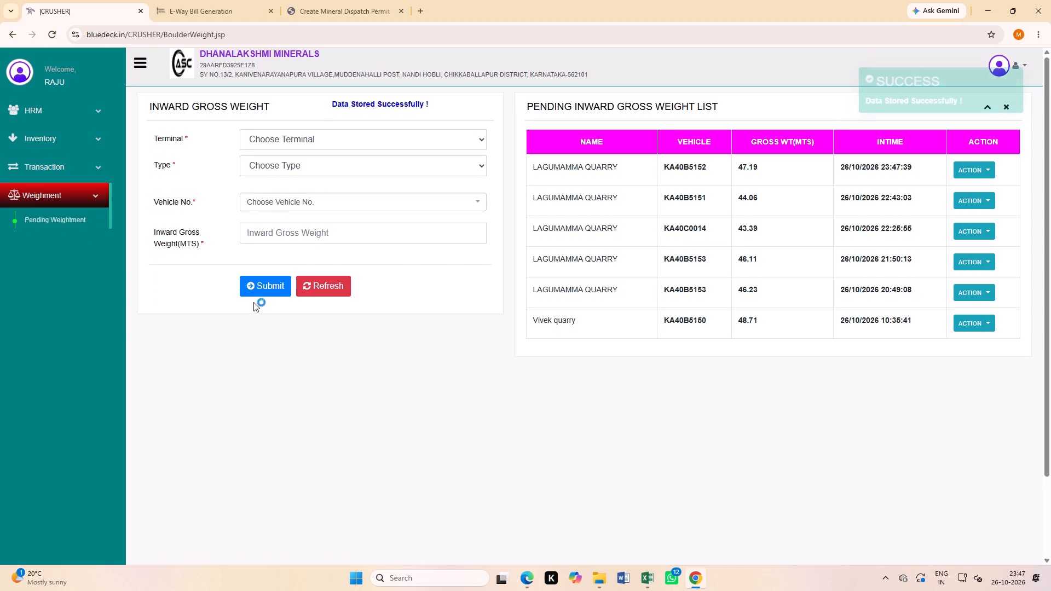
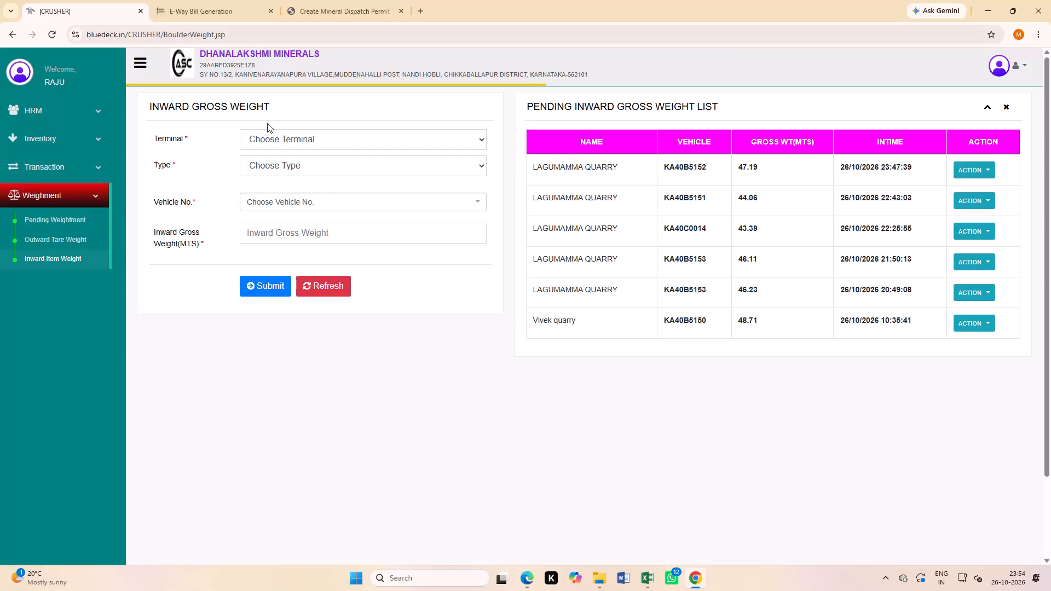
In the E-Way Bill System, start a new outward e-way bill with sub type For Own Use and document number IN8721.
{"action": "left_click", "coordinate": [190, 8]}
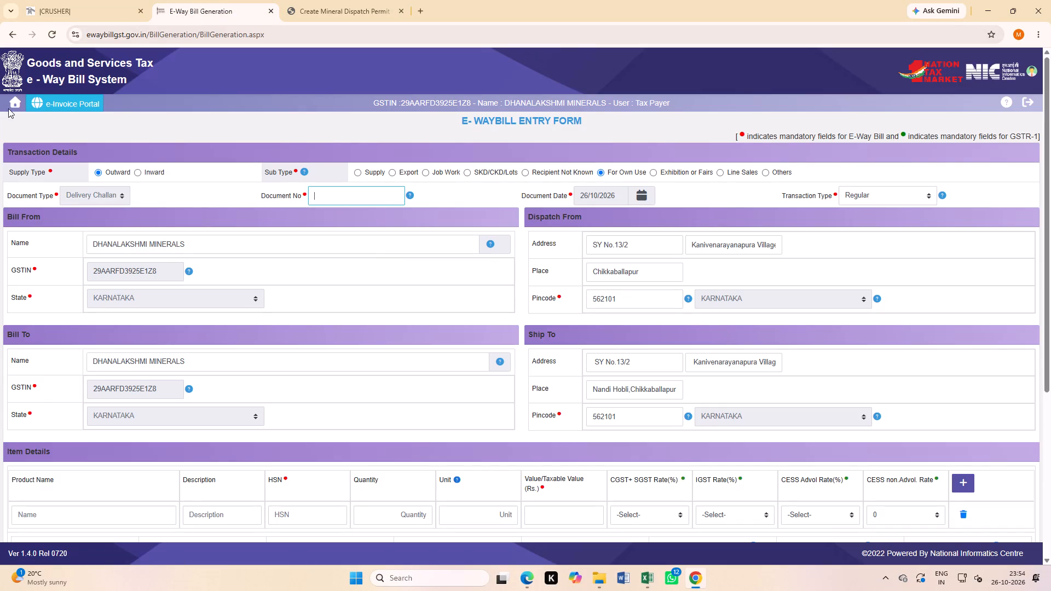
{"action": "left_click", "coordinate": [16, 102]}
{"action": "left_click", "coordinate": [53, 126]}
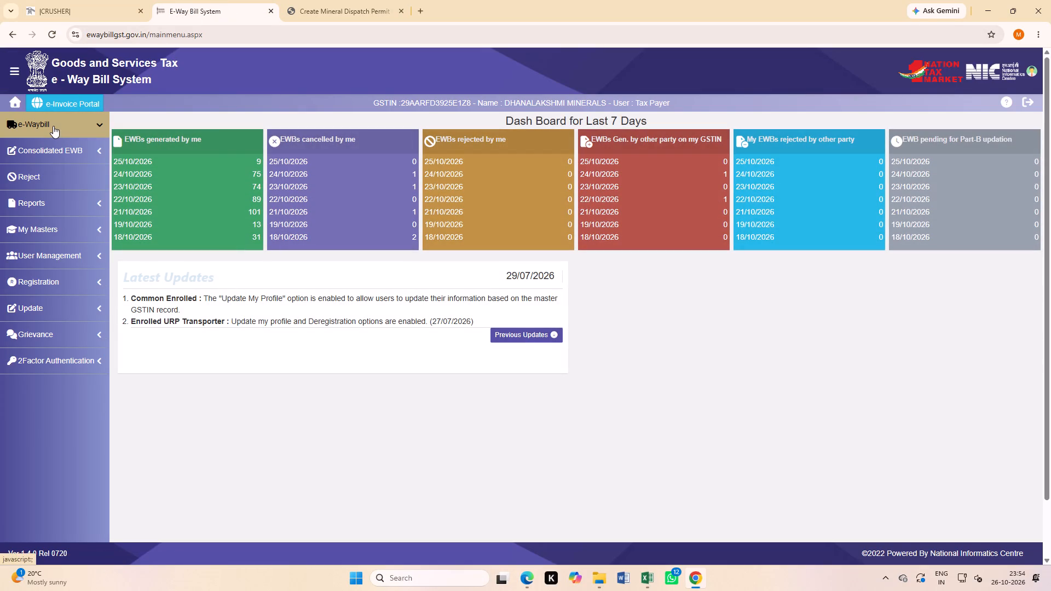
{"action": "left_click", "coordinate": [45, 146]}
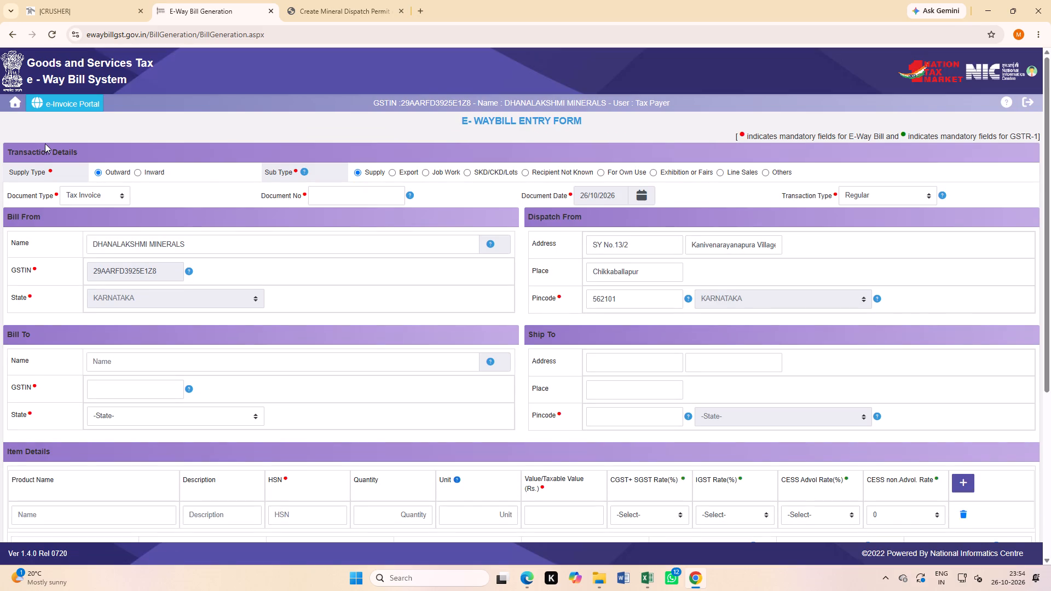
{"action": "left_click", "coordinate": [599, 169]}
{"action": "left_click", "coordinate": [598, 139]}
{"action": "left_click", "coordinate": [383, 205]}
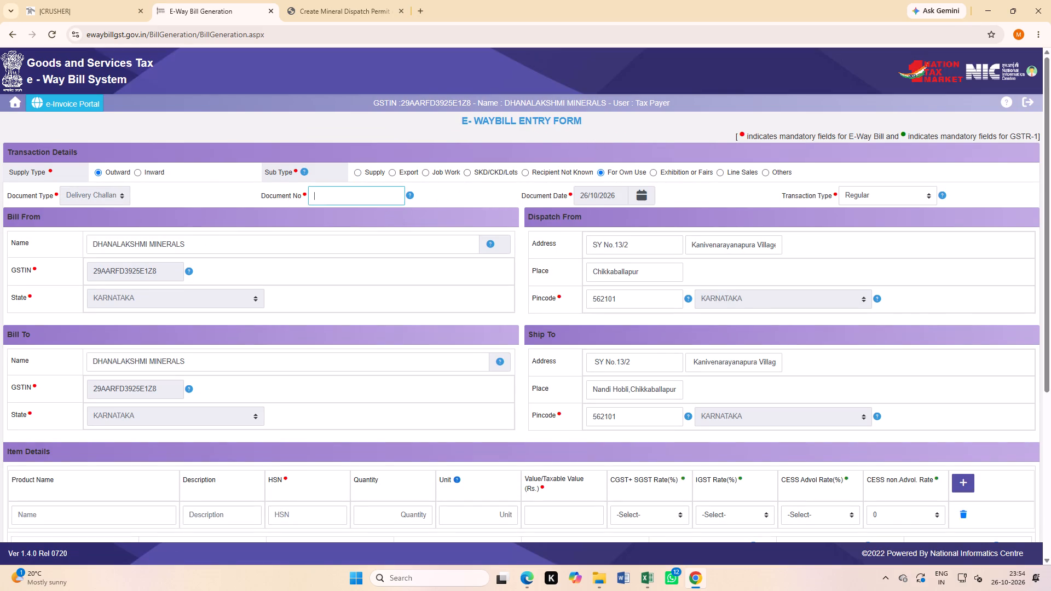
{"action": "type", "text": "IN"}
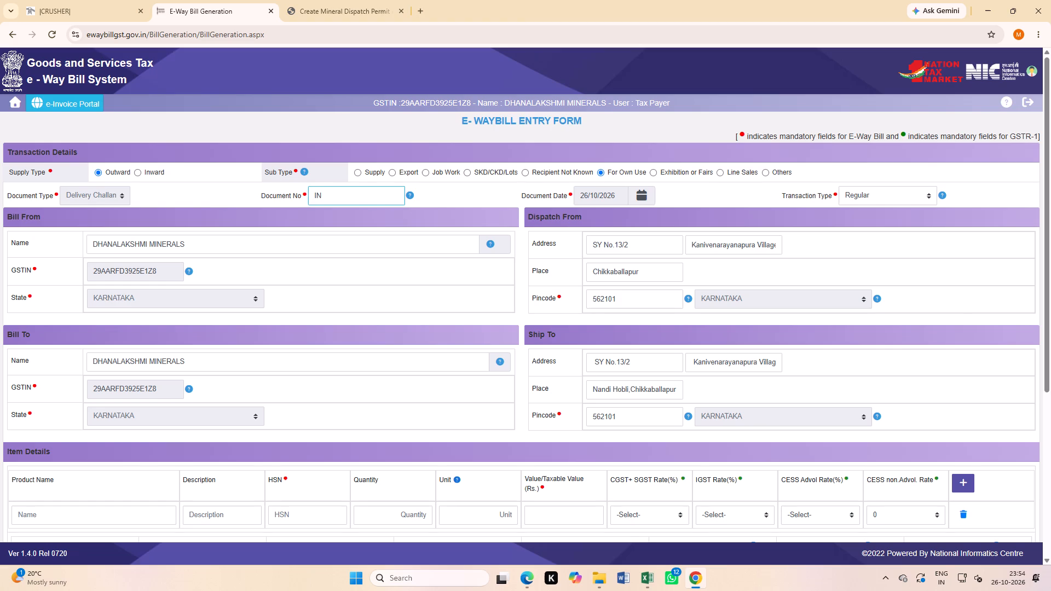
{"action": "type", "text": "8721"}
{"action": "left_click", "coordinate": [478, 187]}
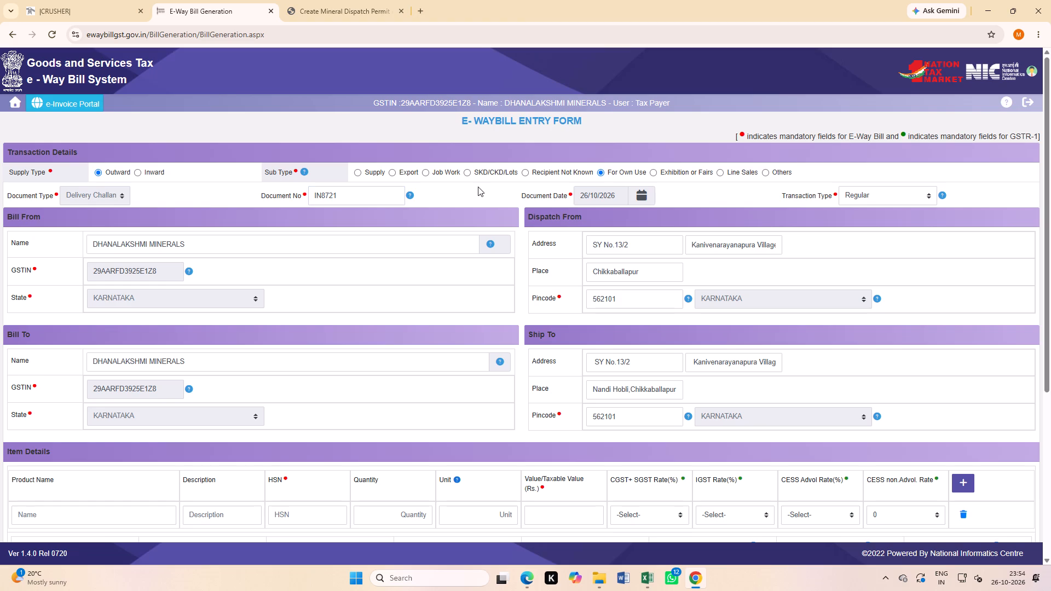
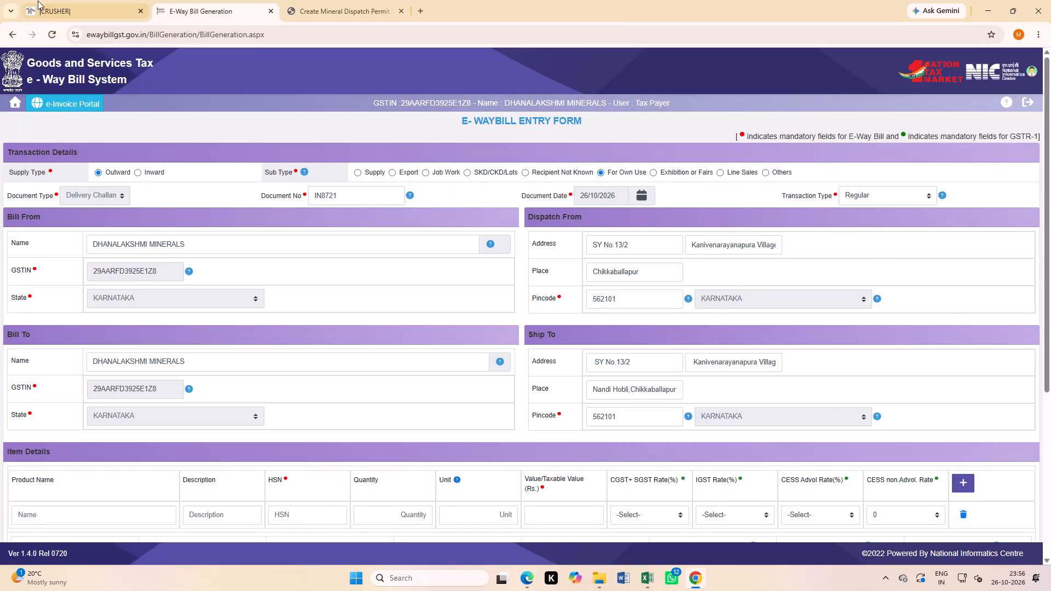
{"action": "left_click", "coordinate": [71, 4]}
{"action": "left_click", "coordinate": [57, 238]}
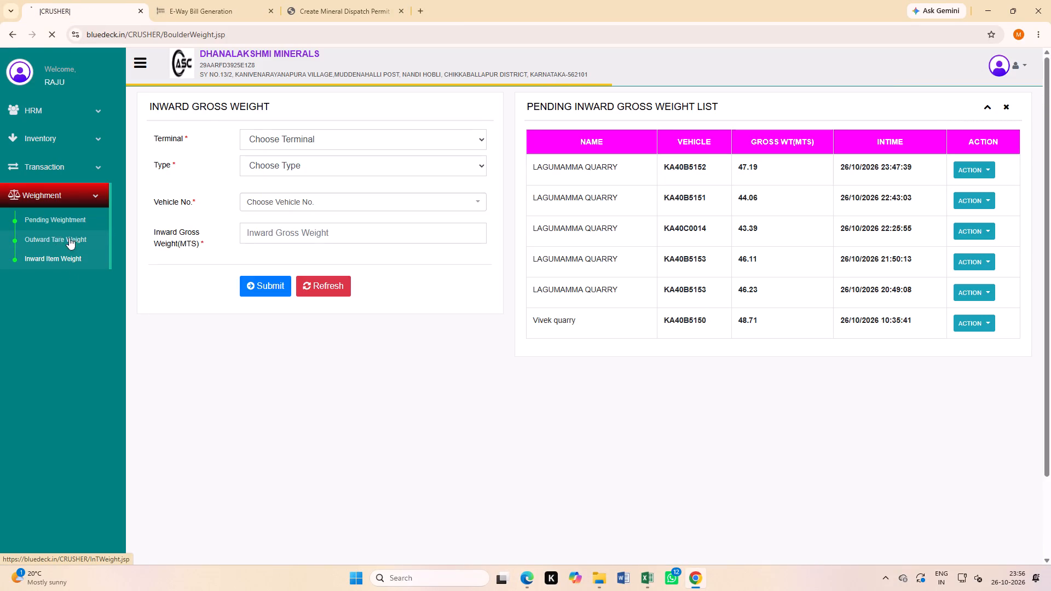
{"action": "left_click", "coordinate": [314, 138]}
{"action": "left_click", "coordinate": [305, 172]}
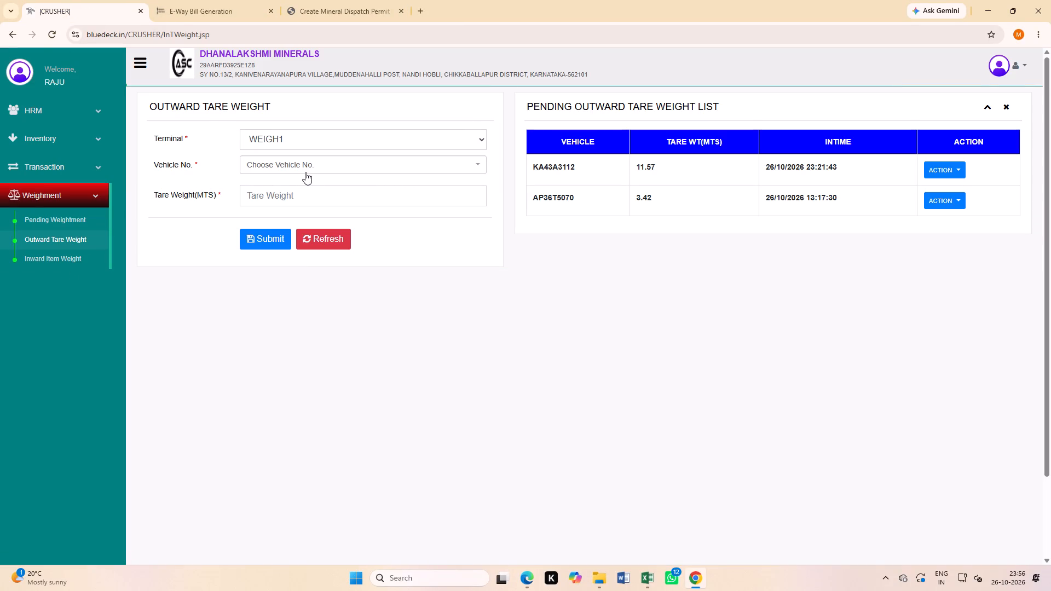
{"action": "left_click", "coordinate": [304, 167]}
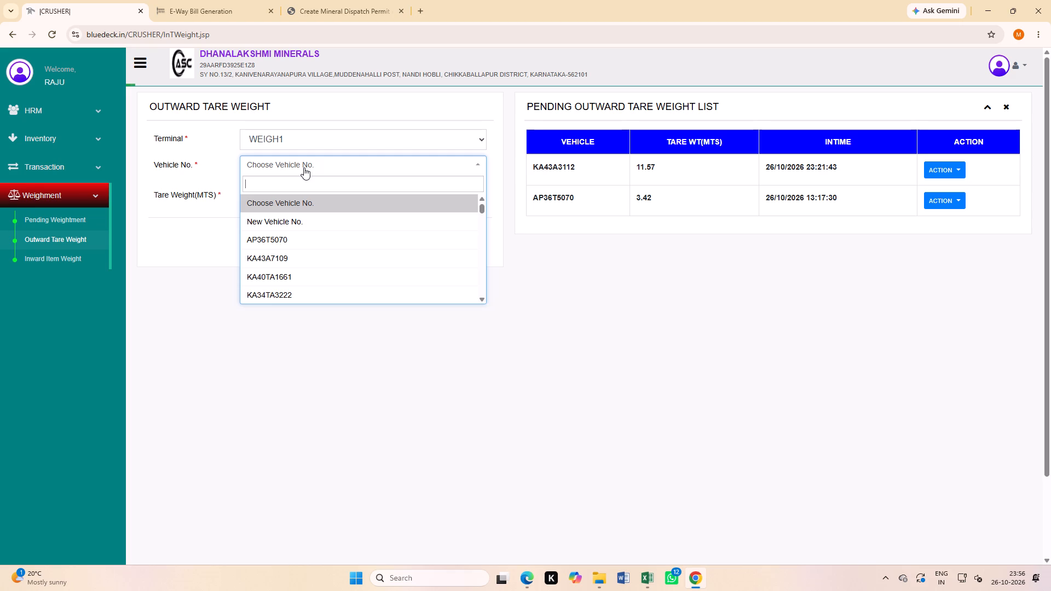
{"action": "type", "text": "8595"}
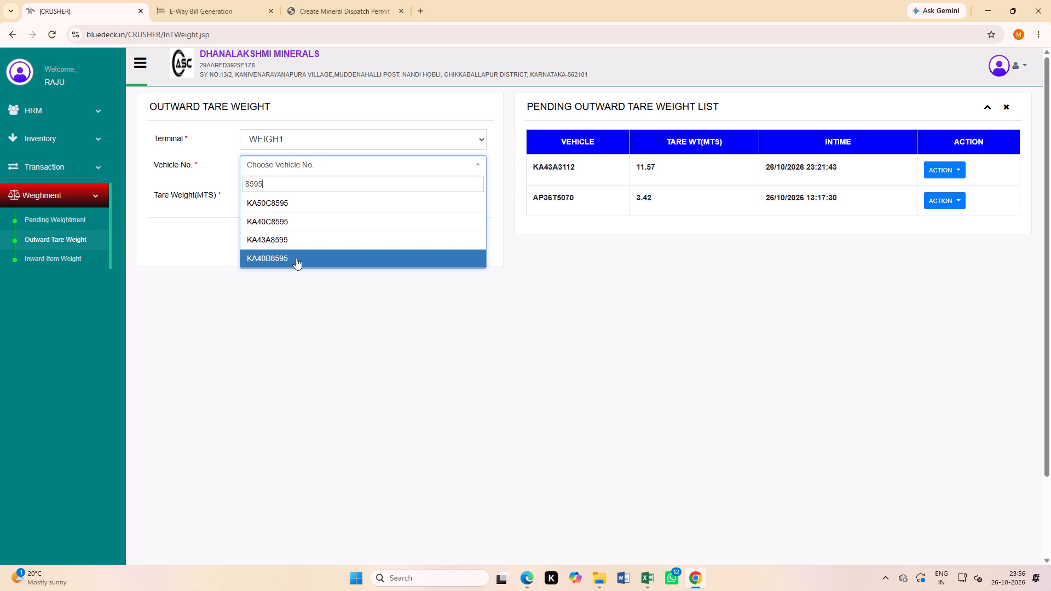
{"action": "left_click", "coordinate": [286, 242]}
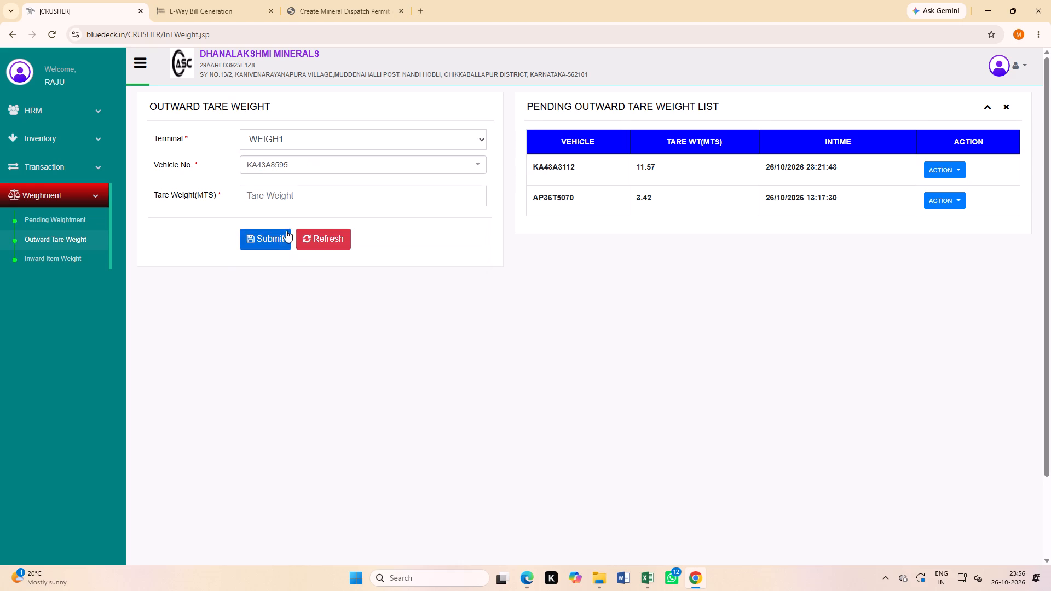
{"action": "left_click", "coordinate": [276, 204]}
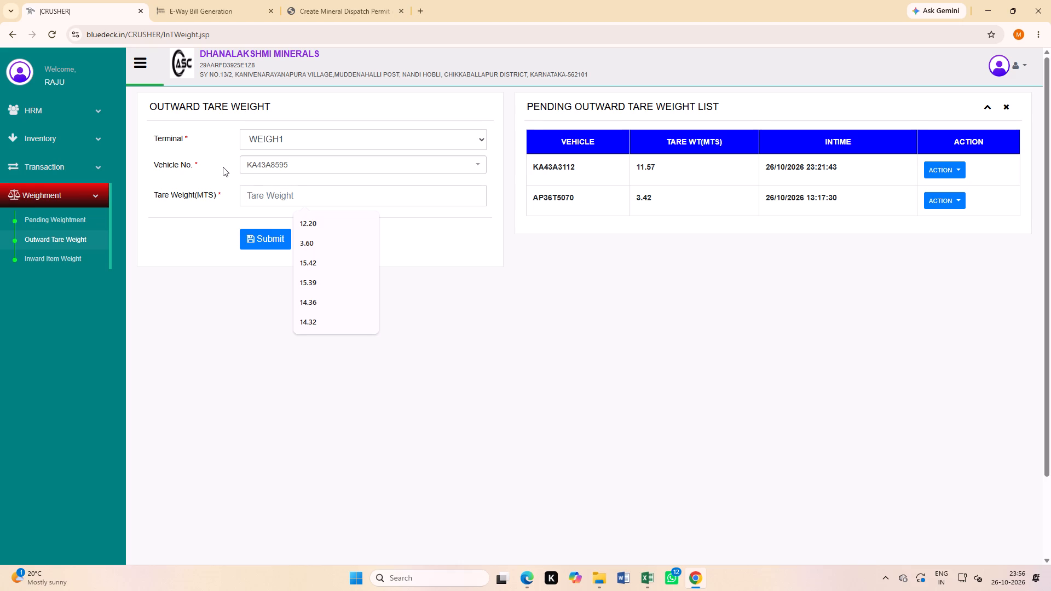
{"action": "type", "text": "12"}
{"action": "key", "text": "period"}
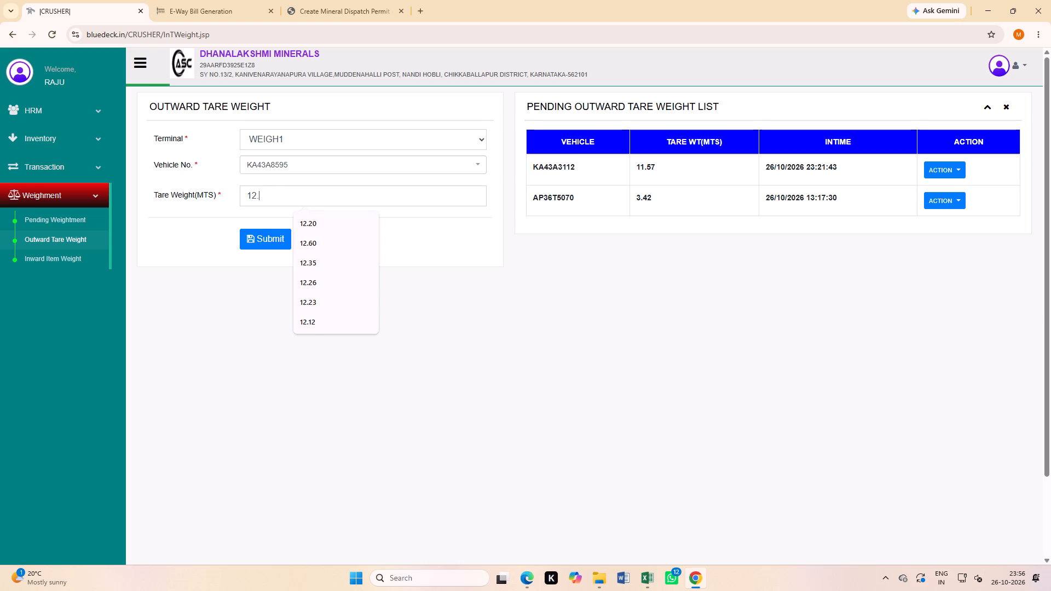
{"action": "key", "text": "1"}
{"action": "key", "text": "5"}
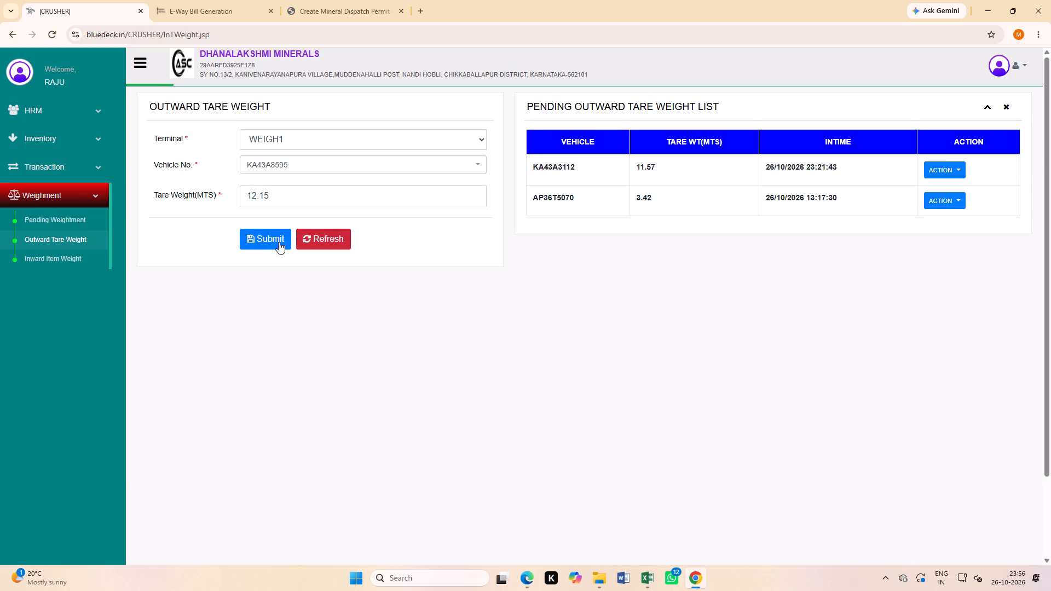
{"action": "left_click", "coordinate": [268, 241]}
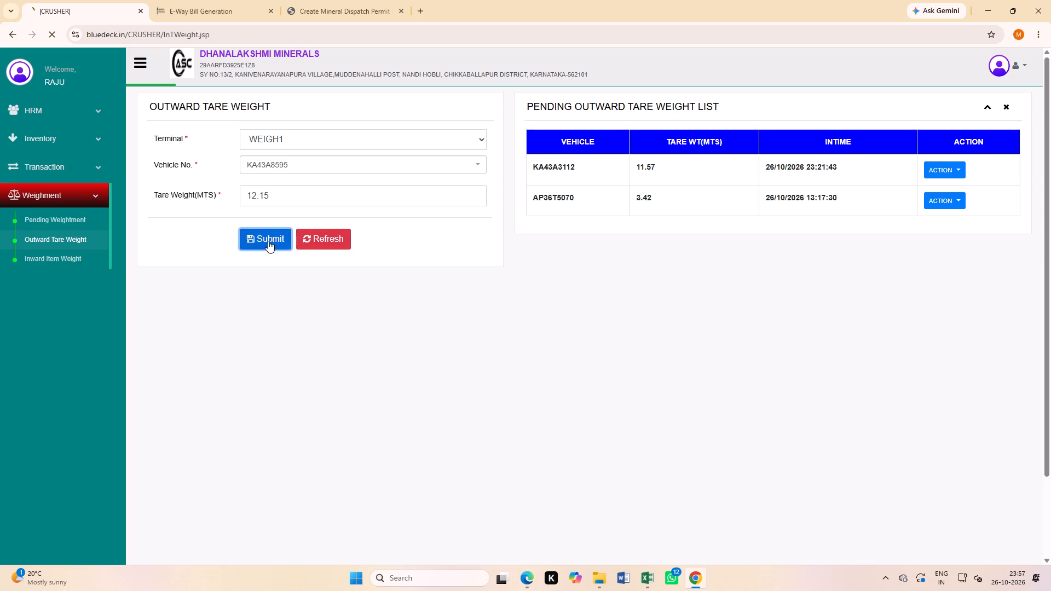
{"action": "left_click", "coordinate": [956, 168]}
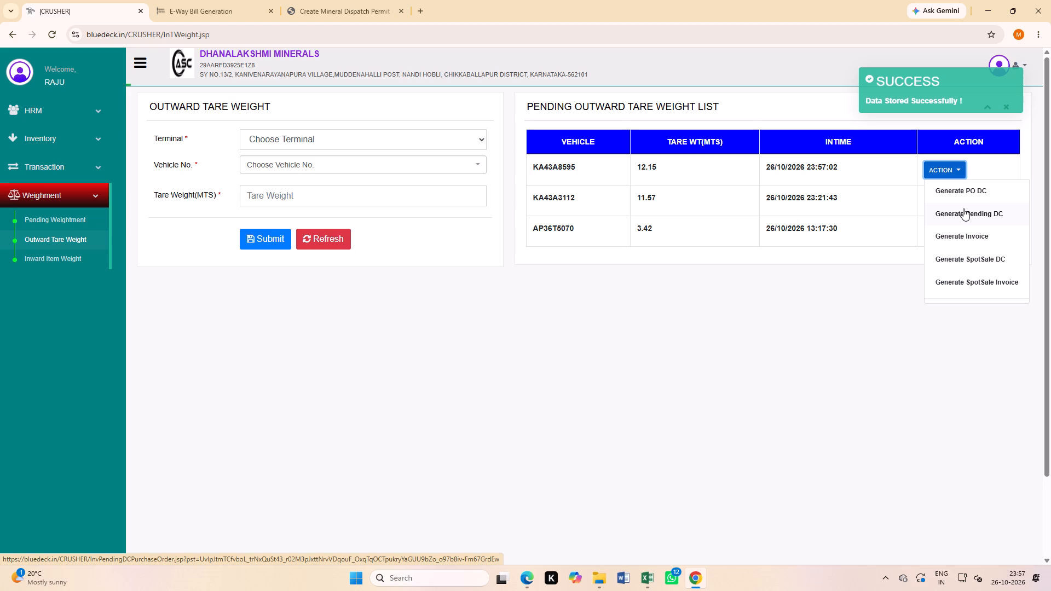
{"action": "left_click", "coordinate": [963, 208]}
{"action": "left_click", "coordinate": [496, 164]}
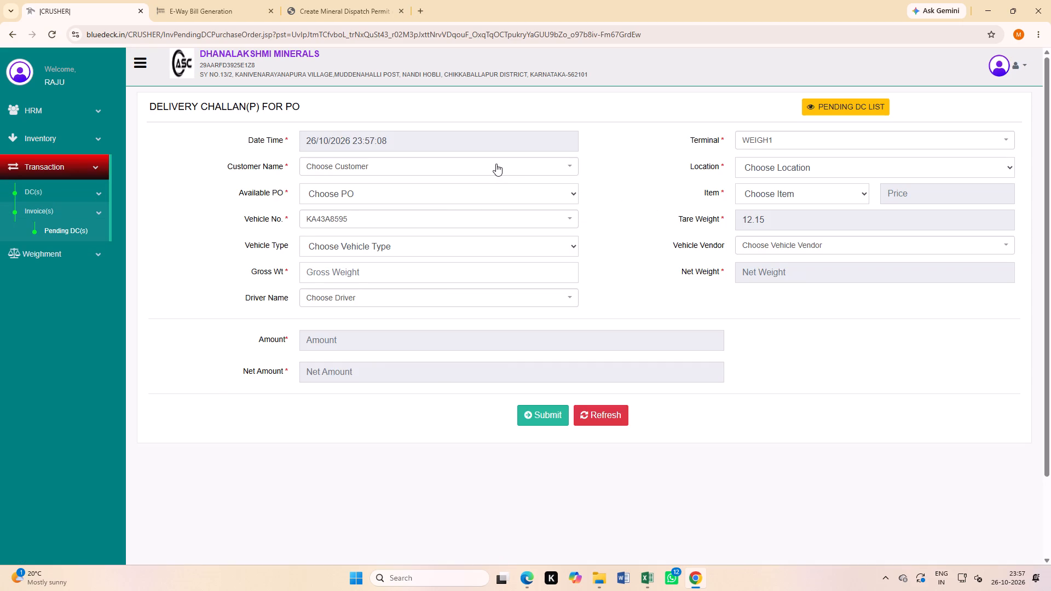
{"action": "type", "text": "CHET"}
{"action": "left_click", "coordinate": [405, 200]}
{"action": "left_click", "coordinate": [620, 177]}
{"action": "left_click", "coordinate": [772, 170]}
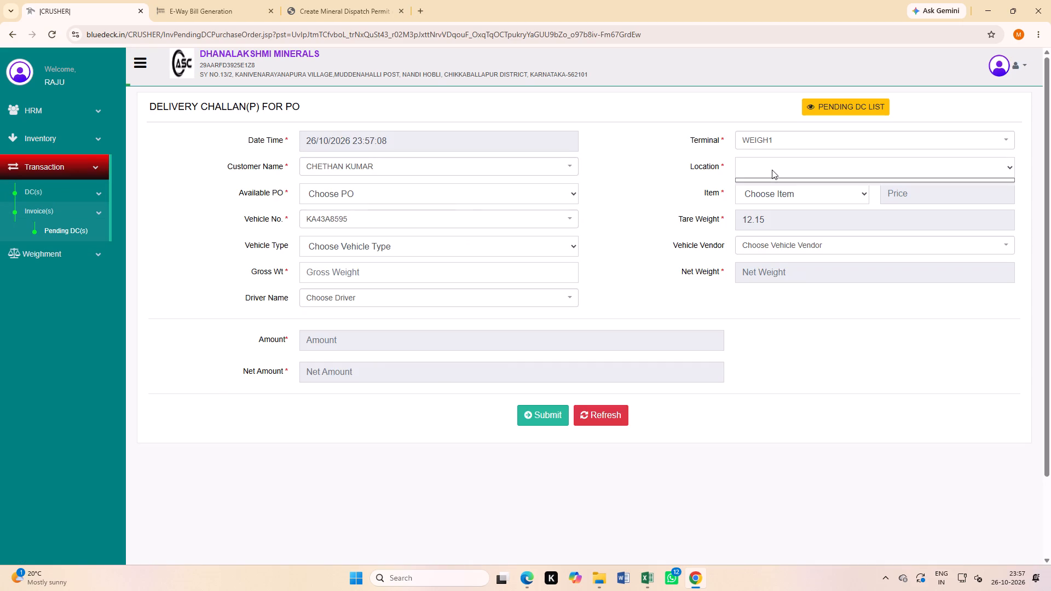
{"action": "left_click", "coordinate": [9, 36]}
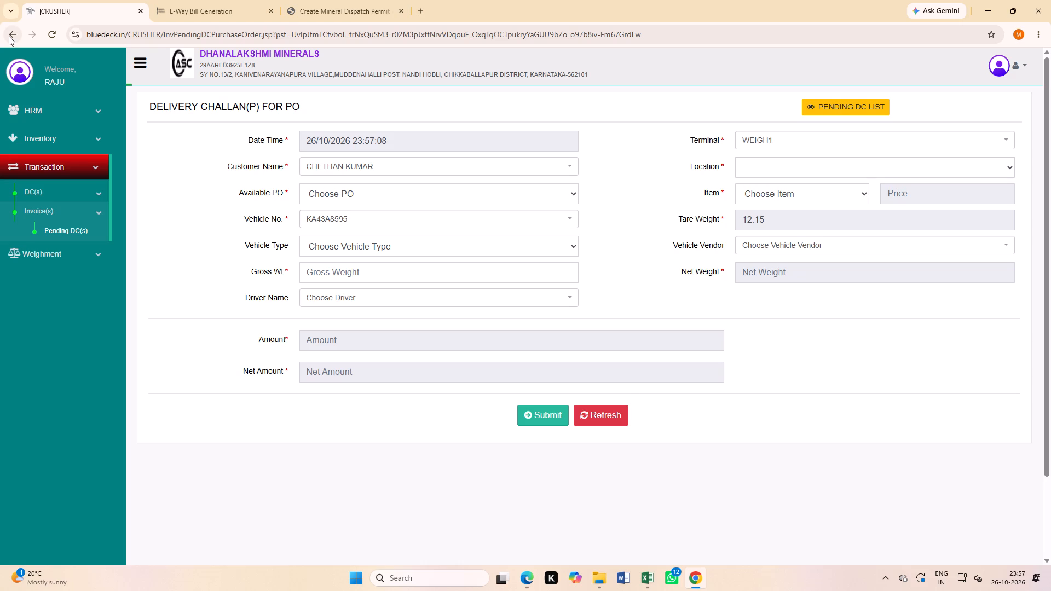
{"action": "left_click", "coordinate": [959, 177]}
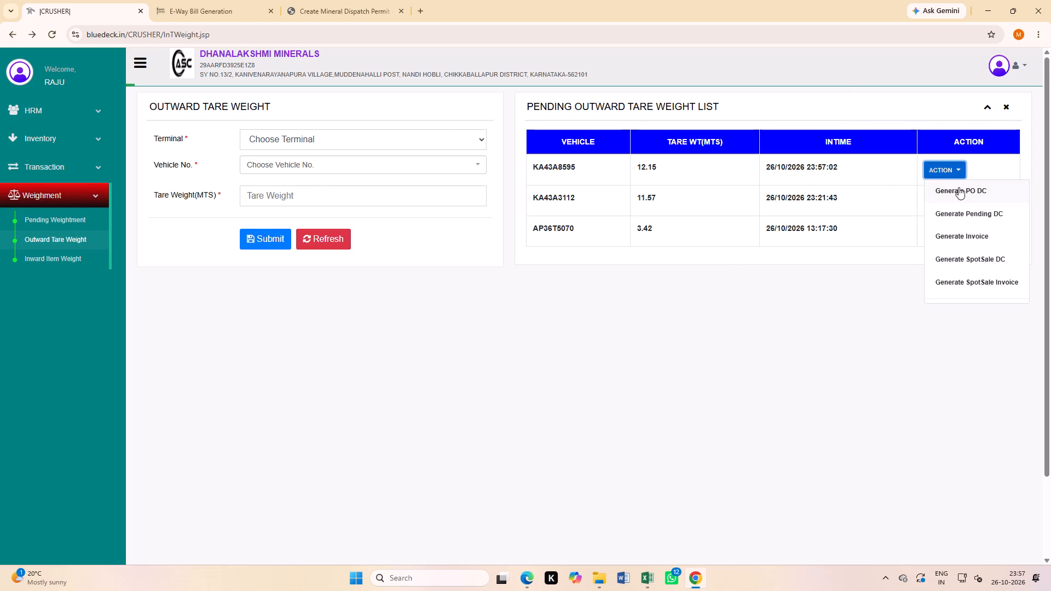
{"action": "left_click", "coordinate": [958, 187]}
{"action": "left_click", "coordinate": [349, 165]}
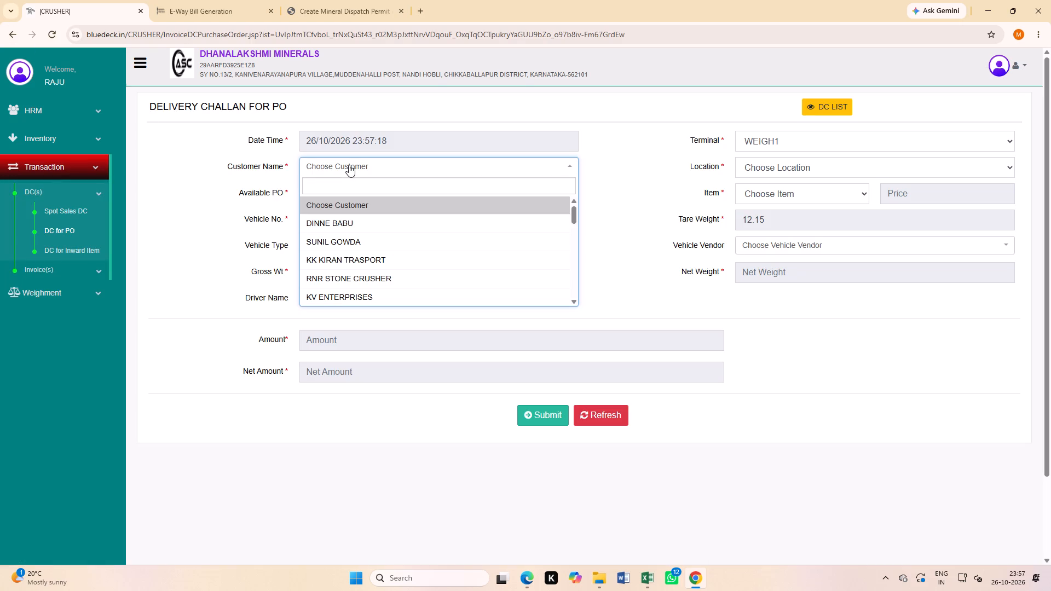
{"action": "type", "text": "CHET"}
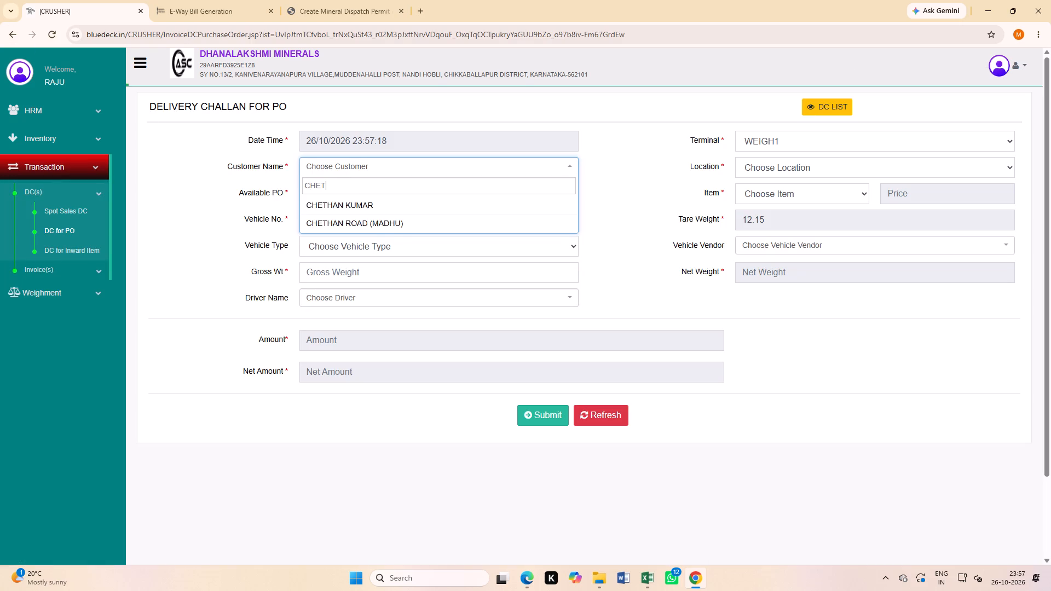
{"action": "left_click", "coordinate": [349, 205]}
{"action": "left_click", "coordinate": [676, 197]}
{"action": "left_click", "coordinate": [762, 168]}
{"action": "left_click", "coordinate": [771, 193]}
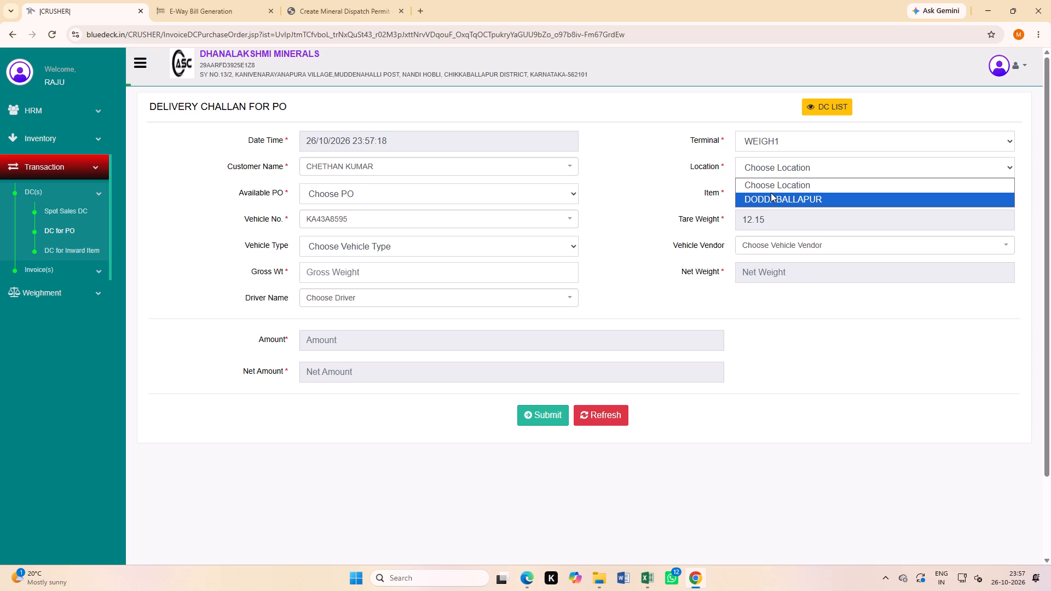
{"action": "left_click", "coordinate": [477, 195]}
{"action": "left_click", "coordinate": [476, 221]}
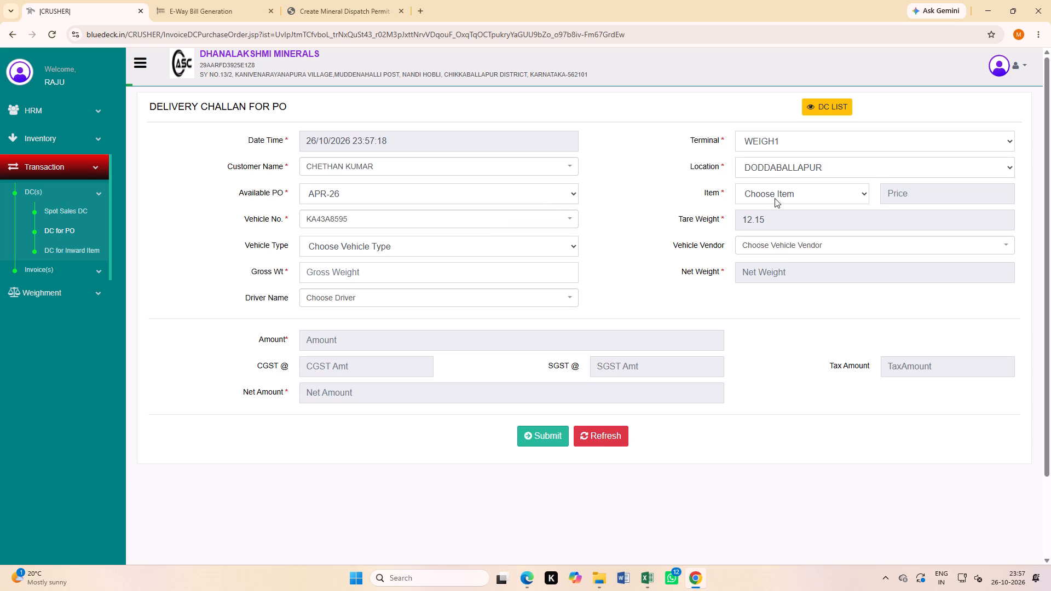
{"action": "left_click", "coordinate": [775, 196]}
{"action": "left_click", "coordinate": [781, 257]}
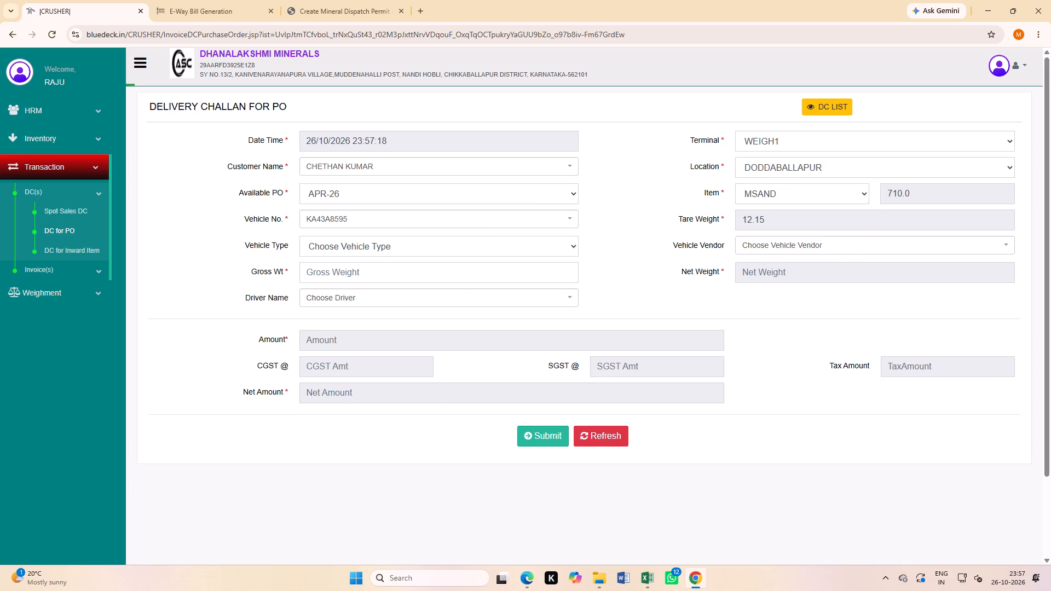
Set the challan's gross weight to 45.92 and submit it through the preview.
{"action": "left_click", "coordinate": [441, 273]}
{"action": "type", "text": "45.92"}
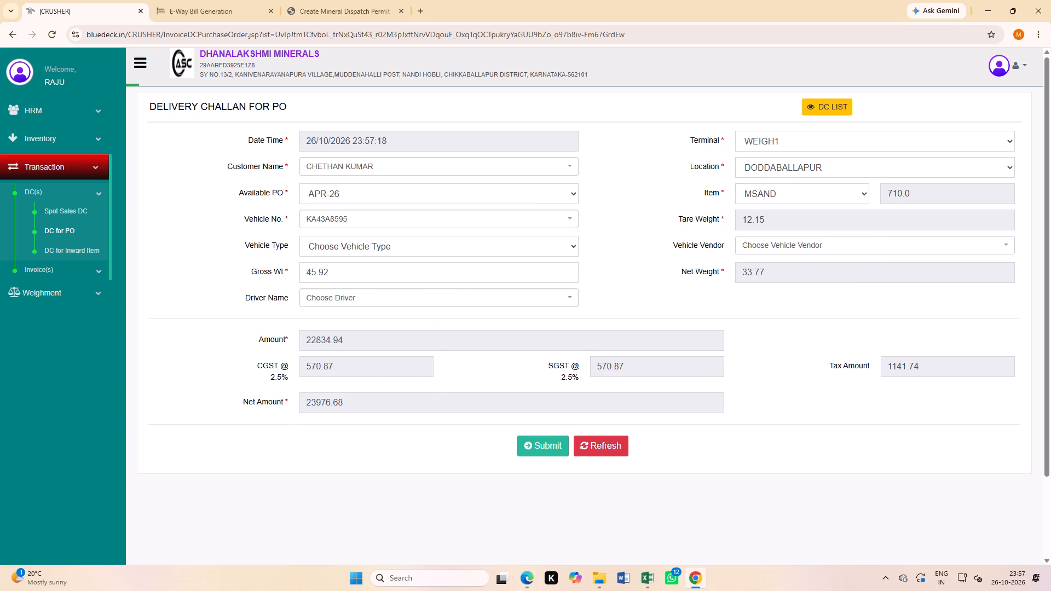
{"action": "scroll", "coordinate": [508, 402], "scroll_direction": "down", "scroll_amount": 1}
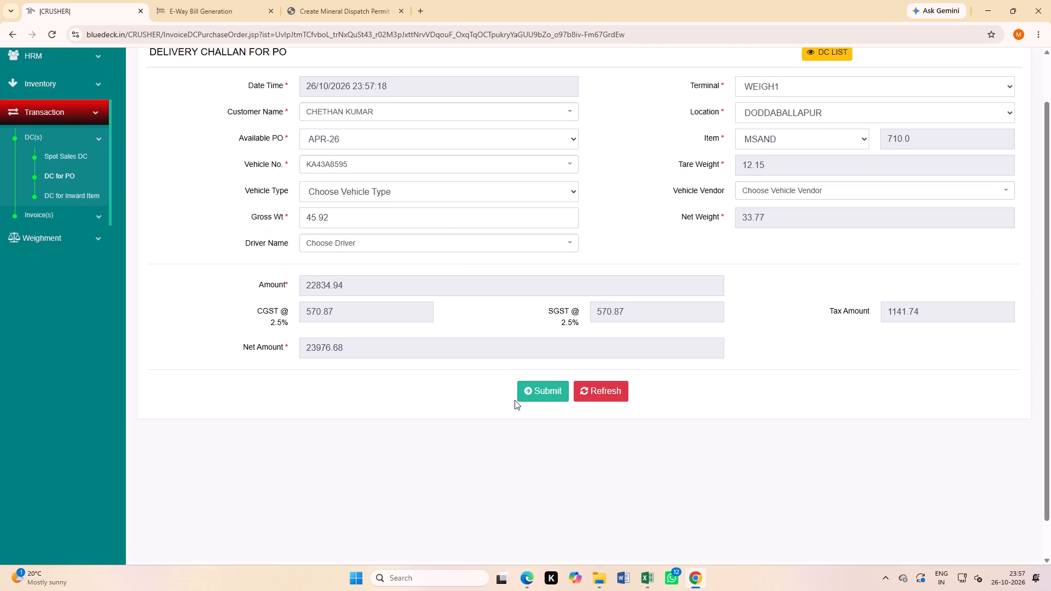
{"action": "left_click", "coordinate": [540, 391]}
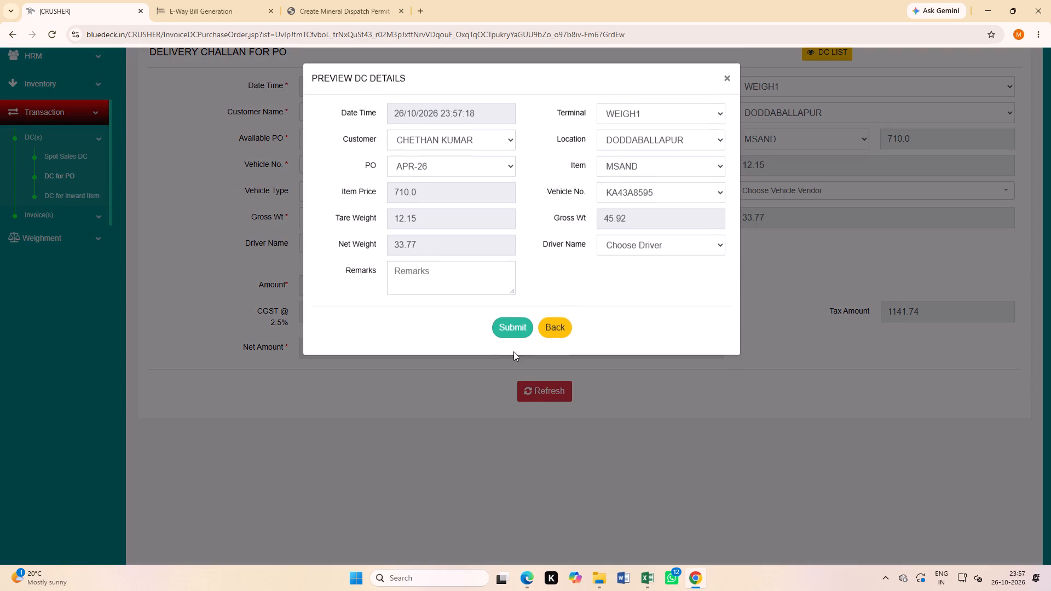
{"action": "left_click", "coordinate": [512, 332]}
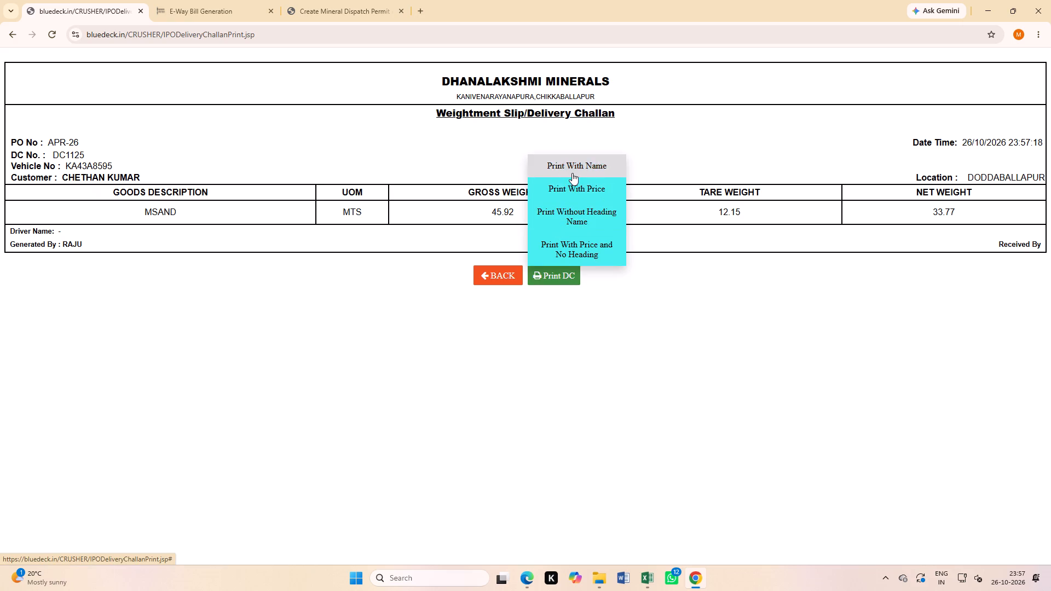
Print two copies of the delivery challan with name in portrait layout.
{"action": "left_click", "coordinate": [572, 173]}
{"action": "left_click", "coordinate": [806, 180]}
{"action": "left_click", "coordinate": [802, 198]}
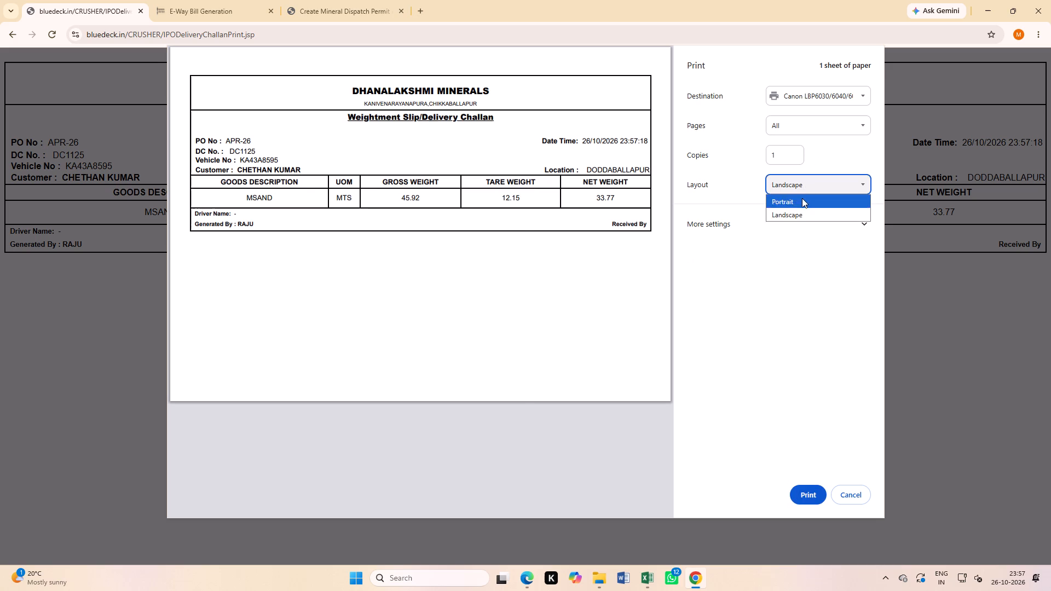
{"action": "left_click", "coordinate": [798, 153]}
{"action": "left_click", "coordinate": [798, 153]}
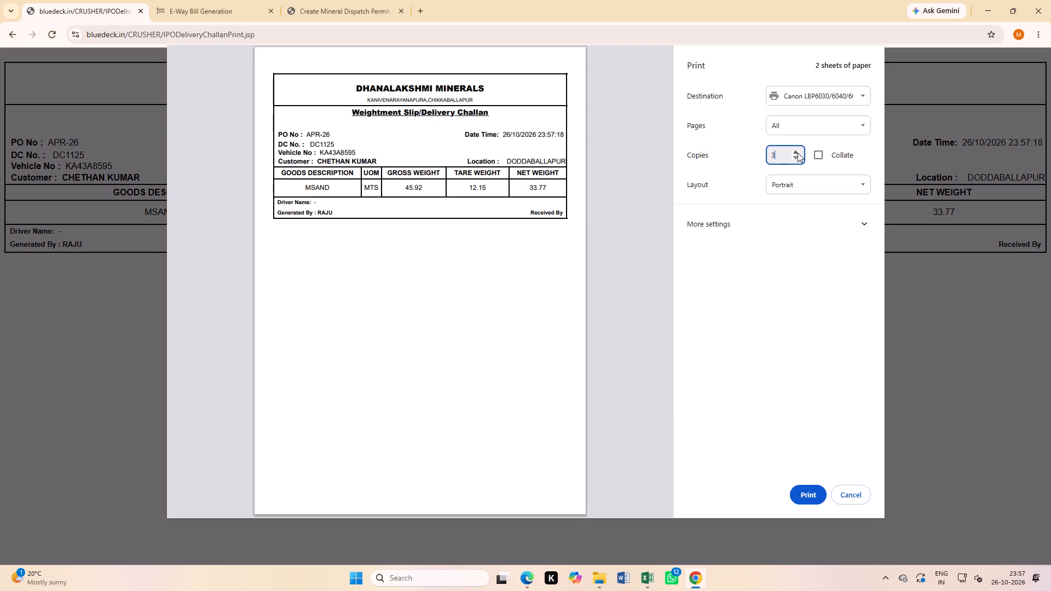
{"action": "left_click", "coordinate": [796, 155]}
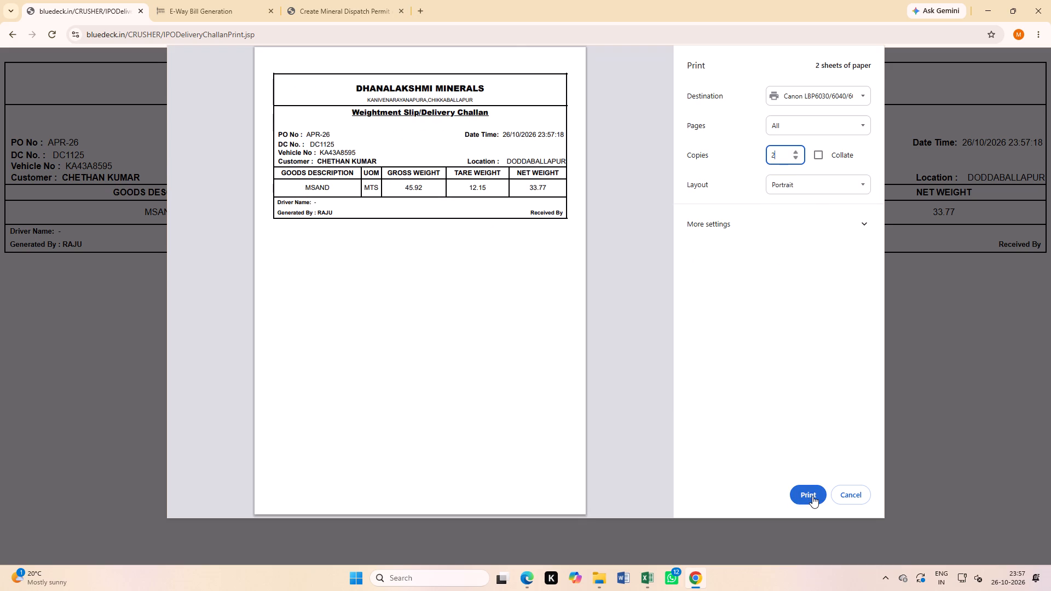
{"action": "left_click", "coordinate": [812, 496]}
In the E-Way Bill System, change the outward bill's sub type to Job Work.
{"action": "left_click", "coordinate": [205, 5]}
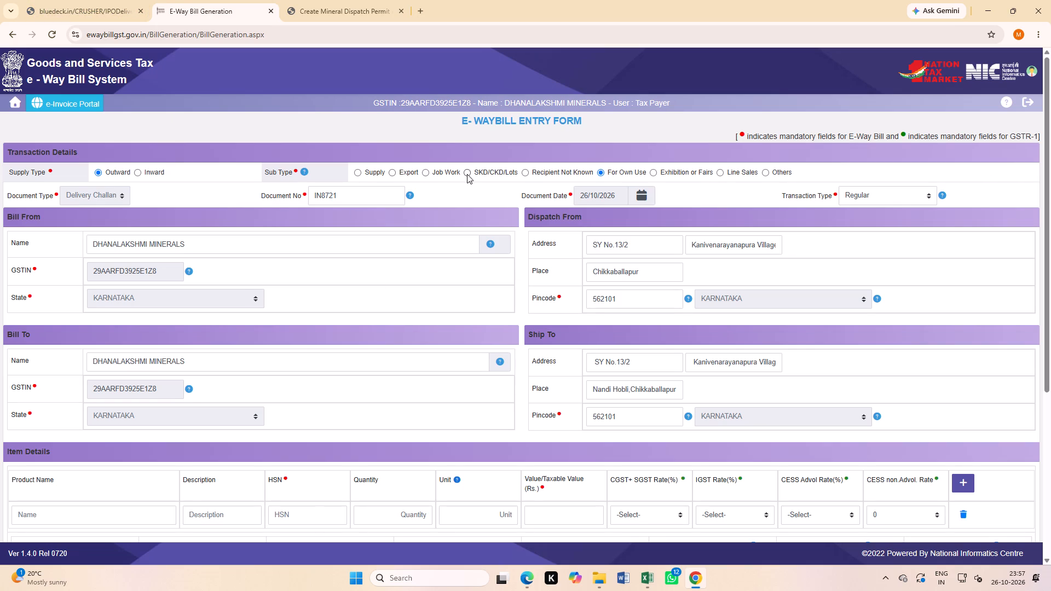
{"action": "left_click", "coordinate": [425, 168]}
{"action": "left_click", "coordinate": [414, 127]}
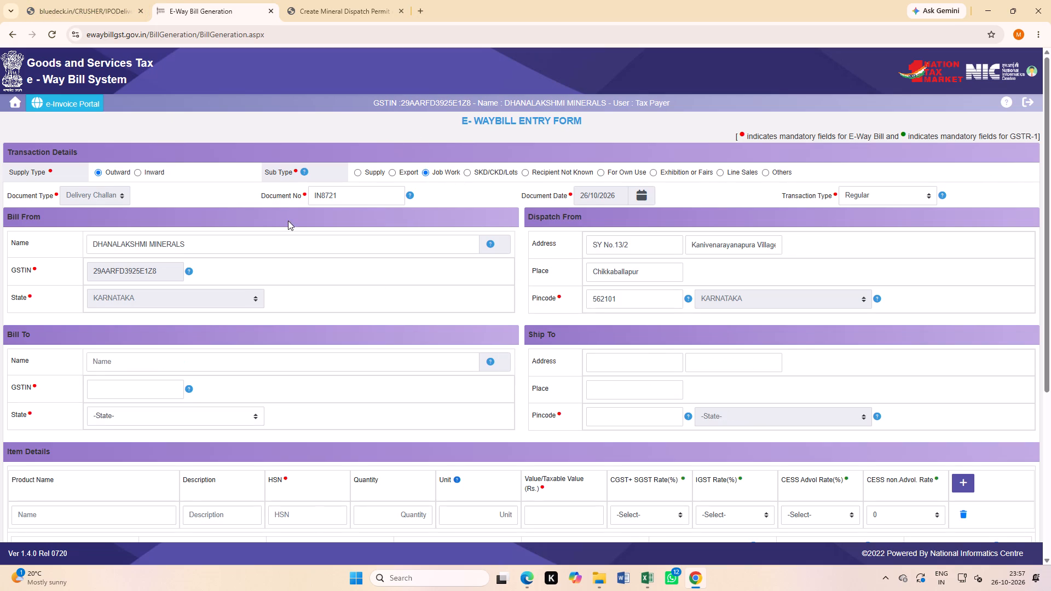
Replace the bill's document number with the GSTIN of SANTHUSTA INFRACON PRIVATE LIMITED and copy that GSTIN.
{"action": "left_click", "coordinate": [348, 202]}
{"action": "key", "text": "BackSpace"}
{"action": "key", "text": "BackSpace"}
{"action": "key", "text": "BackSpace"}
{"action": "key", "text": "BackSpace"}
{"action": "key", "text": "BackSpace"}
{"action": "key", "text": "BackSpace"}
{"action": "key", "text": "BackSpace"}
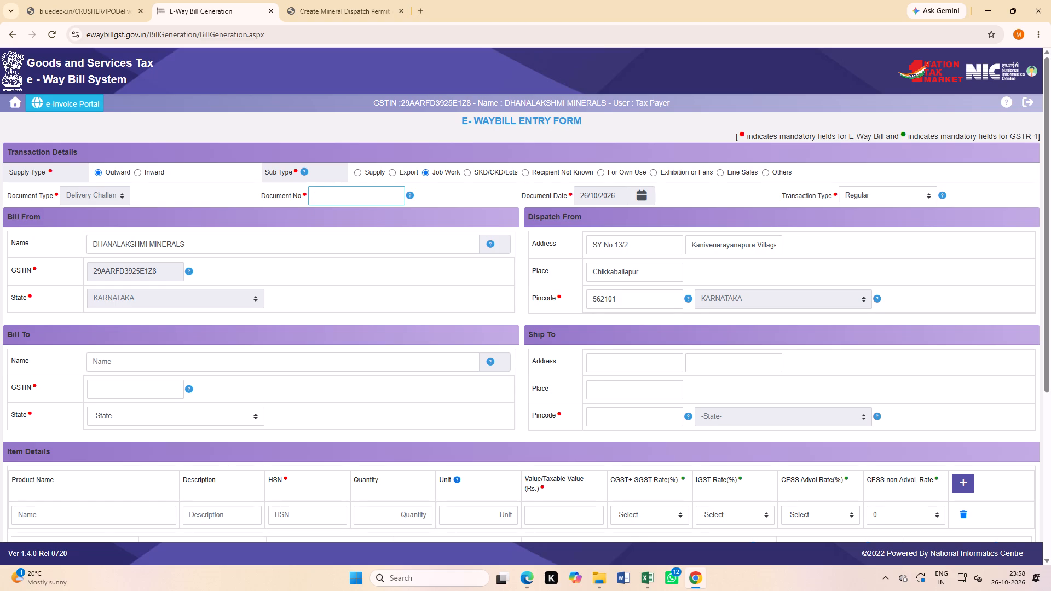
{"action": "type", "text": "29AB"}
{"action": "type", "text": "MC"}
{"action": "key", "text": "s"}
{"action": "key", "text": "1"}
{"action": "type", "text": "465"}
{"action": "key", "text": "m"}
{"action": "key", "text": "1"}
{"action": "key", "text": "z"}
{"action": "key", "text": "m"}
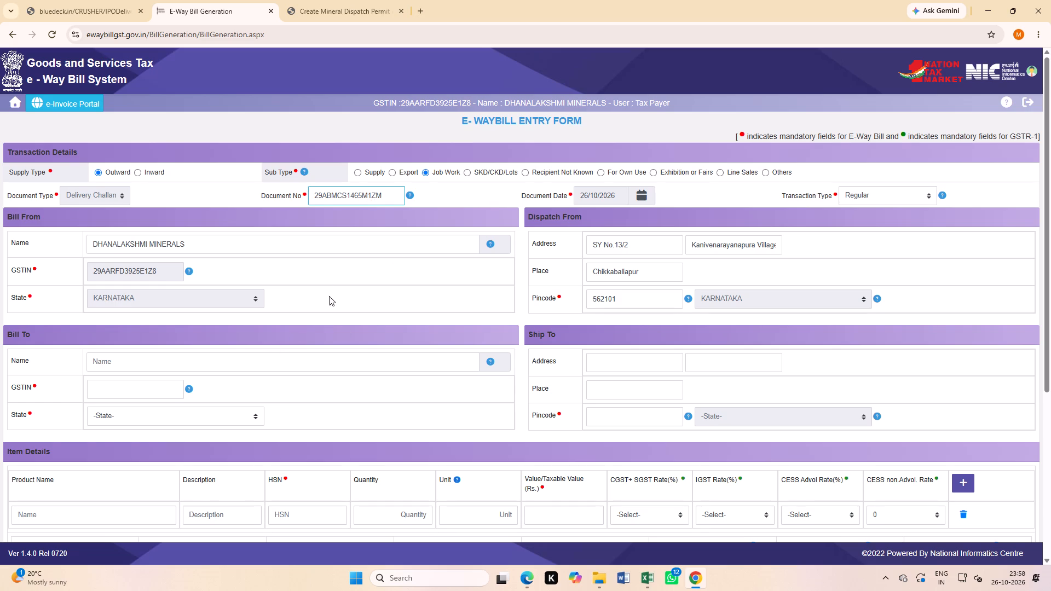
{"action": "left_click_drag", "start_coordinate": [313, 192], "coordinate": [381, 204]}
{"action": "key", "text": "ctrl+c"}
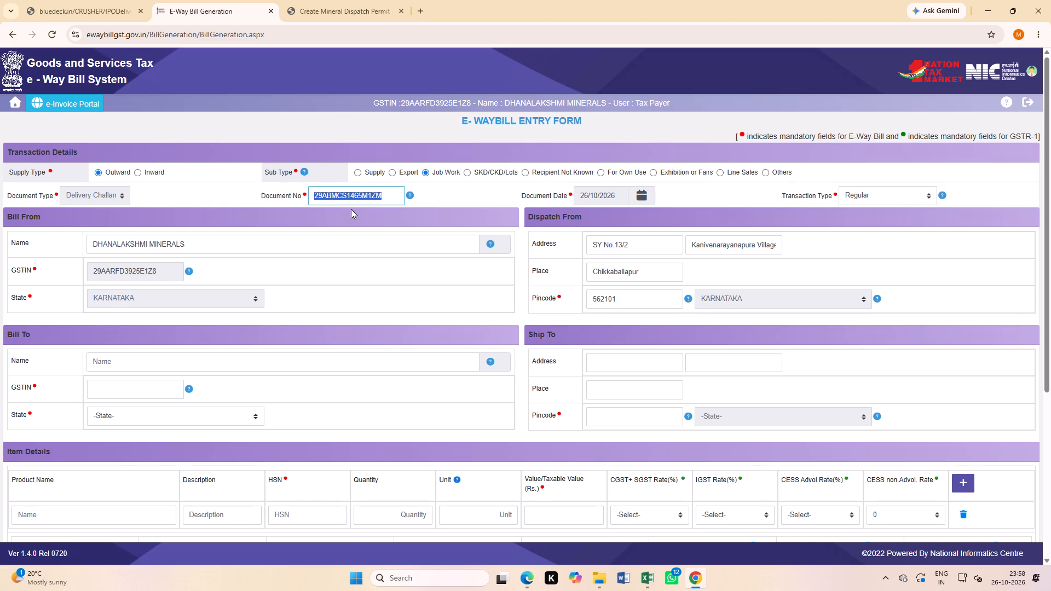
Set the bill's document number to DC1125.
{"action": "key", "text": "BackSpace"}
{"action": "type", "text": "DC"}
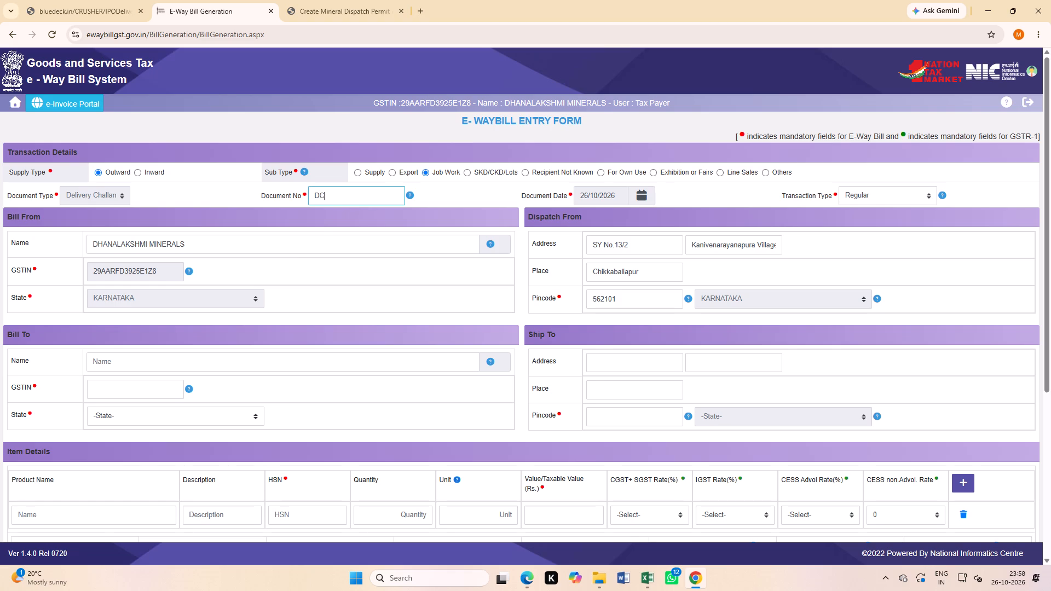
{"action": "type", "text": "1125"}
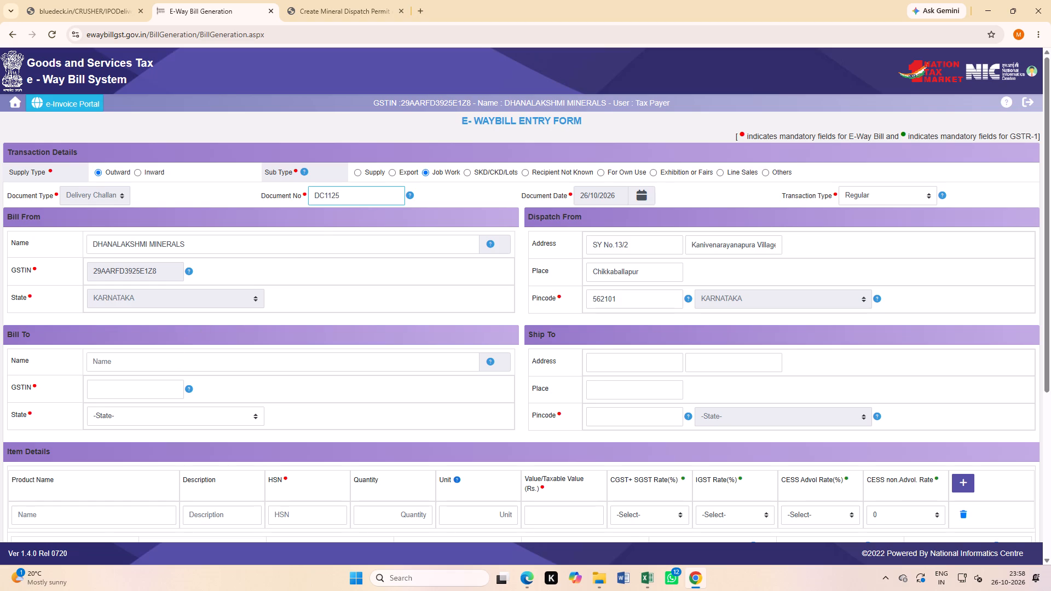
Paste the copied GSTIN of SANTHUSTA INFRACON PRIVATE LIMITED as the Bill To GSTIN.
{"action": "left_click", "coordinate": [163, 392]}
{"action": "key", "text": "ctrl+v"}
Enter the item as product MSAND, description AGGREGATE, HSN 251710, quantity 33.77 and unit TON.
{"action": "scroll", "coordinate": [180, 360], "scroll_direction": "down", "scroll_amount": 3}
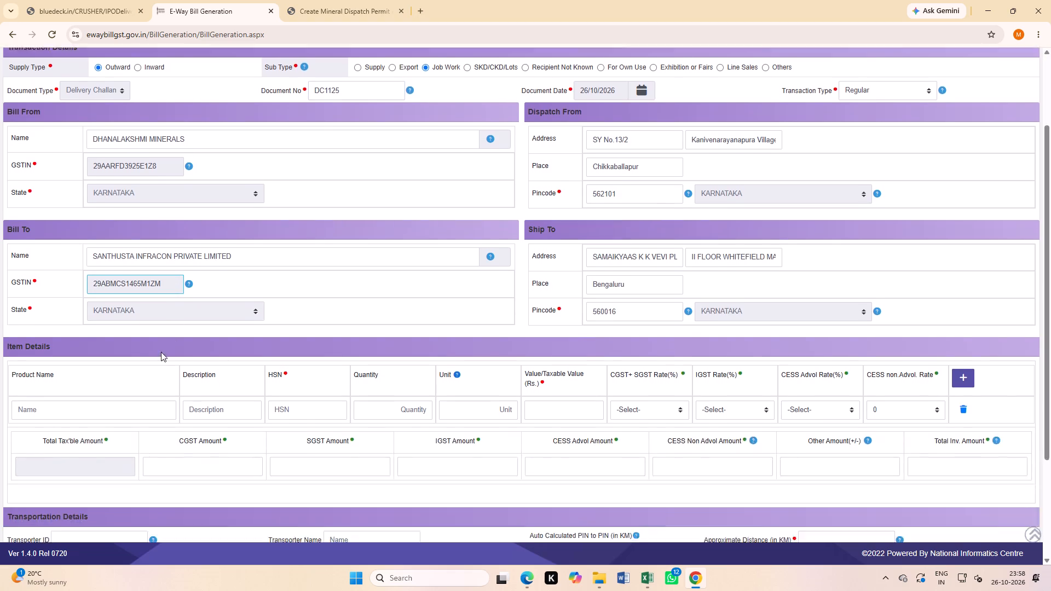
{"action": "left_click", "coordinate": [148, 351]}
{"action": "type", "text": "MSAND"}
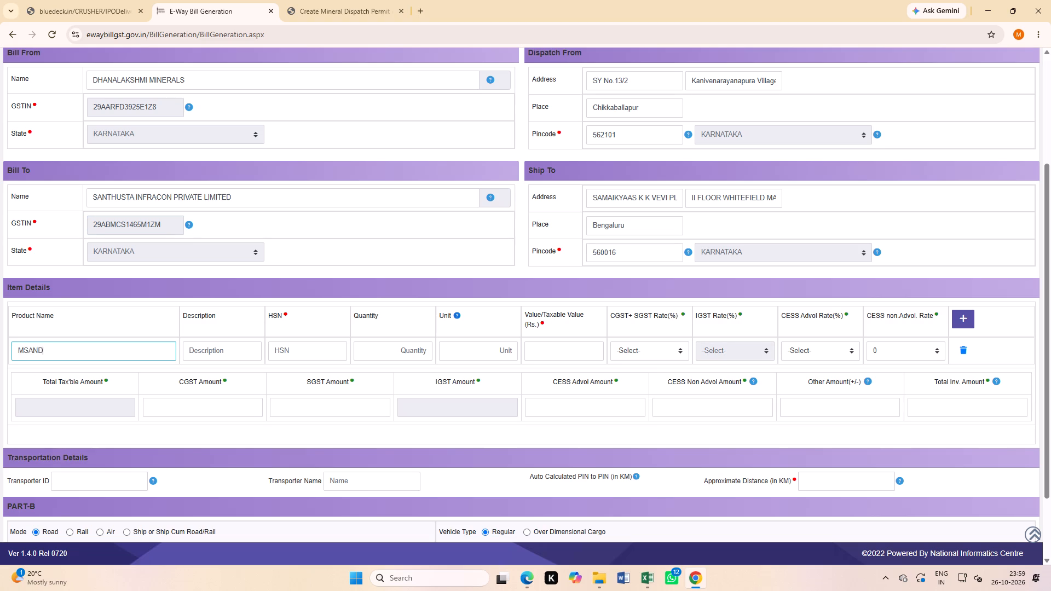
{"action": "left_click", "coordinate": [223, 345]}
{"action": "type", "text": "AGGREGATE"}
{"action": "left_click", "coordinate": [279, 344]}
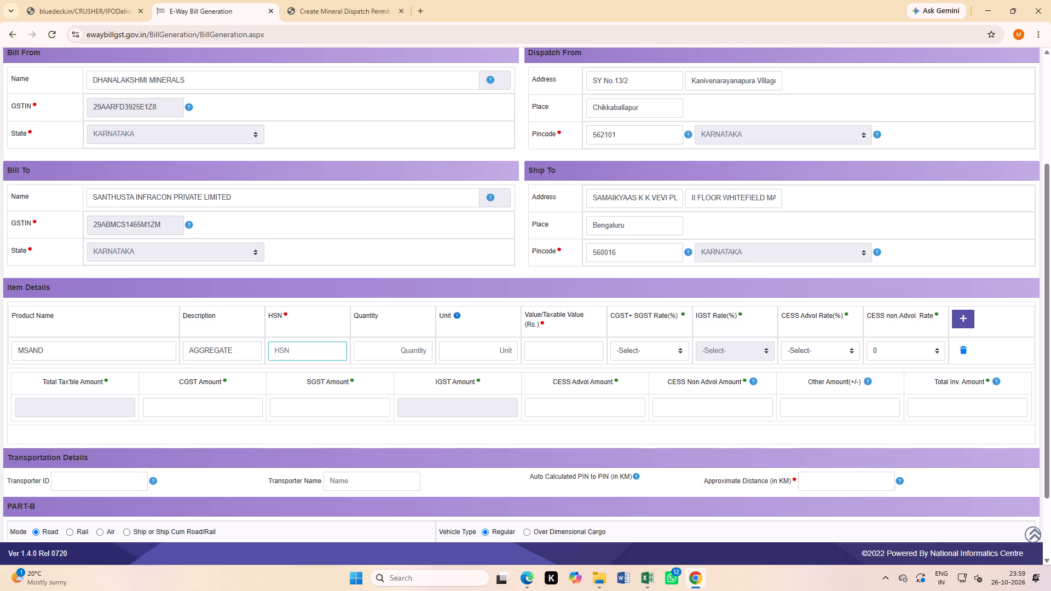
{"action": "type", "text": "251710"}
{"action": "left_click", "coordinate": [383, 352]}
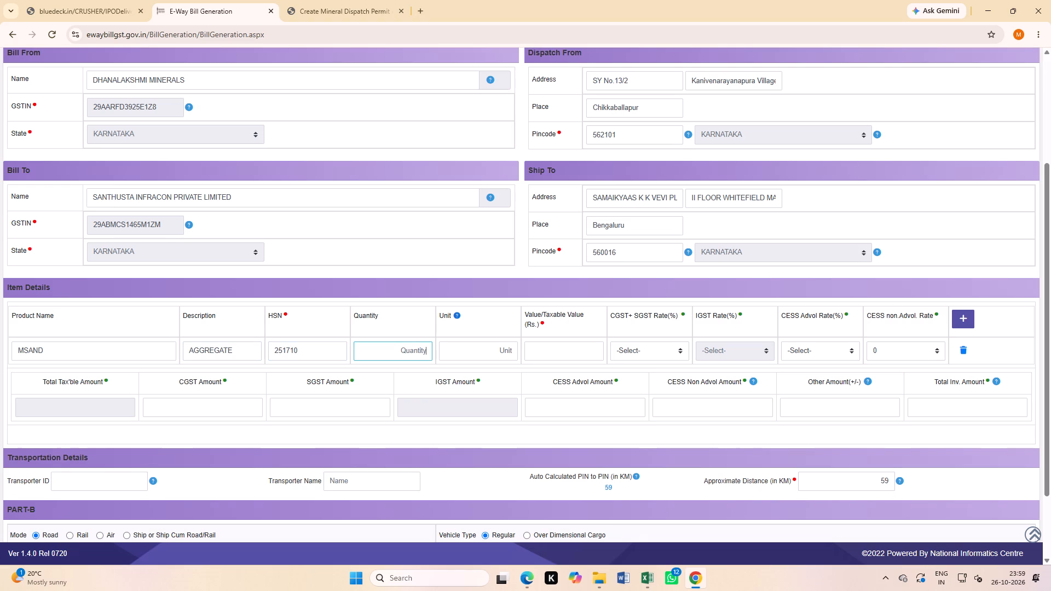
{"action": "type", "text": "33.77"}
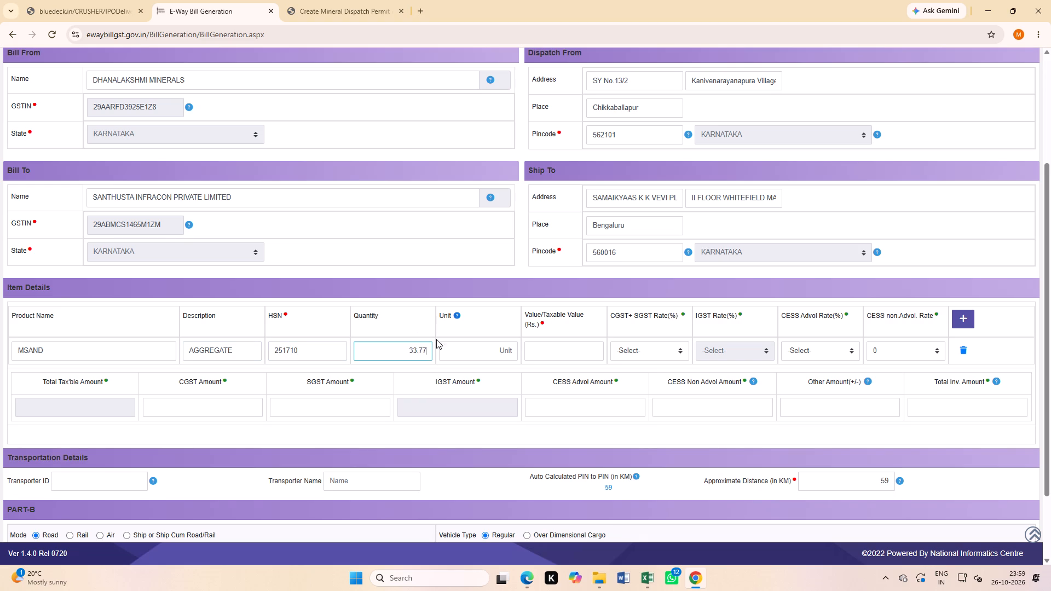
{"action": "left_click", "coordinate": [443, 343]}
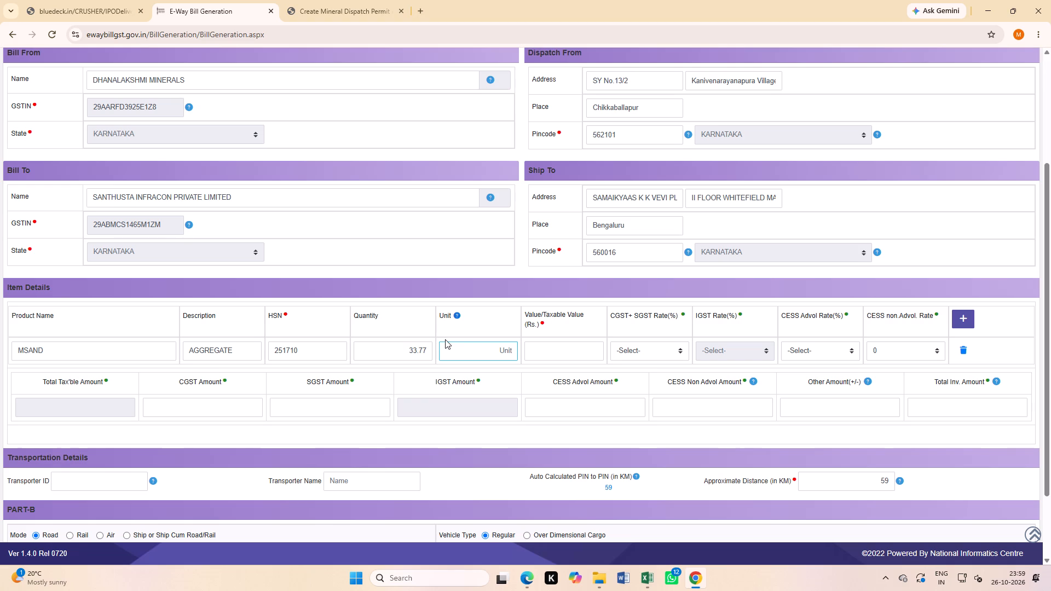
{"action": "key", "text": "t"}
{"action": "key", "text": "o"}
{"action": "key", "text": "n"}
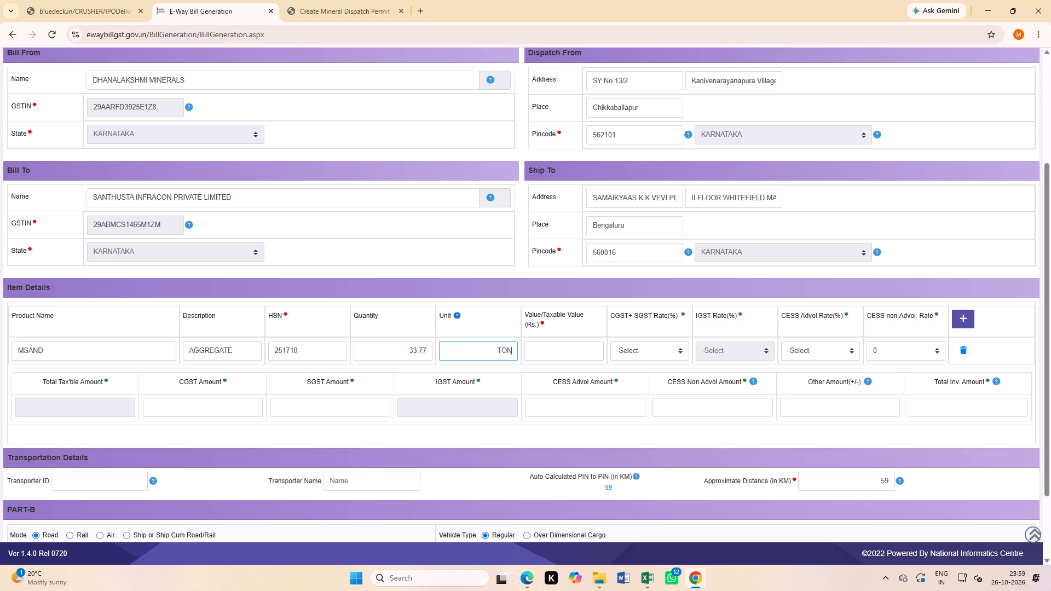
Set the item's taxable value to 25665 and its CGST+SGST rate to 2.500 + 2.500.
{"action": "left_click", "coordinate": [558, 349]}
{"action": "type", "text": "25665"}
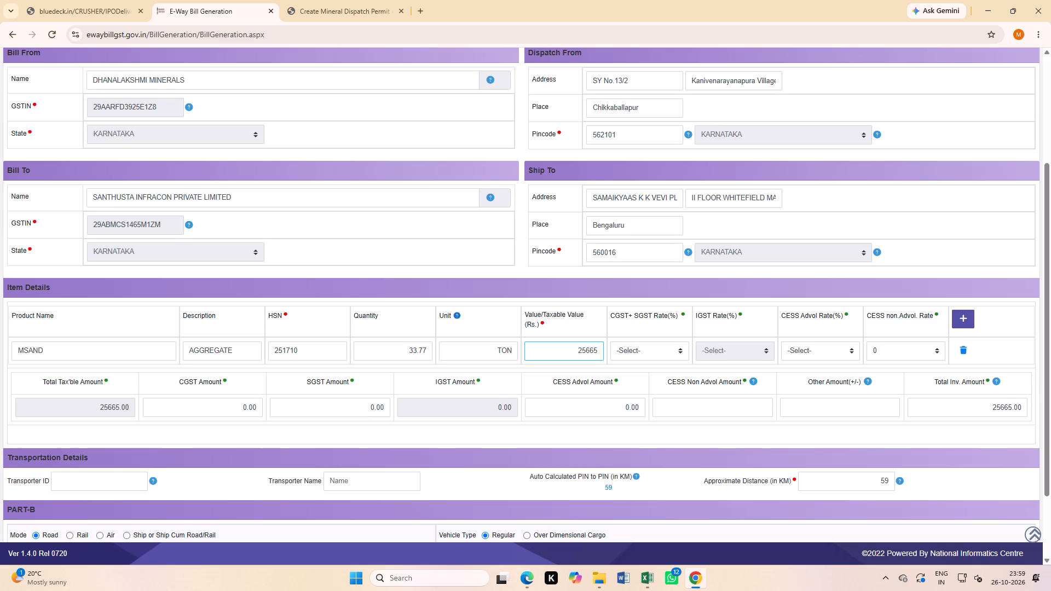
{"action": "left_click", "coordinate": [636, 350]}
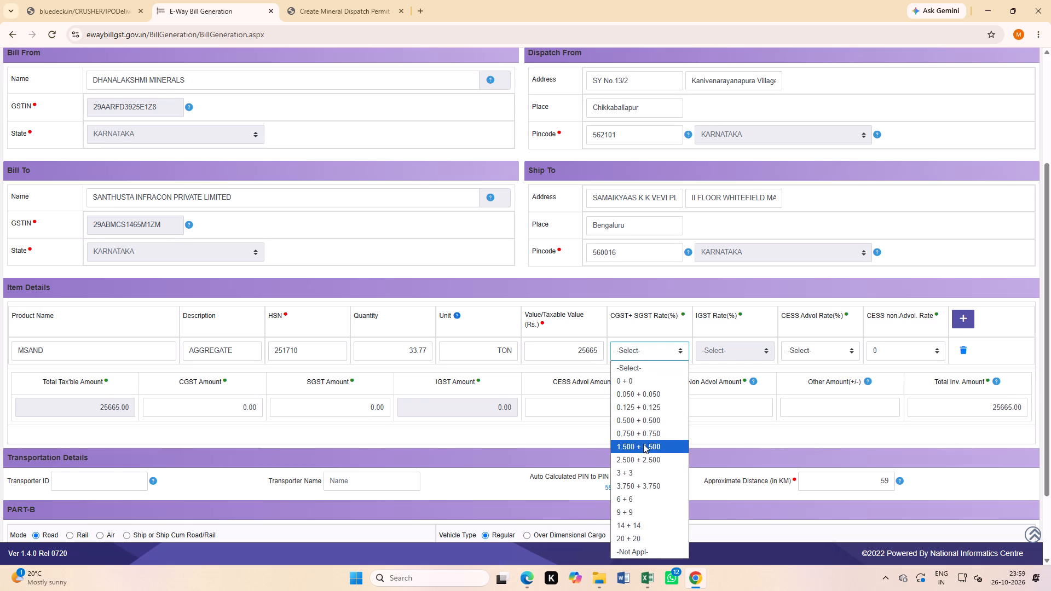
{"action": "left_click", "coordinate": [644, 453]}
{"action": "left_click", "coordinate": [642, 352]}
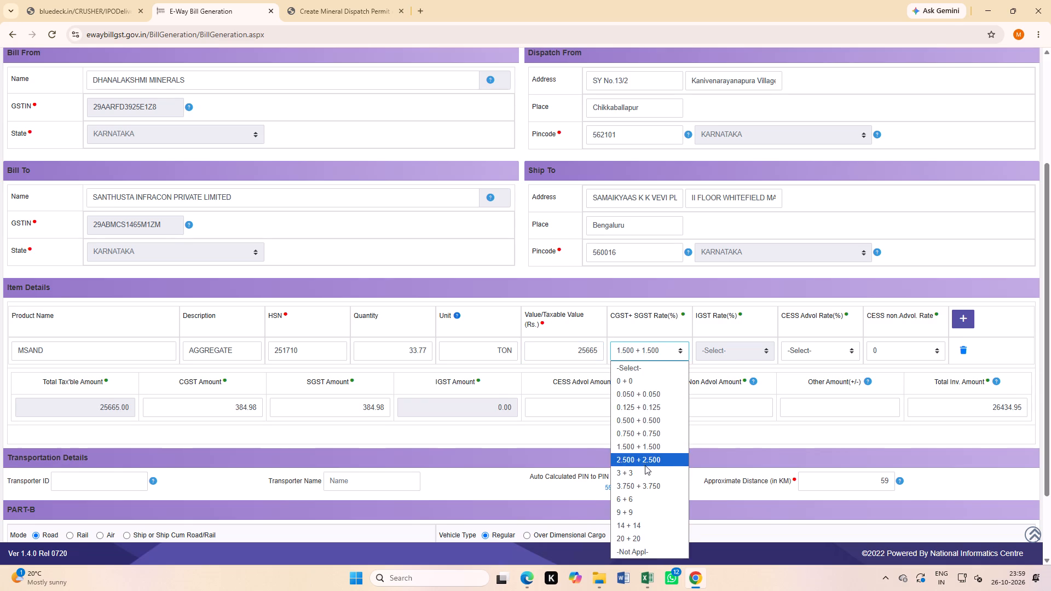
{"action": "left_click", "coordinate": [642, 462]}
{"action": "scroll", "coordinate": [152, 500], "scroll_direction": "down", "scroll_amount": 3}
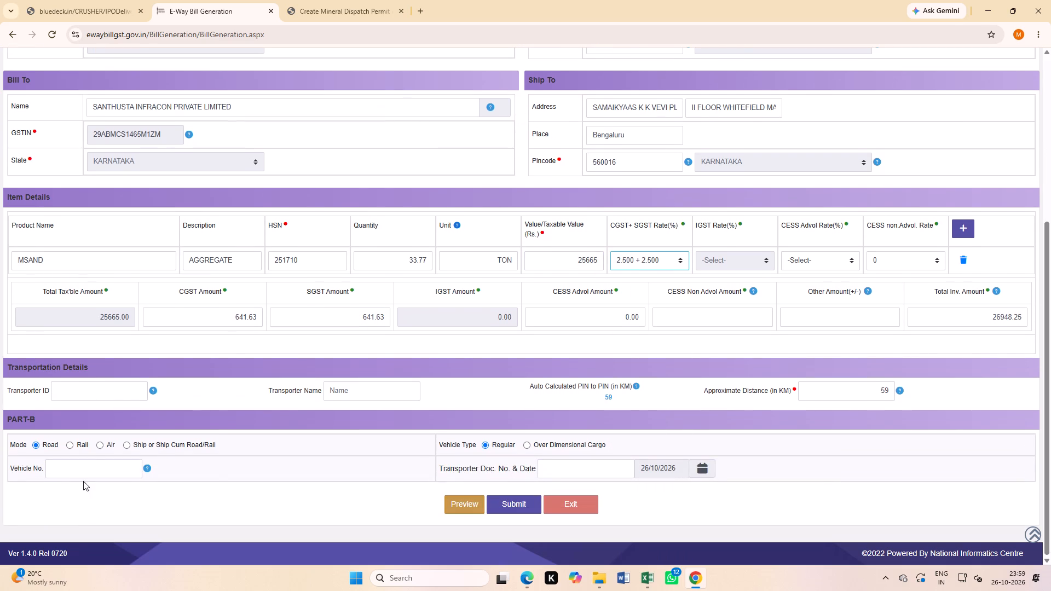
{"action": "left_click", "coordinate": [83, 471]}
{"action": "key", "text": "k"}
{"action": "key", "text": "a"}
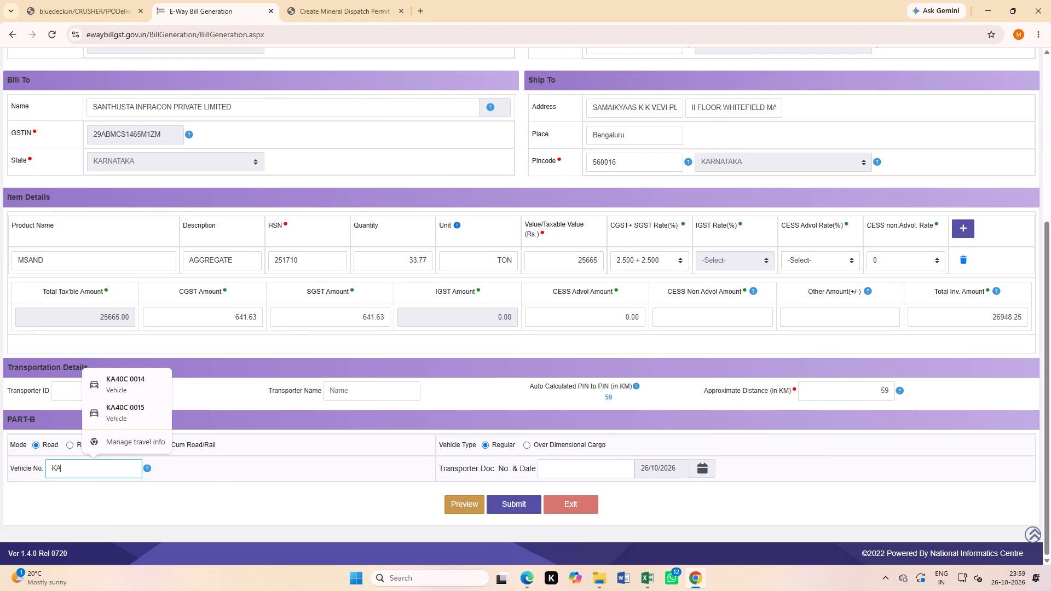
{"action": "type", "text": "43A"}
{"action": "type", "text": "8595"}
{"action": "left_click", "coordinate": [117, 501]}
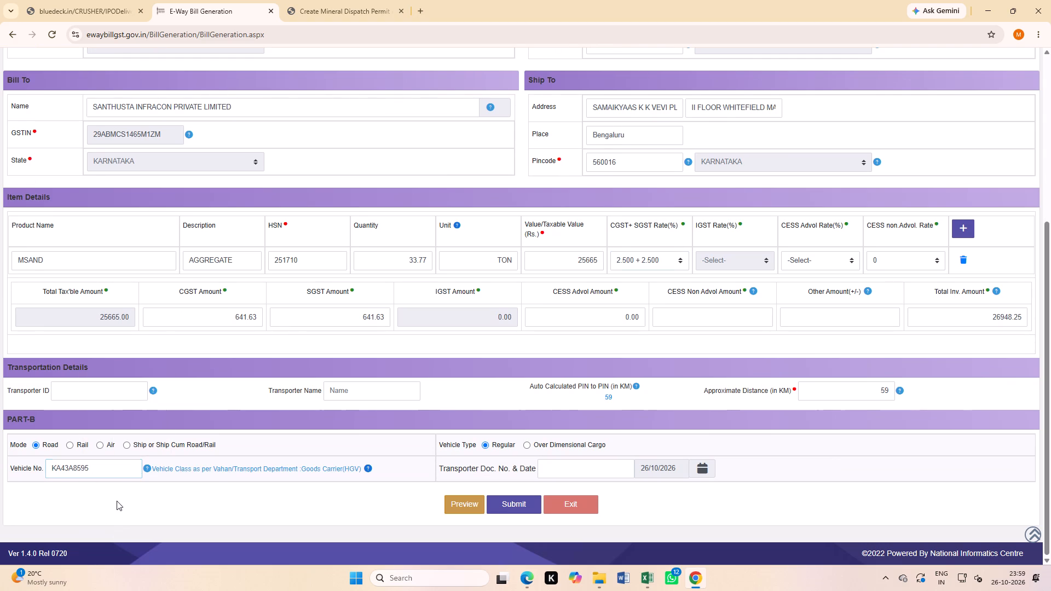
Submit the e-way bill, continuing without the optional GSTR-1 fields.
{"action": "left_click", "coordinate": [514, 506]}
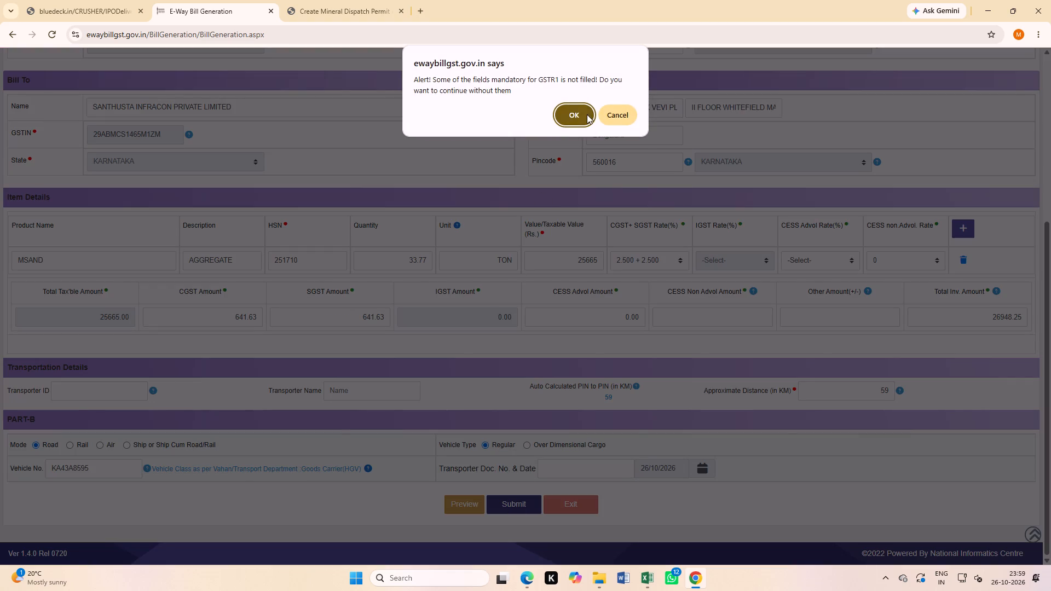
{"action": "left_click", "coordinate": [580, 109]}
{"action": "left_click", "coordinate": [577, 120]}
Open the detailed version of the generated e-way bill and print one portrait copy.
{"action": "scroll", "coordinate": [523, 403], "scroll_direction": "down", "scroll_amount": 2}
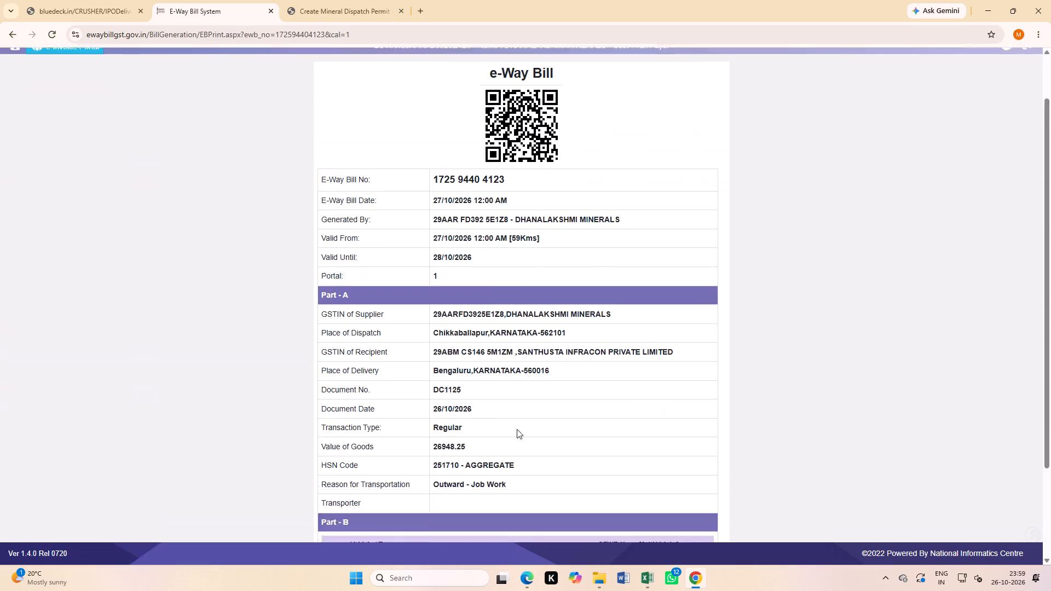
{"action": "scroll", "coordinate": [517, 429], "scroll_direction": "down", "scroll_amount": 5}
{"action": "left_click", "coordinate": [522, 518]}
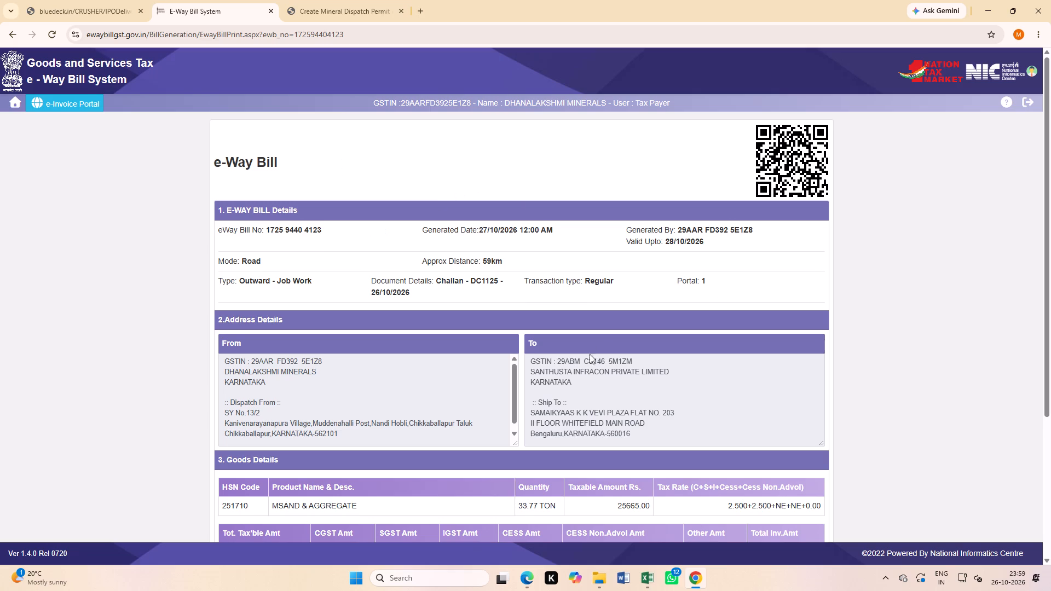
{"action": "scroll", "coordinate": [581, 385], "scroll_direction": "down", "scroll_amount": 10}
{"action": "left_click", "coordinate": [507, 535]}
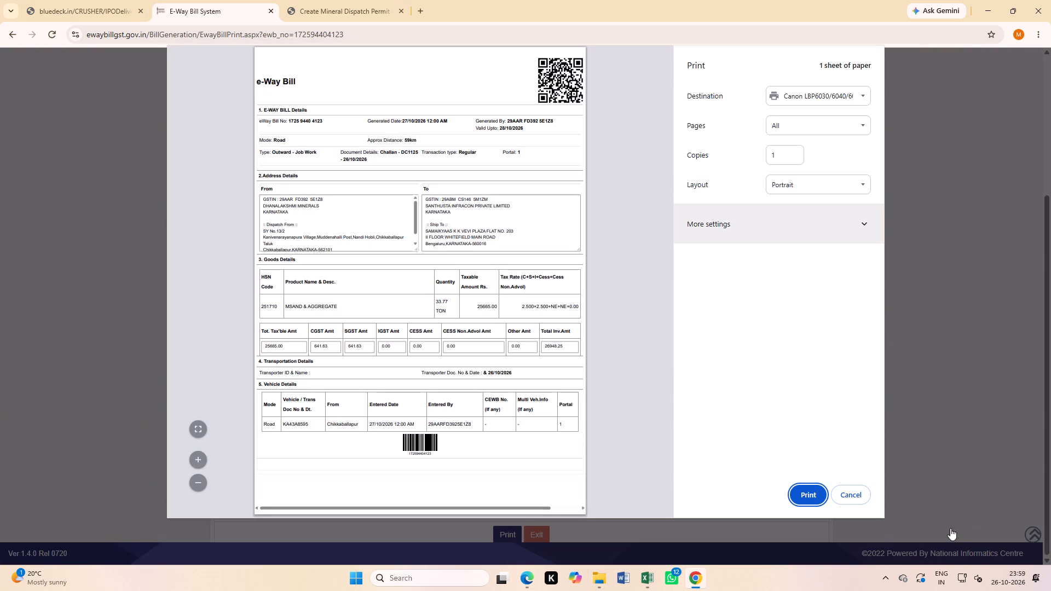
{"action": "left_click", "coordinate": [811, 489]}
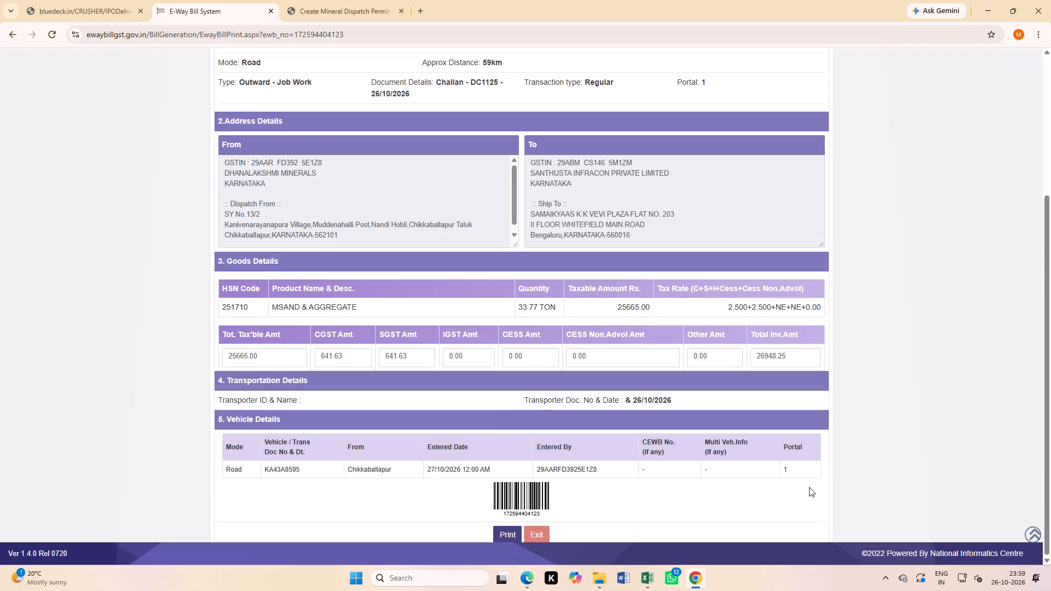
Return to the mineral dispatch permit form, dismiss its leftover notifications, and set the mobile model to SSPP MDP.
{"action": "scroll", "coordinate": [491, 347], "scroll_direction": "up", "scroll_amount": 5}
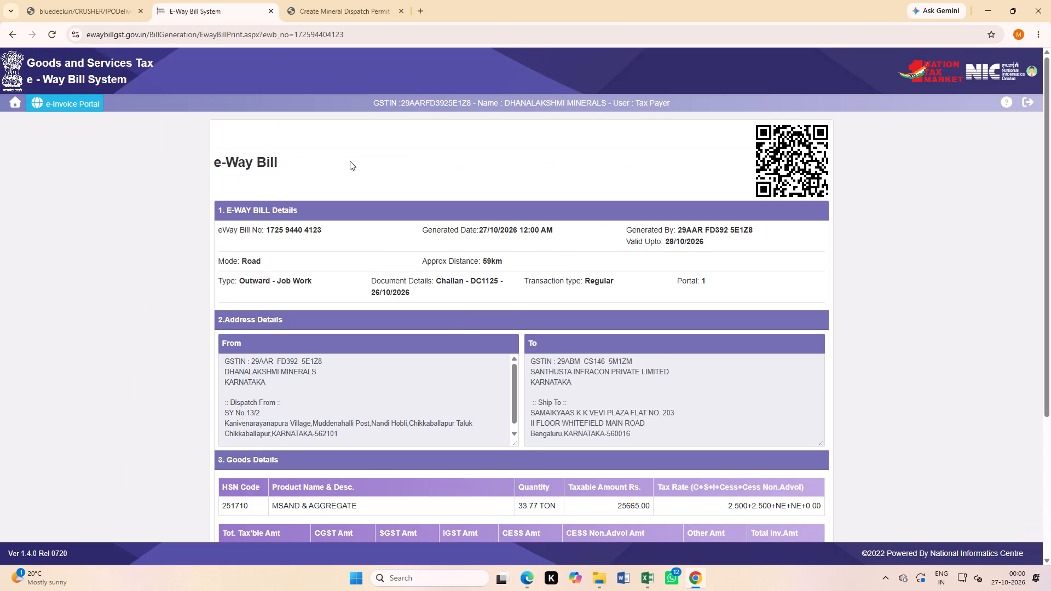
{"action": "left_click", "coordinate": [296, 14]}
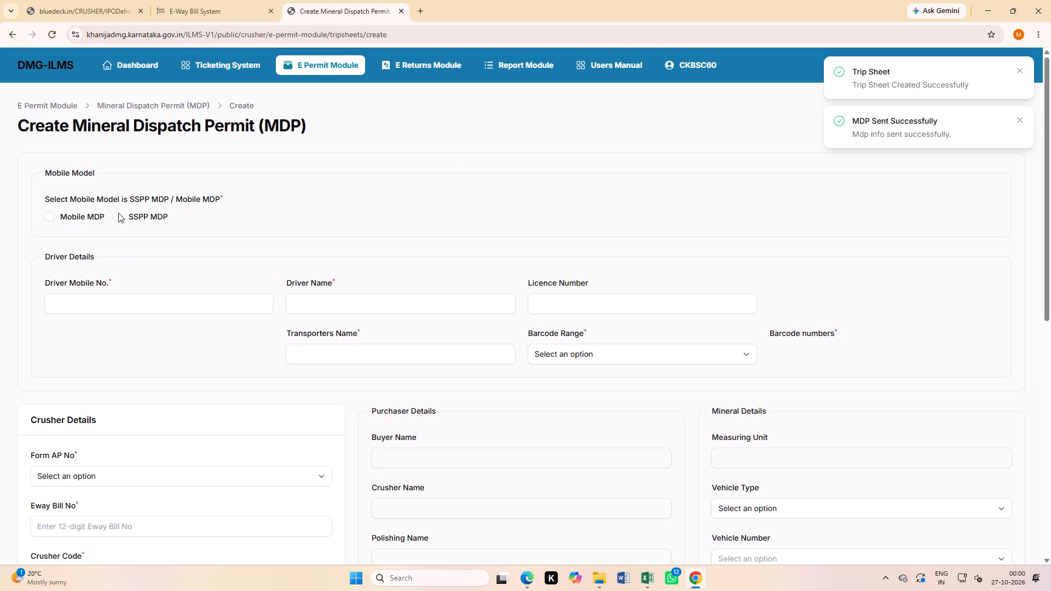
{"action": "left_click", "coordinate": [1018, 71]}
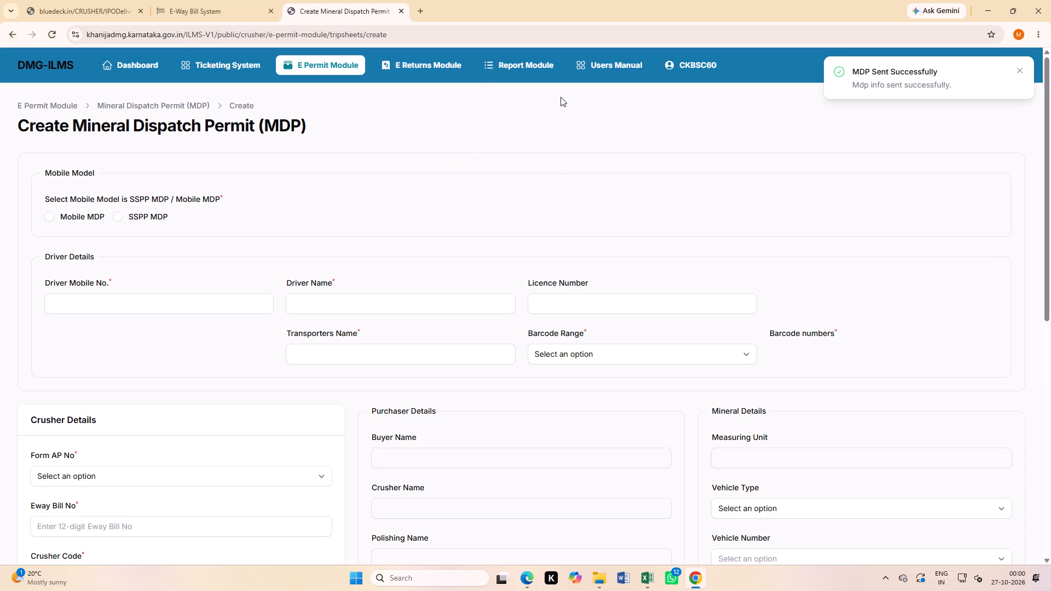
{"action": "left_click", "coordinate": [1023, 67]}
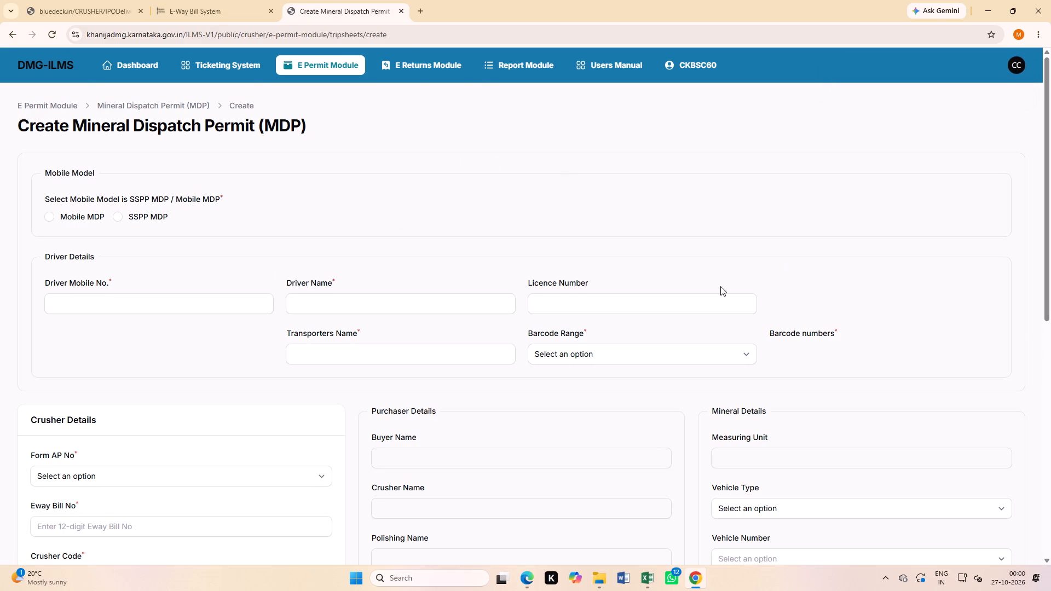
{"action": "scroll", "coordinate": [432, 340], "scroll_direction": "down", "scroll_amount": 2}
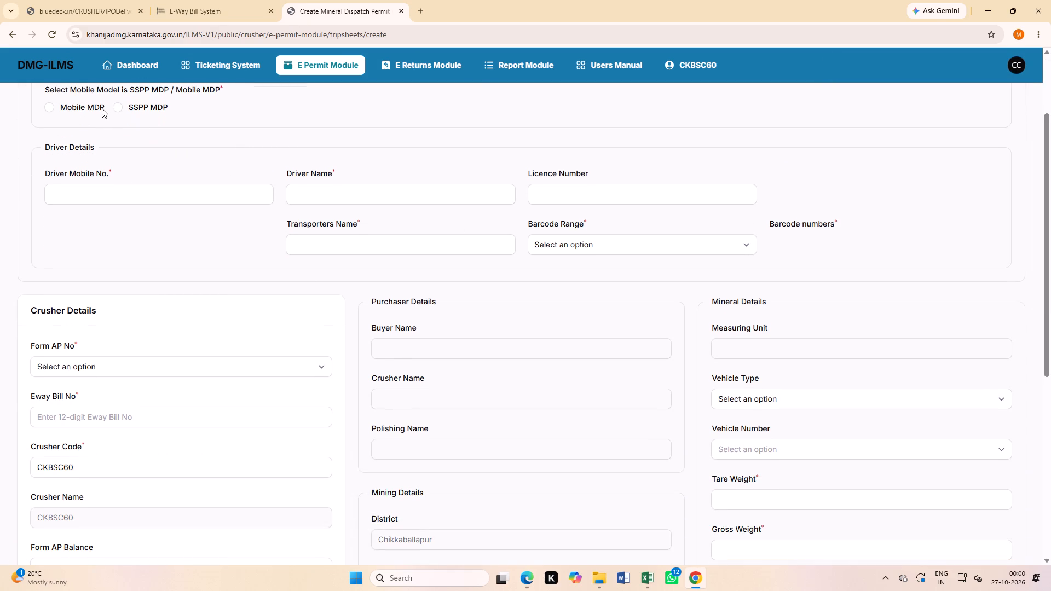
{"action": "left_click", "coordinate": [118, 108]}
{"action": "left_click", "coordinate": [148, 176]}
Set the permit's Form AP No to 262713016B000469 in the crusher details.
{"action": "scroll", "coordinate": [146, 333], "scroll_direction": "down", "scroll_amount": 2}
{"action": "left_click", "coordinate": [154, 256]}
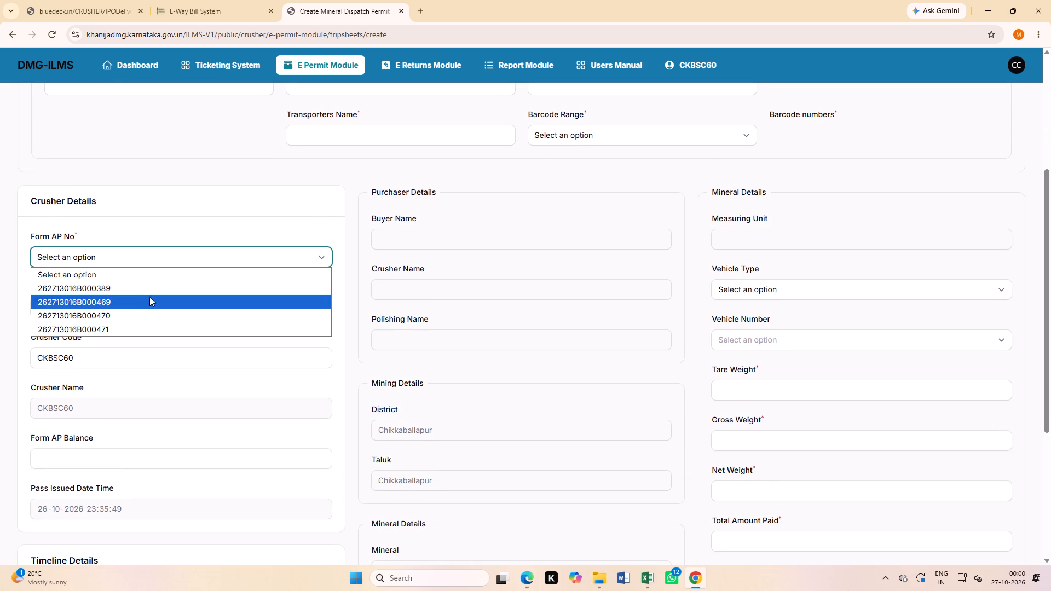
{"action": "left_click", "coordinate": [148, 302]}
{"action": "left_click", "coordinate": [151, 286]}
{"action": "scroll", "coordinate": [221, 316], "scroll_direction": "down", "scroll_amount": 3}
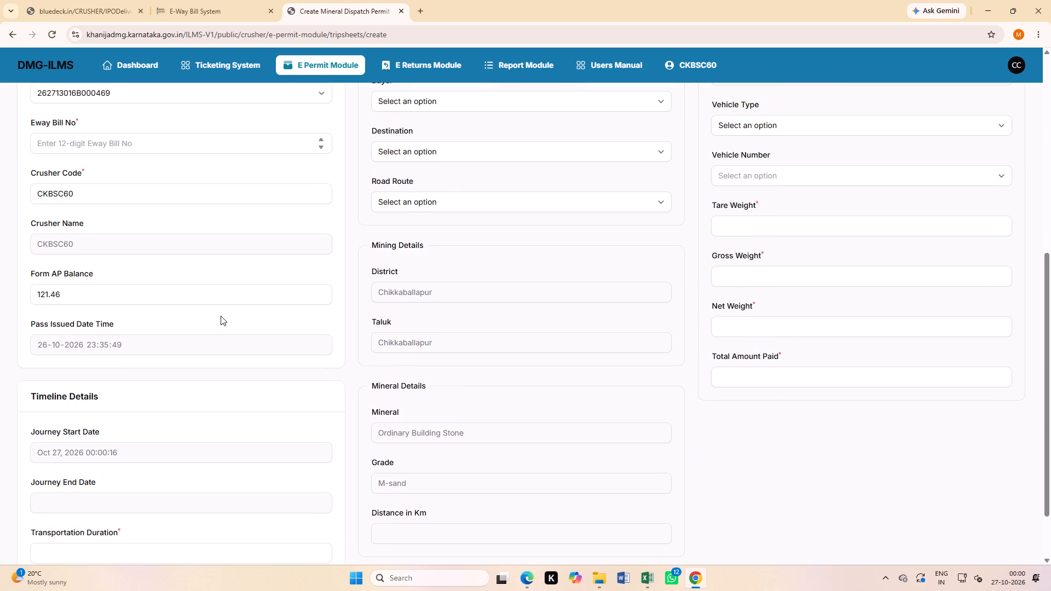
Mark the purchaser as an unregistered buyer and start entering the buyer name for Santhusta Infracon with "SA".
{"action": "scroll", "coordinate": [222, 316], "scroll_direction": "up", "scroll_amount": 2}
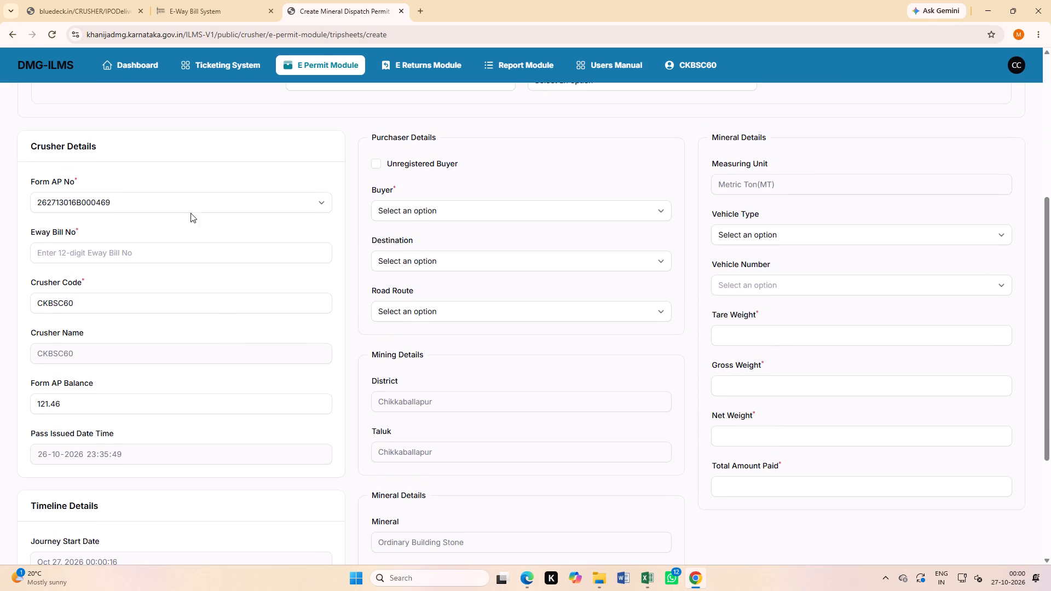
{"action": "left_click", "coordinate": [375, 161]}
{"action": "left_click", "coordinate": [352, 194]}
{"action": "left_click", "coordinate": [383, 213]}
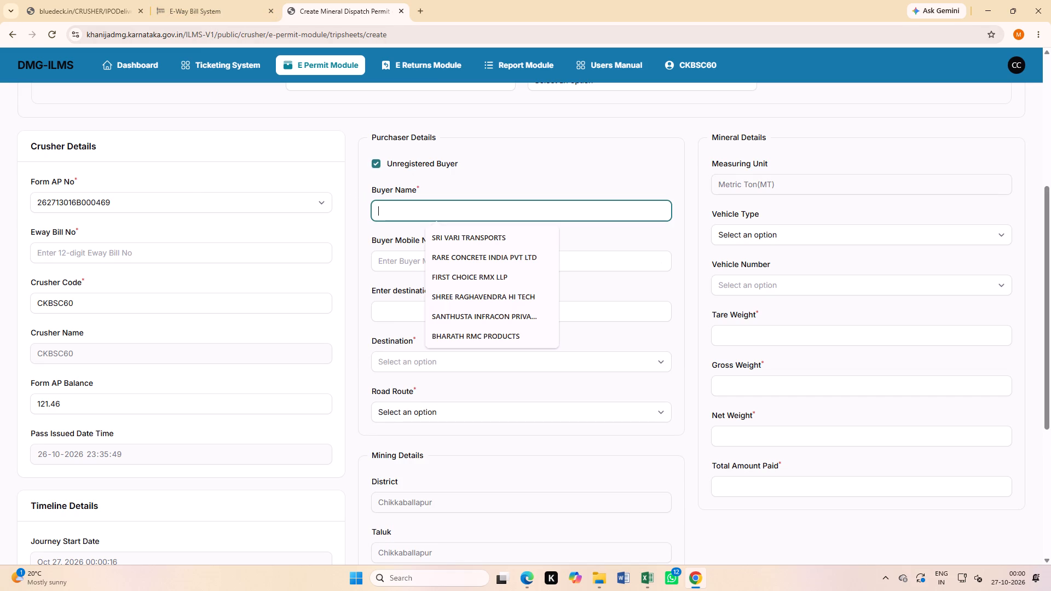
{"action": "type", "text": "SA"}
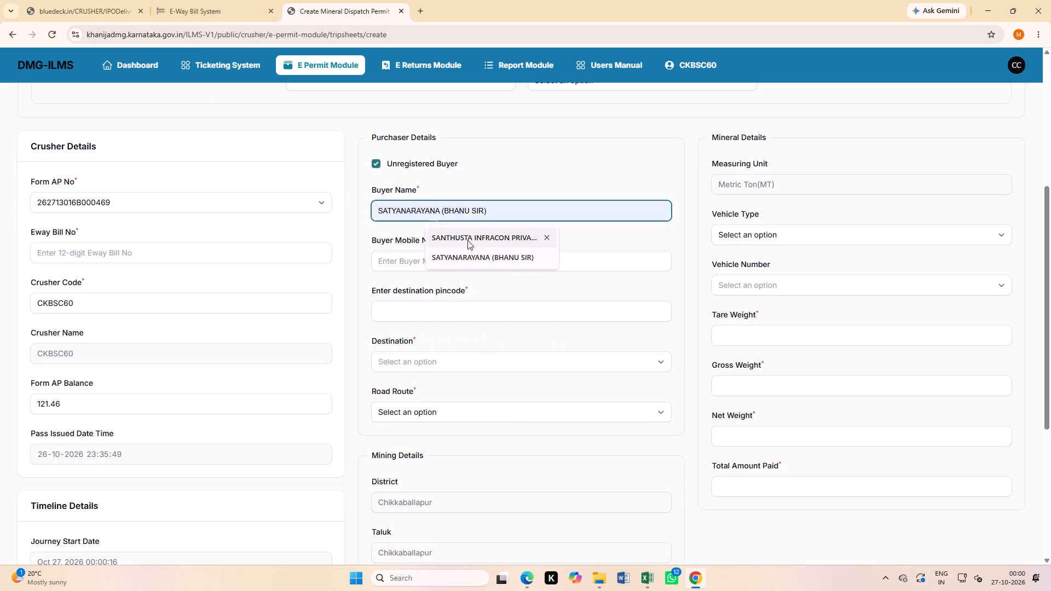
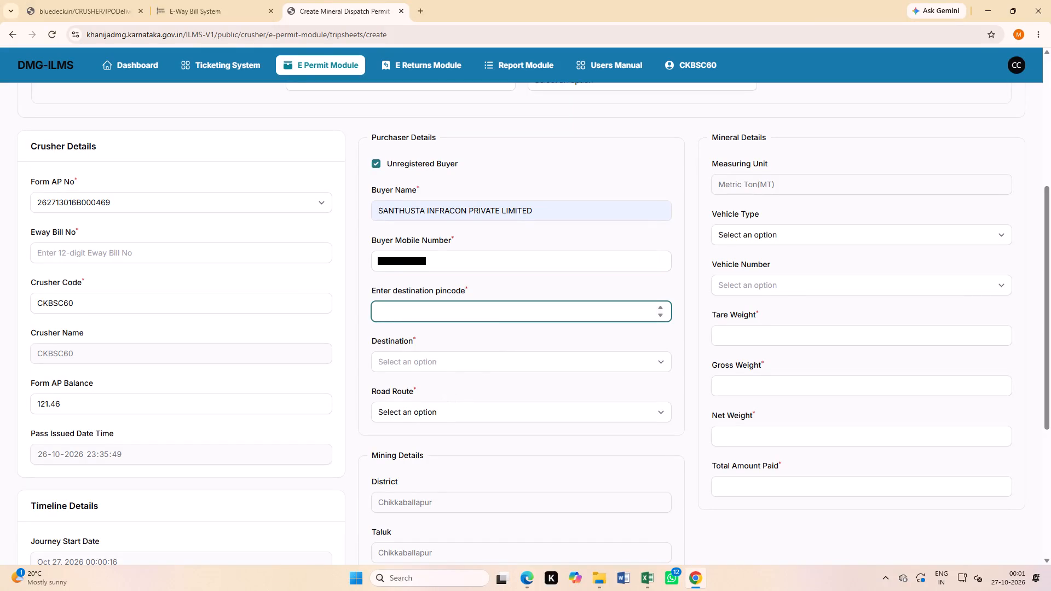
Set the purchaser's destination pincode to 563101 and search the matching destinations for "NAL".
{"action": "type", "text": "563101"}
{"action": "left_click", "coordinate": [443, 366]}
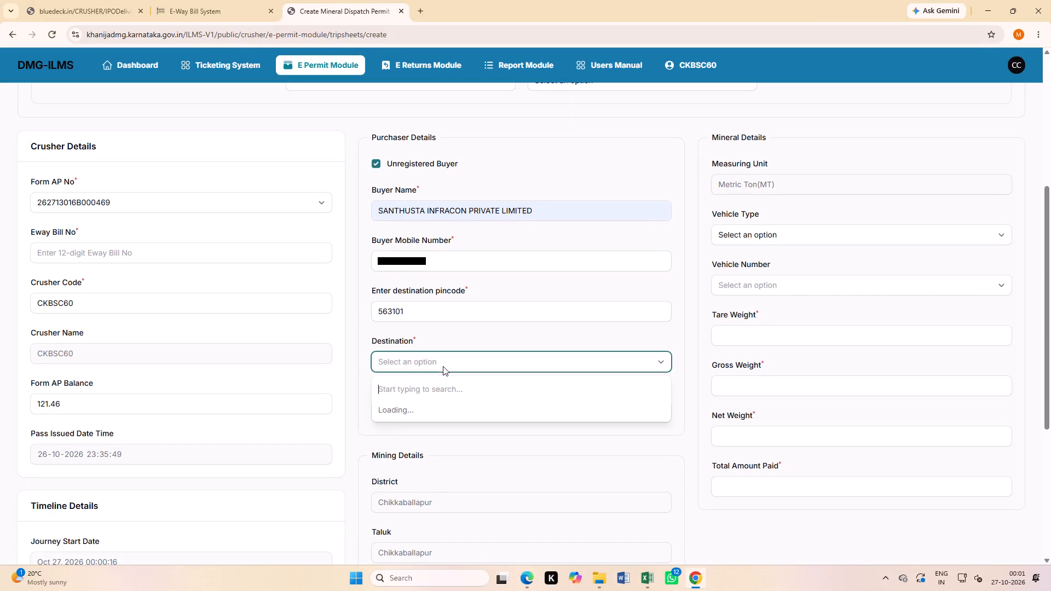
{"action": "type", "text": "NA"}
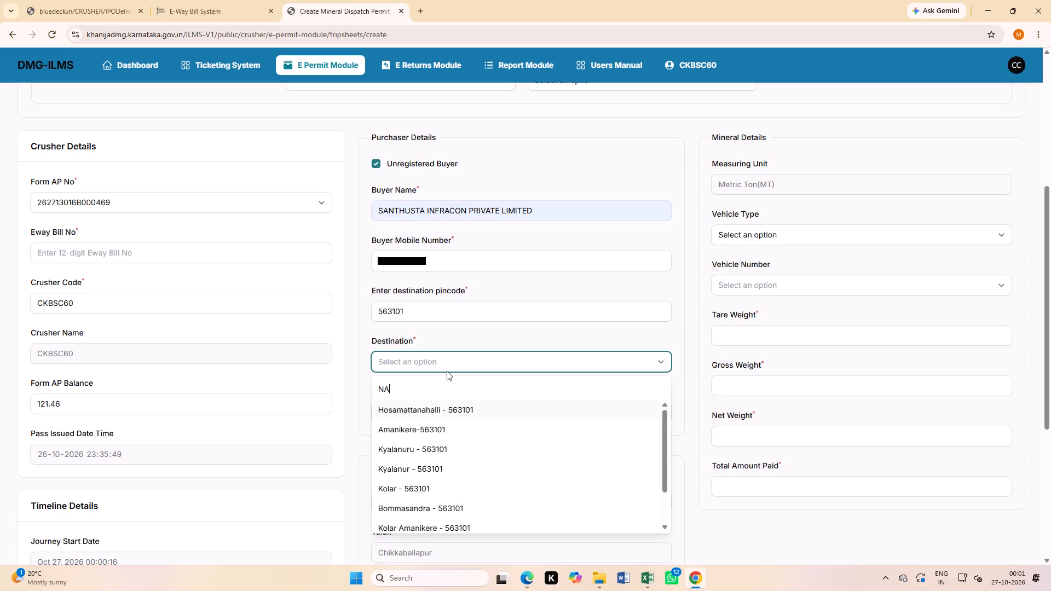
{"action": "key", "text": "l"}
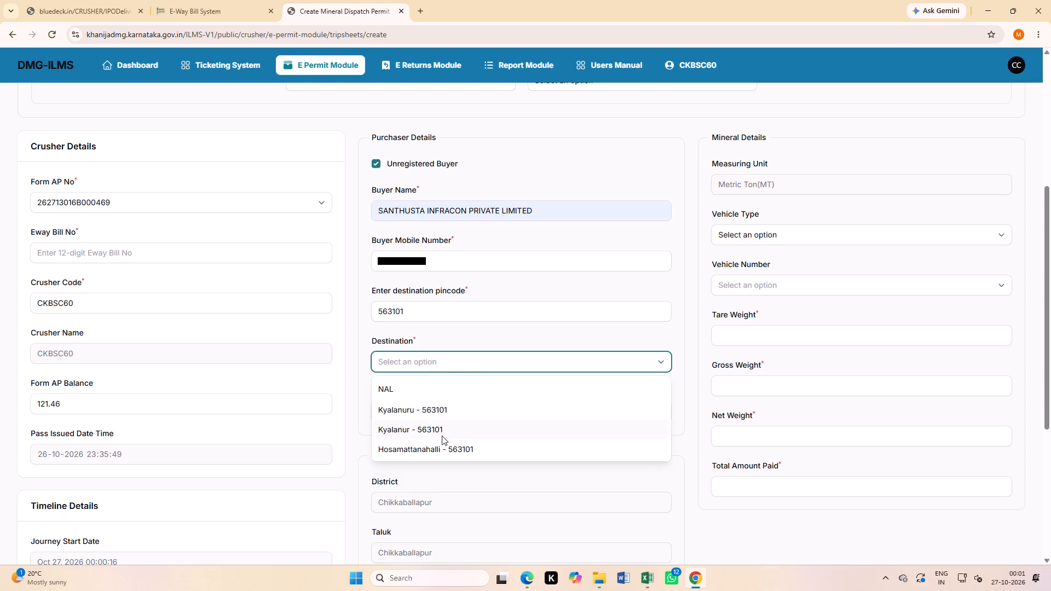
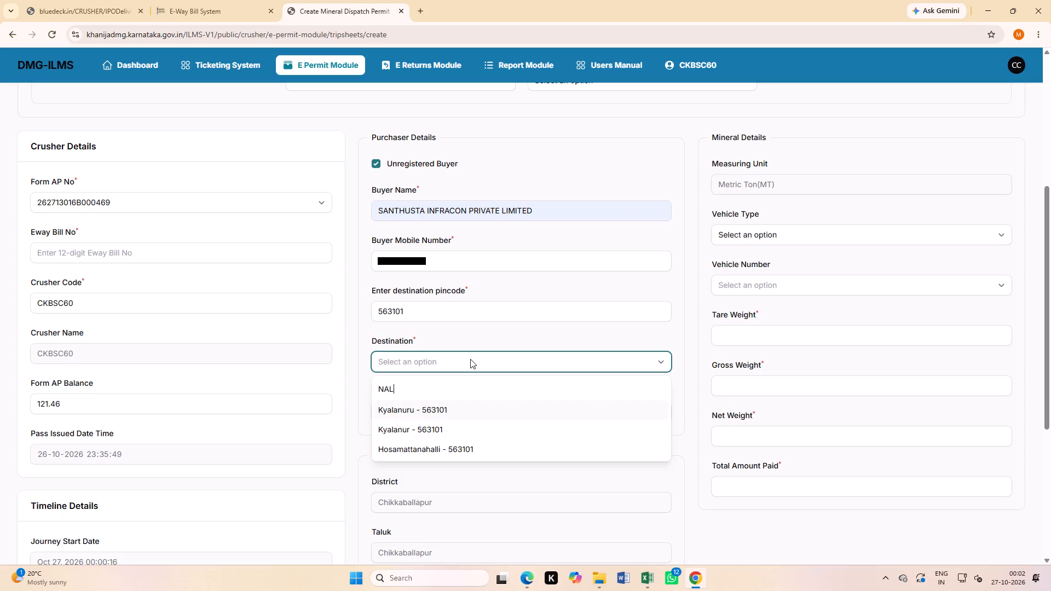
Clear the "NAL" destination search and change the purchaser's destination pincode to 560064.
{"action": "key", "text": "BackSpace"}
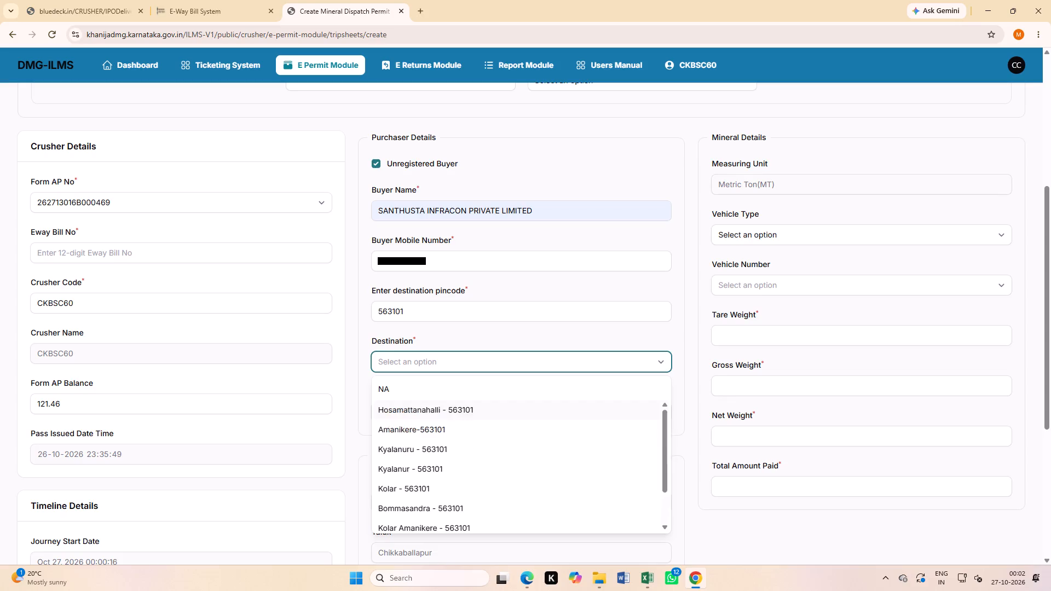
{"action": "key", "text": "BackSpace"}
{"action": "key", "text": "BackSpace"}
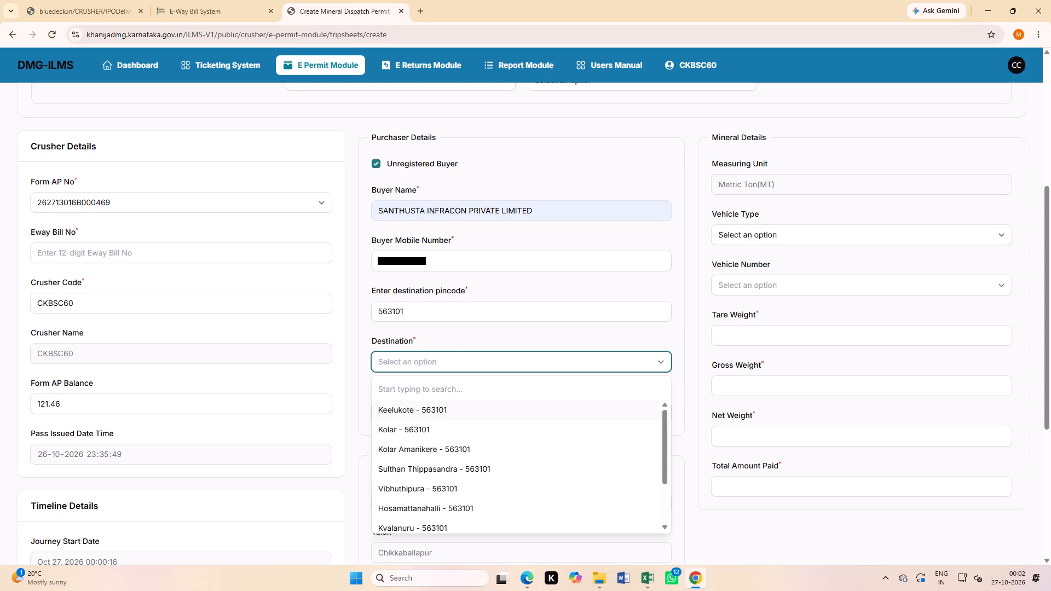
{"action": "left_click", "coordinate": [444, 309]}
{"action": "key", "text": "BackSpace"}
{"action": "key", "text": "BackSpace"}
{"action": "key", "text": "BackSpace"}
{"action": "key", "text": "BackSpace"}
{"action": "key", "text": "BackSpace"}
{"action": "key", "text": "BackSpace"}
{"action": "key", "text": "BackSpace"}
{"action": "key", "text": "BackSpace"}
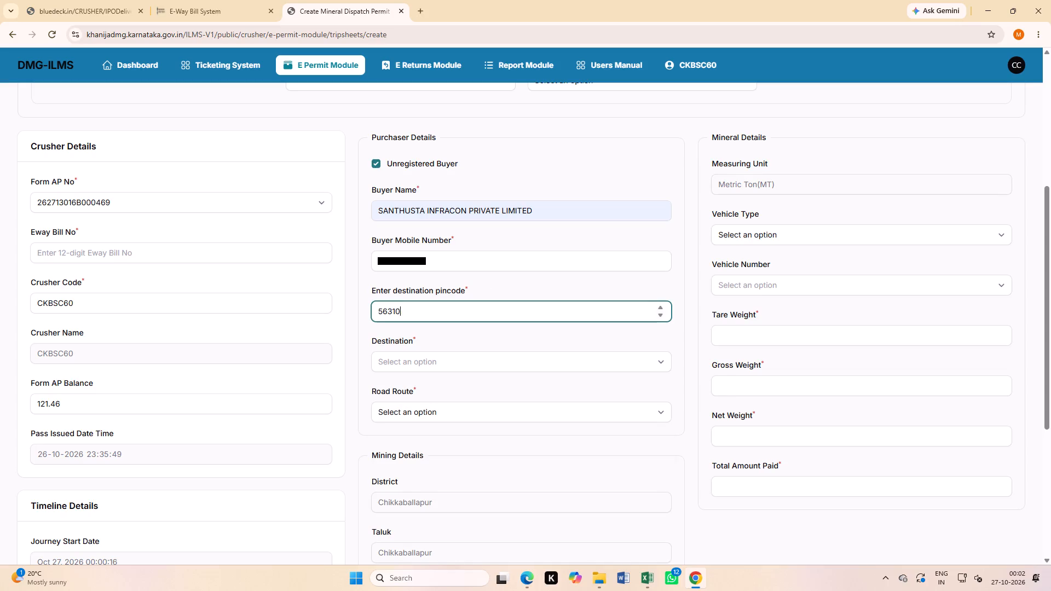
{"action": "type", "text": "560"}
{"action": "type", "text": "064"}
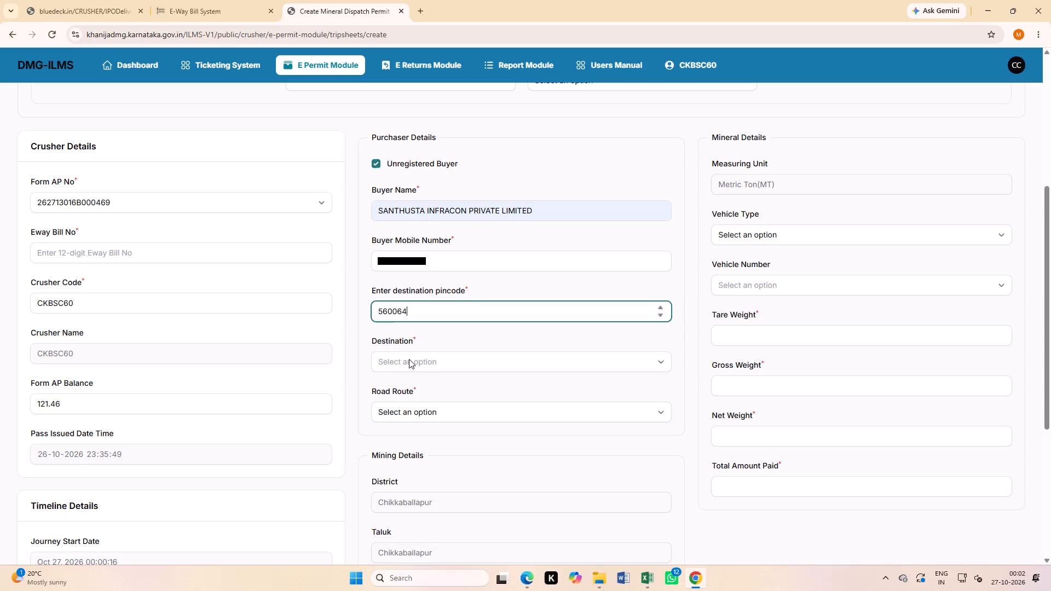
Select Rajanukunte - 560064 as the purchaser's destination and choose the road route from Kanivenarayanapura, Chikkaballapur, to Bangalore.
{"action": "left_click", "coordinate": [410, 360]}
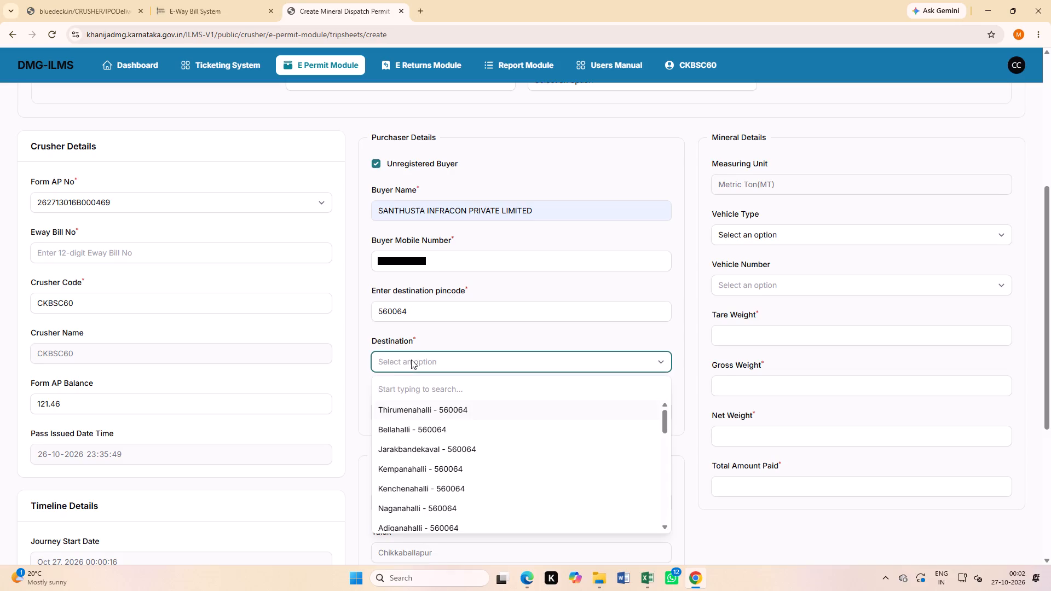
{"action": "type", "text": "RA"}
{"action": "left_click", "coordinate": [438, 408]}
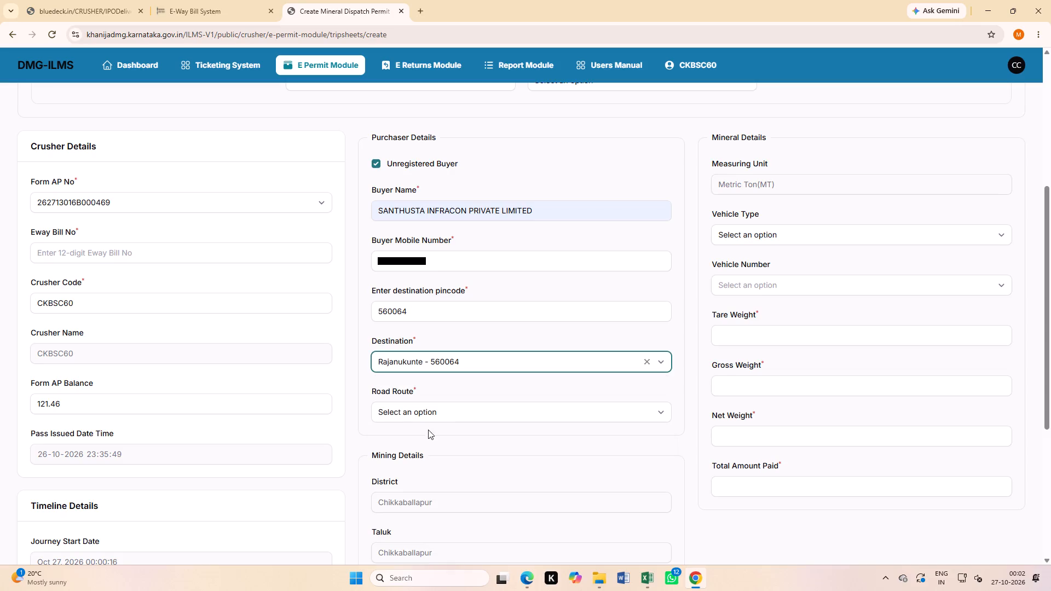
{"action": "left_click", "coordinate": [431, 416]}
{"action": "left_click", "coordinate": [453, 438]}
{"action": "left_click", "coordinate": [749, 231]}
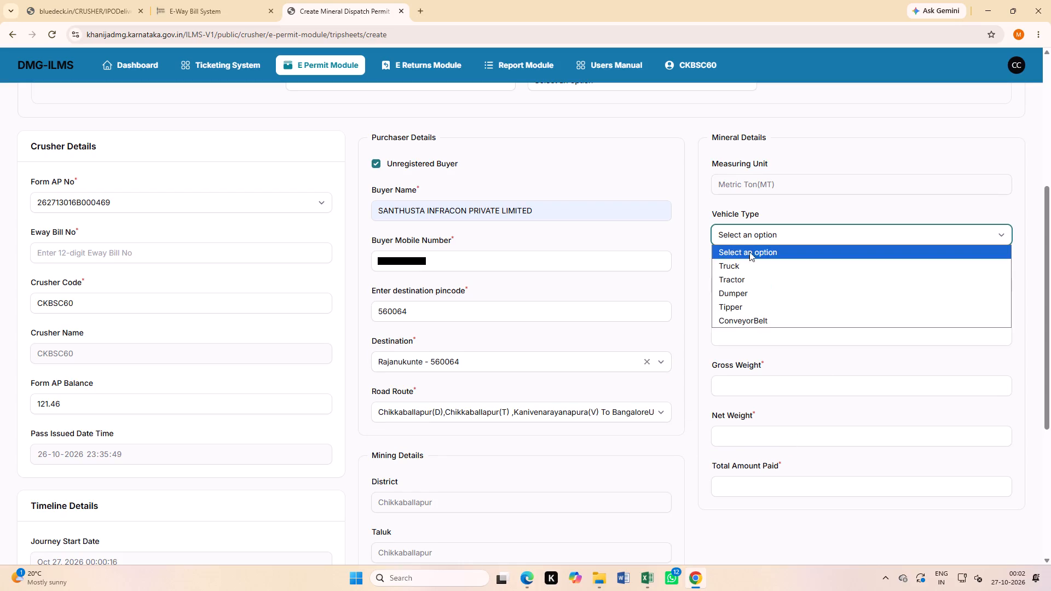
{"action": "left_click", "coordinate": [732, 303]}
{"action": "left_click", "coordinate": [737, 286]}
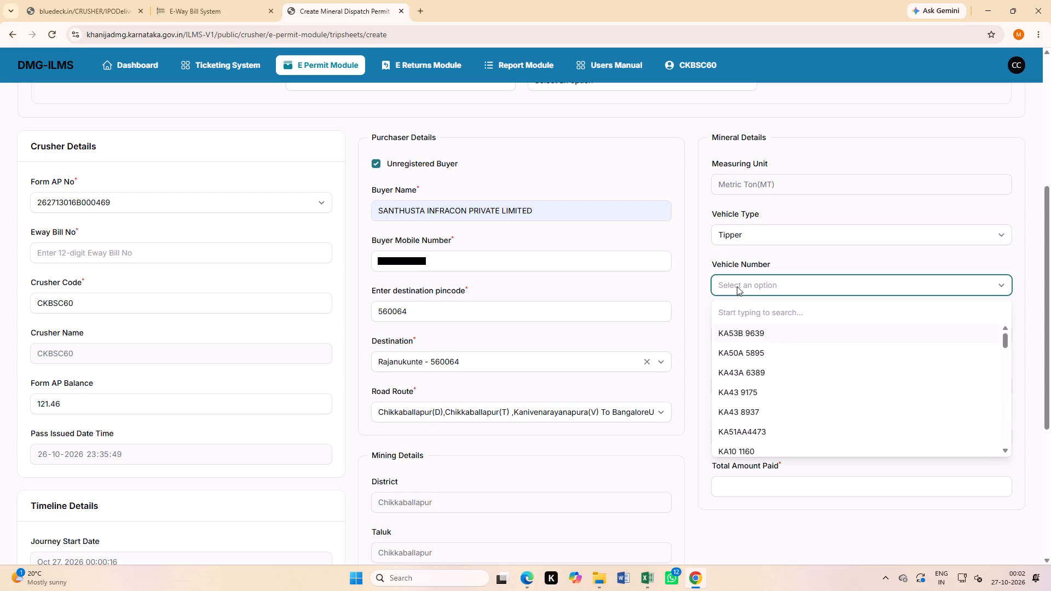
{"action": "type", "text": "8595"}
{"action": "left_click", "coordinate": [746, 335]}
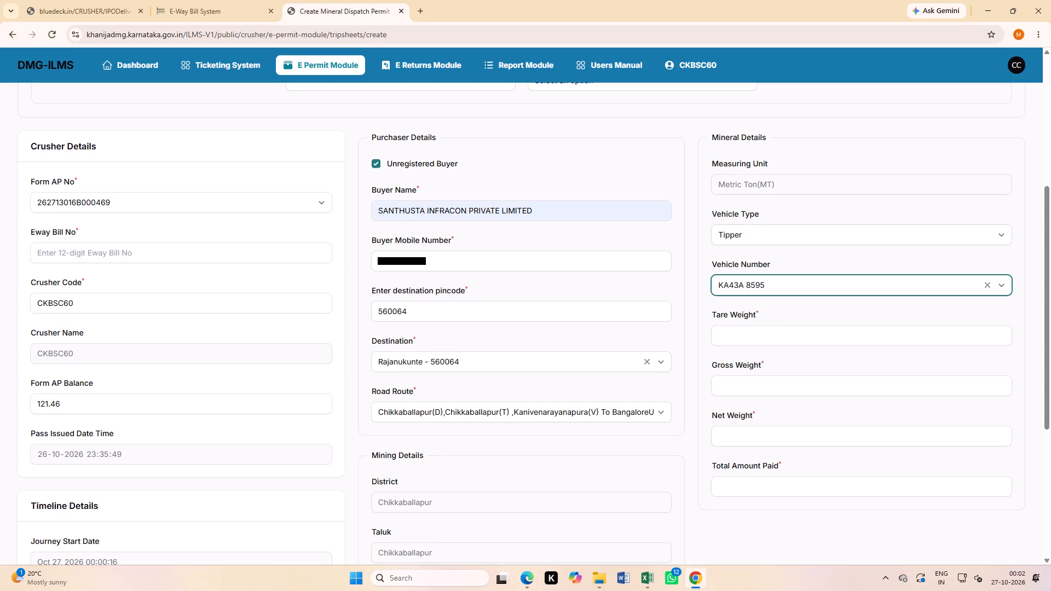
{"action": "left_click", "coordinate": [692, 317]}
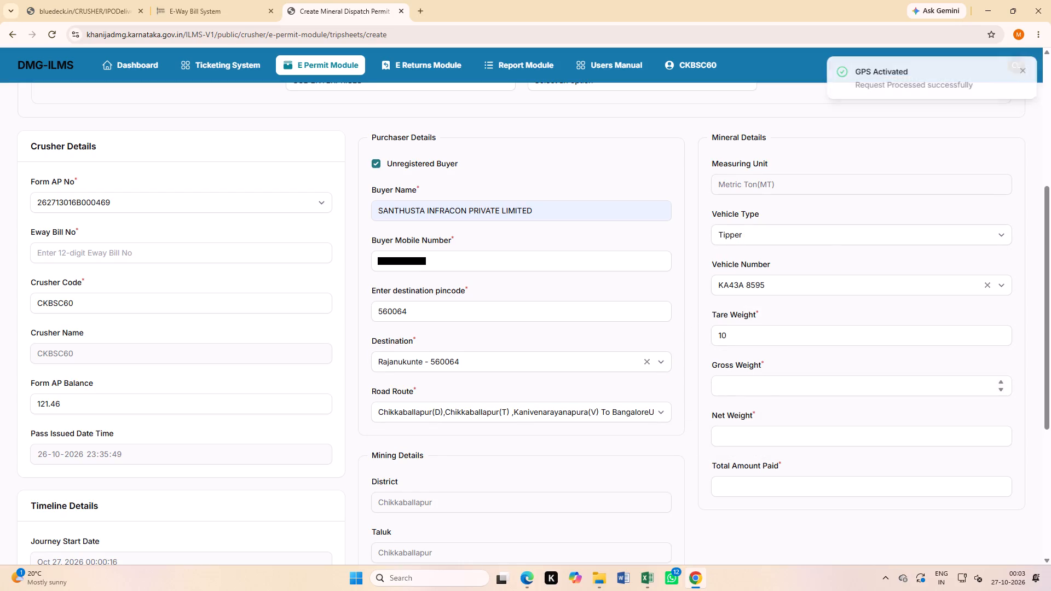
{"action": "left_click", "coordinate": [736, 391]}
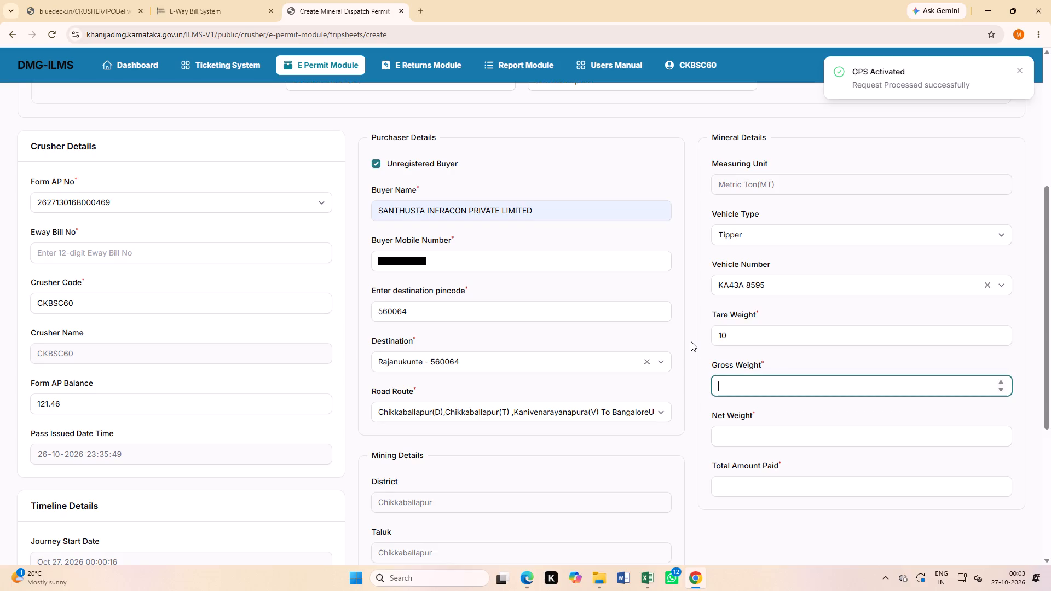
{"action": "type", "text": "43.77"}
{"action": "left_click", "coordinate": [694, 392]}
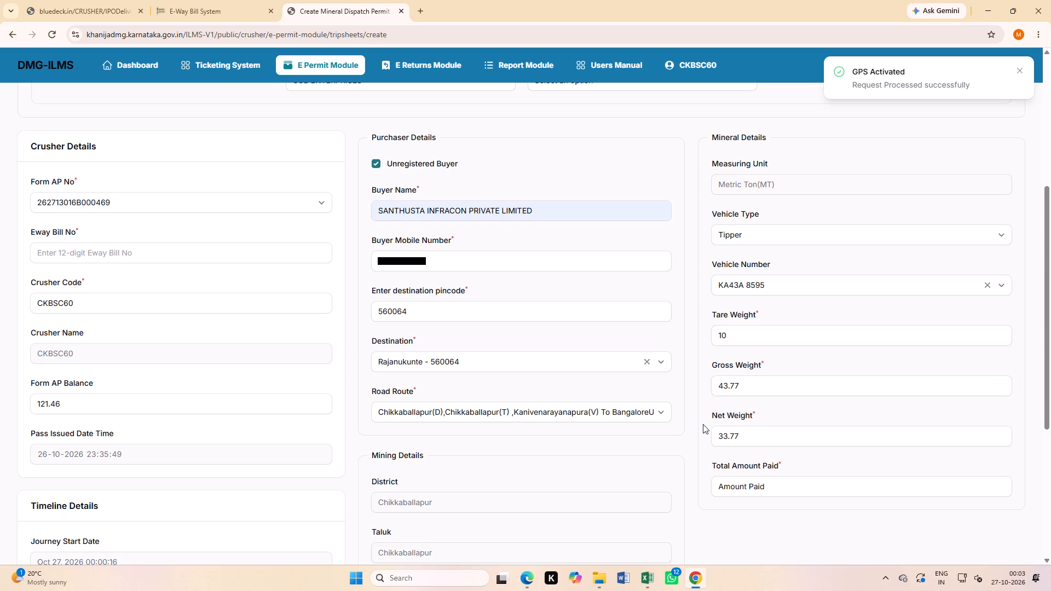
{"action": "left_click", "coordinate": [120, 252]}
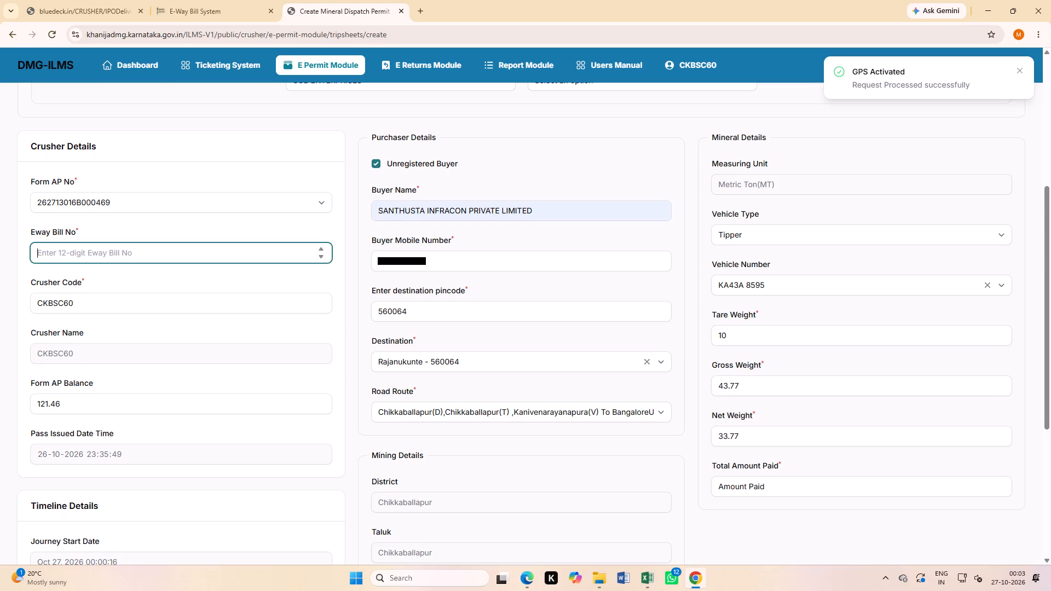
{"action": "left_click", "coordinate": [203, 8]}
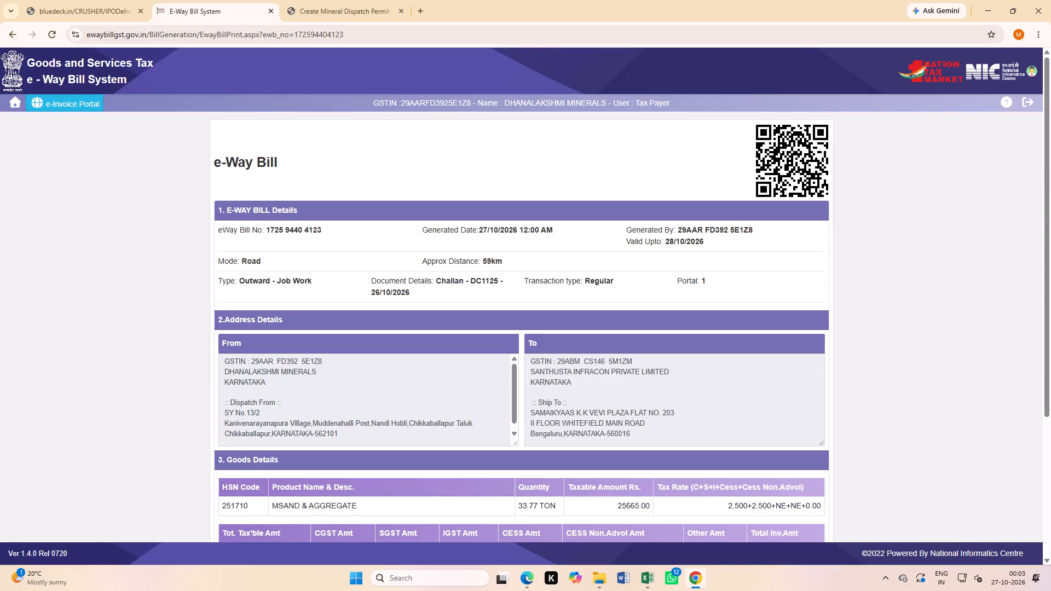
{"action": "left_click_drag", "start_coordinate": [265, 227], "coordinate": [331, 241]}
{"action": "key", "text": "ctrl+c"}
{"action": "left_click", "coordinate": [327, 7]}
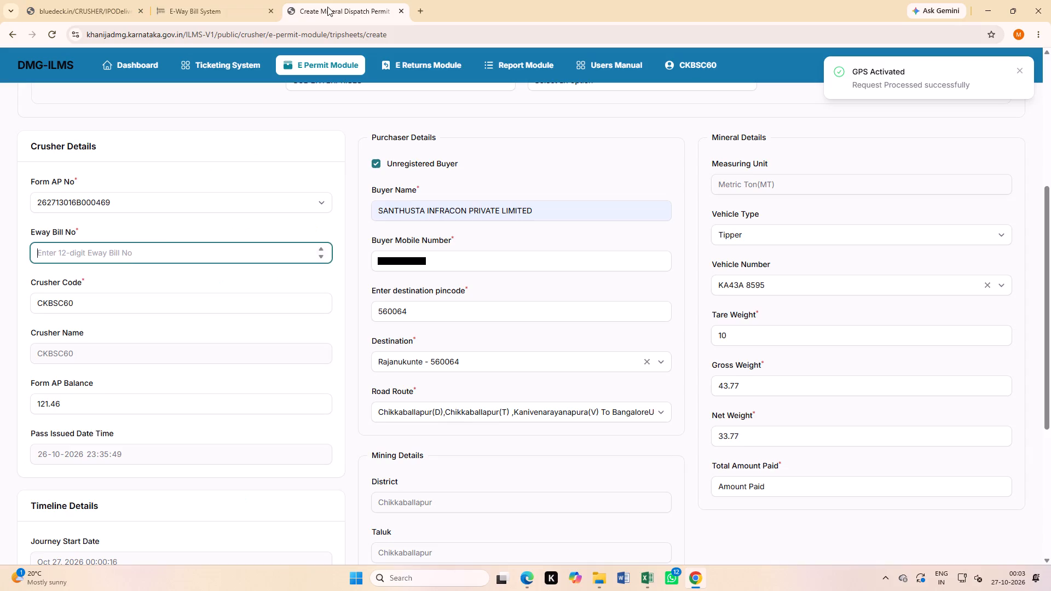
{"action": "left_click", "coordinate": [107, 254]}
{"action": "key", "text": "ctrl+v"}
{"action": "left_click", "coordinate": [130, 283]}
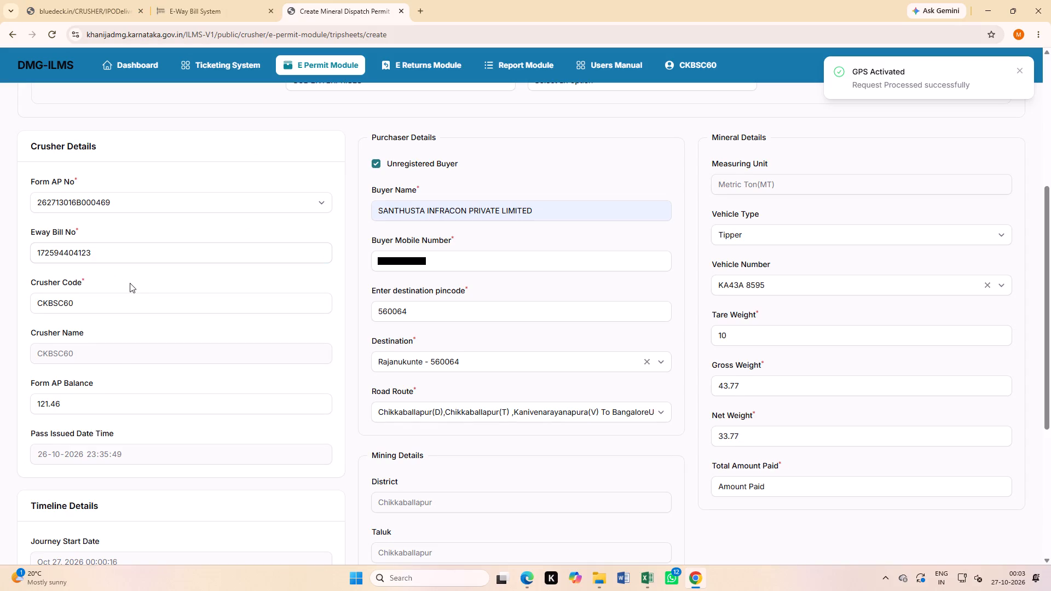
Fill in the driver's mobile number and set the driver name to DRIVER in the driver details.
{"action": "scroll", "coordinate": [339, 299], "scroll_direction": "up", "scroll_amount": 3}
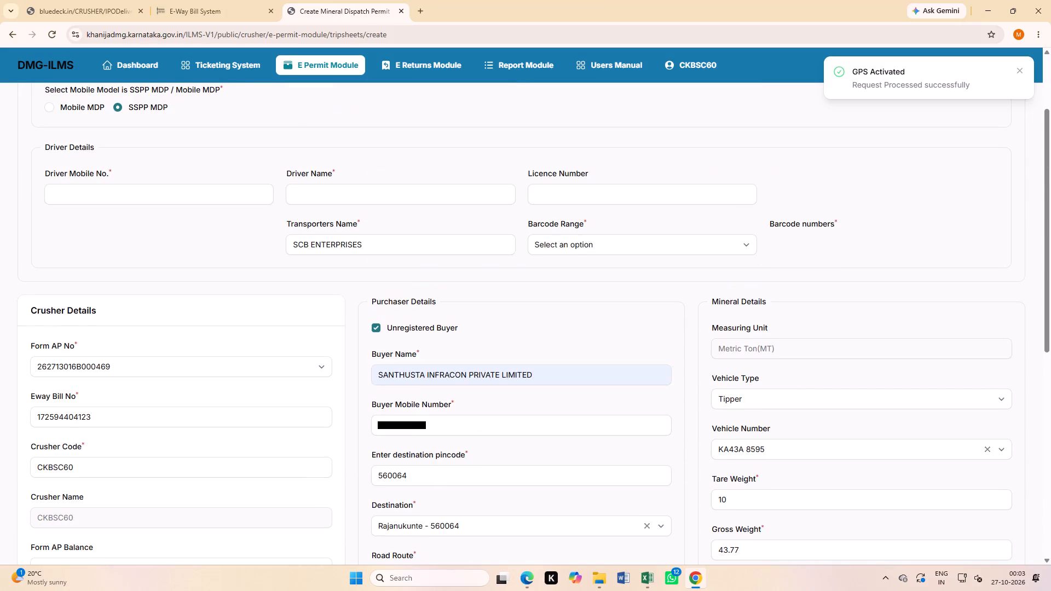
{"action": "left_click", "coordinate": [126, 192]}
{"action": "left_click", "coordinate": [125, 279]}
{"action": "left_click", "coordinate": [81, 199]}
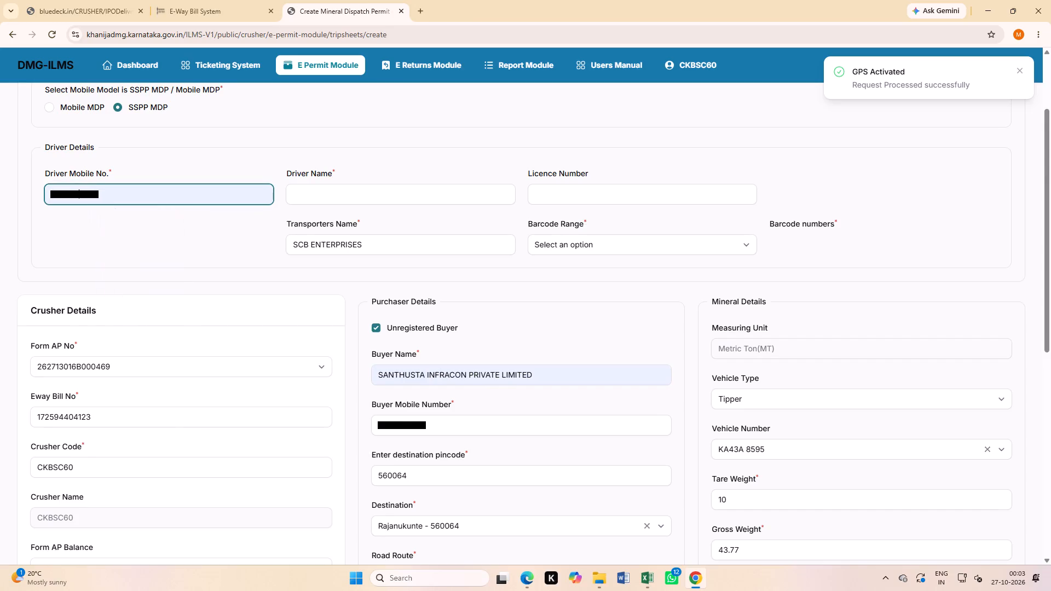
{"action": "key", "text": "BackSpace"}
{"action": "key", "text": "BackSpace"}
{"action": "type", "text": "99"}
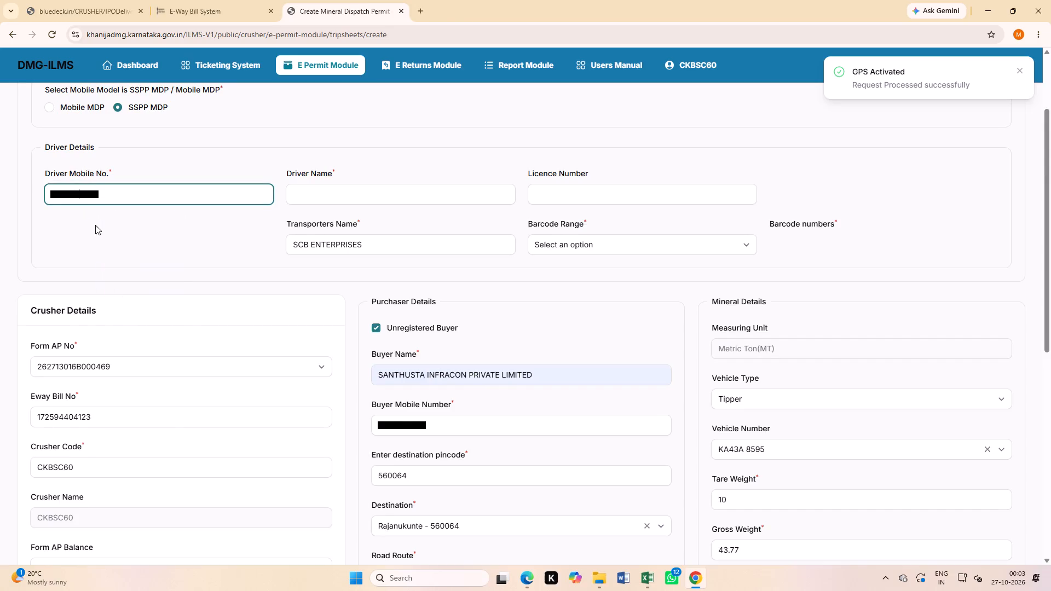
{"action": "left_click", "coordinate": [95, 225]}
{"action": "left_click", "coordinate": [349, 187]}
{"action": "left_click", "coordinate": [368, 222]}
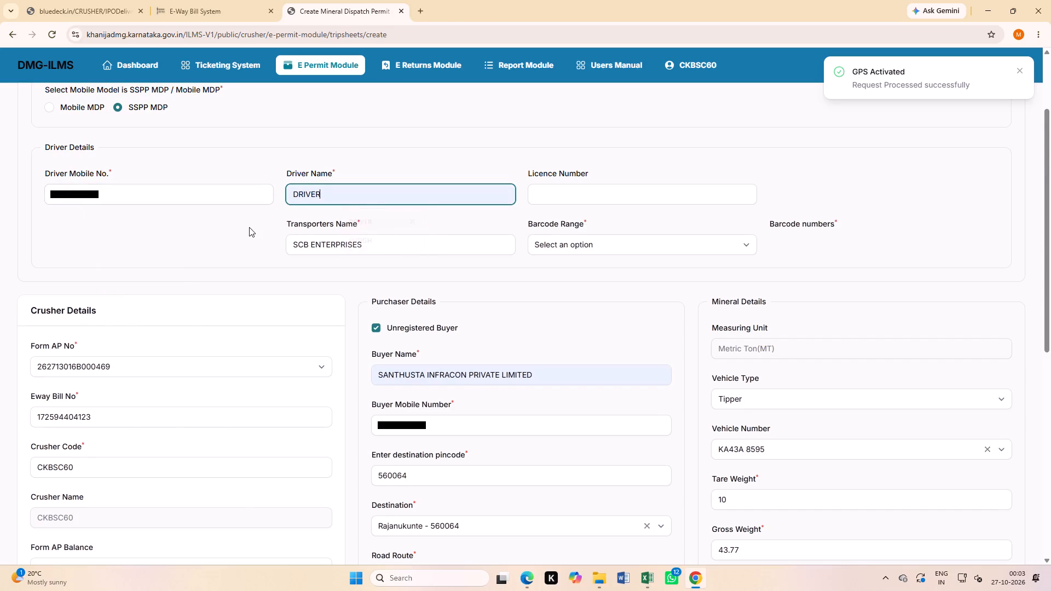
{"action": "left_click", "coordinate": [249, 227]}
{"action": "scroll", "coordinate": [645, 245], "scroll_direction": "up", "scroll_amount": 1}
{"action": "left_click", "coordinate": [633, 302]}
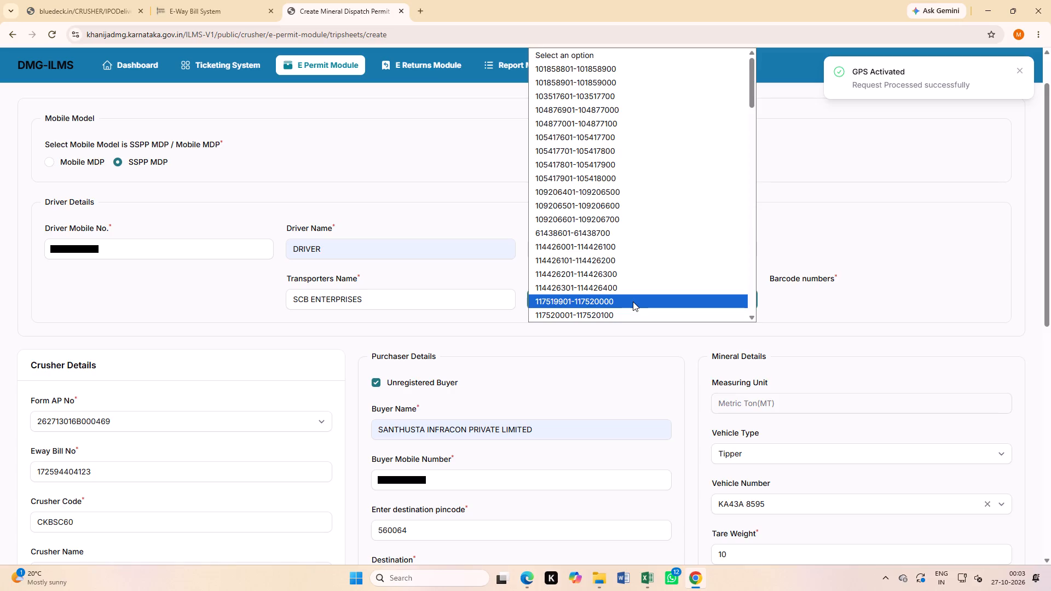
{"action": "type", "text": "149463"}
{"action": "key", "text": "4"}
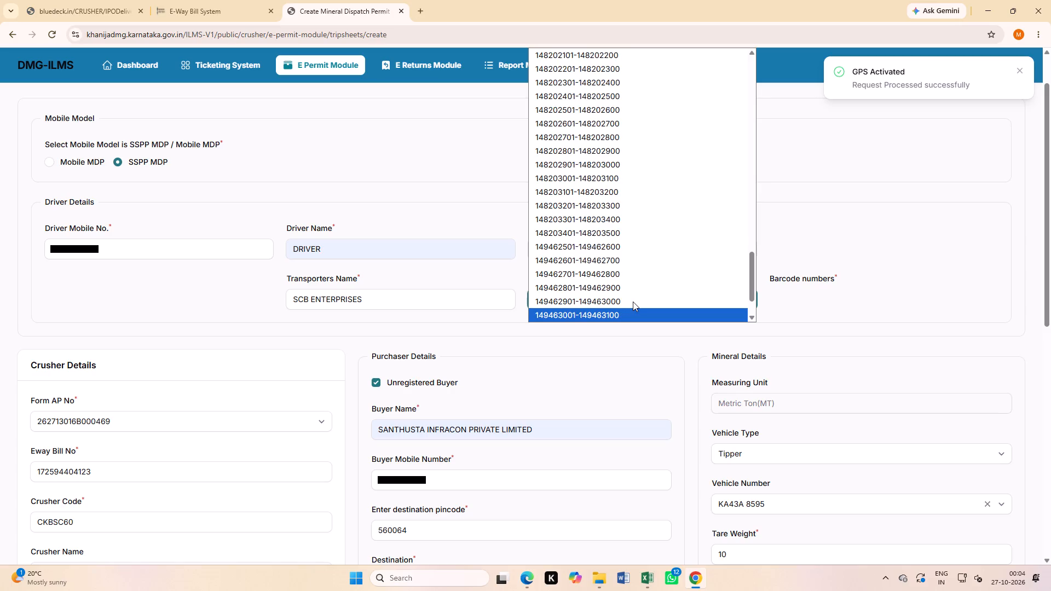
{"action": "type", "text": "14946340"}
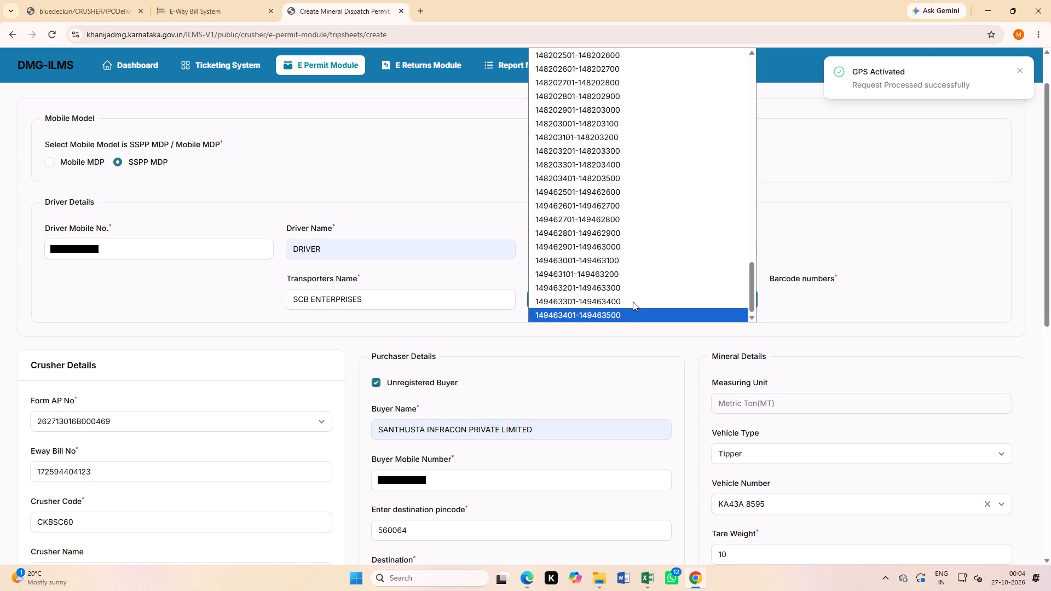
{"action": "left_click", "coordinate": [632, 309]}
{"action": "left_click", "coordinate": [668, 269]}
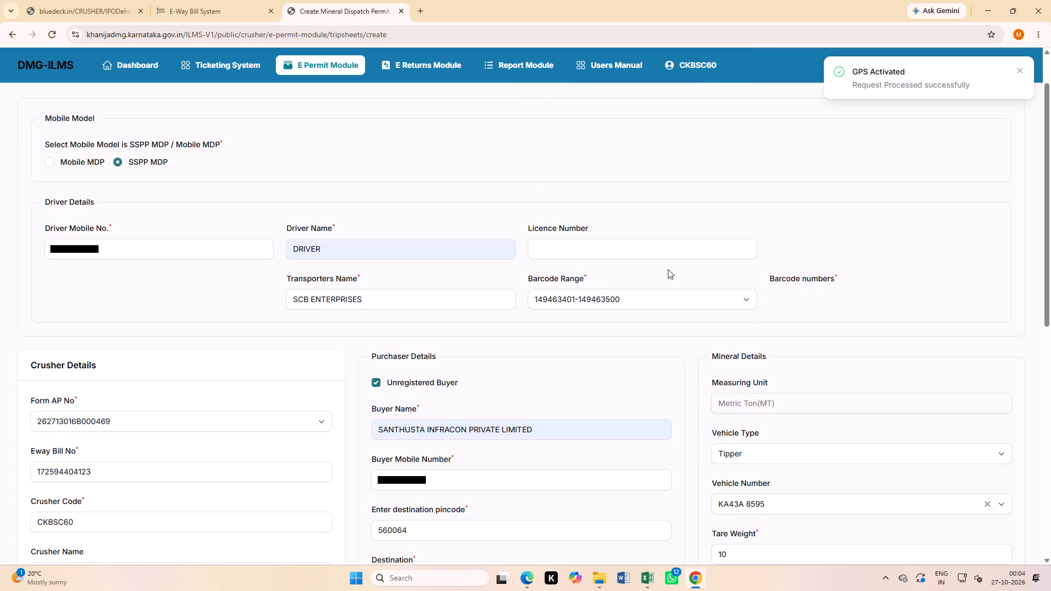
{"action": "left_click", "coordinate": [834, 298]}
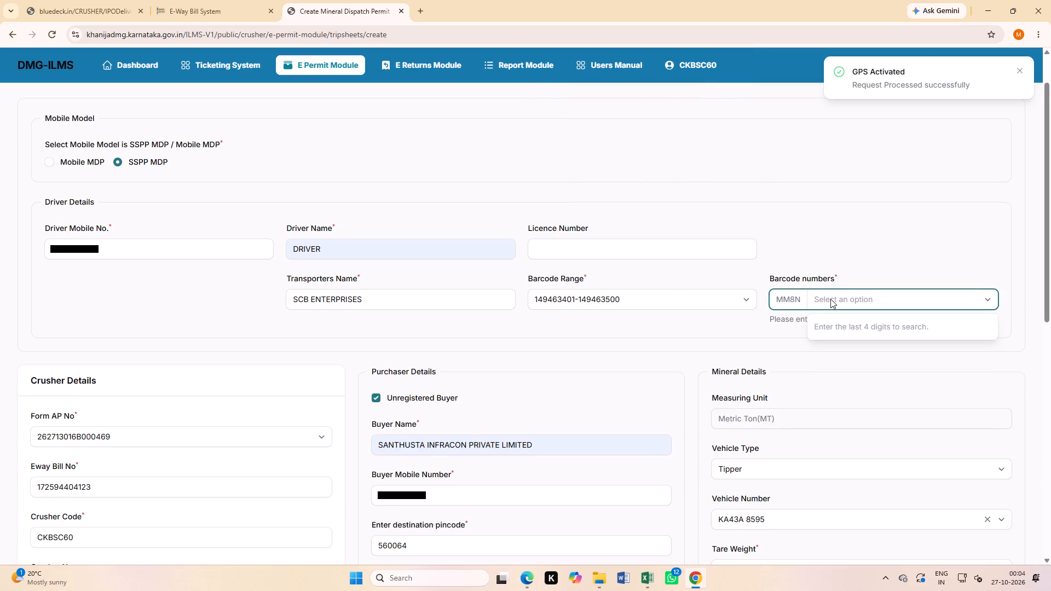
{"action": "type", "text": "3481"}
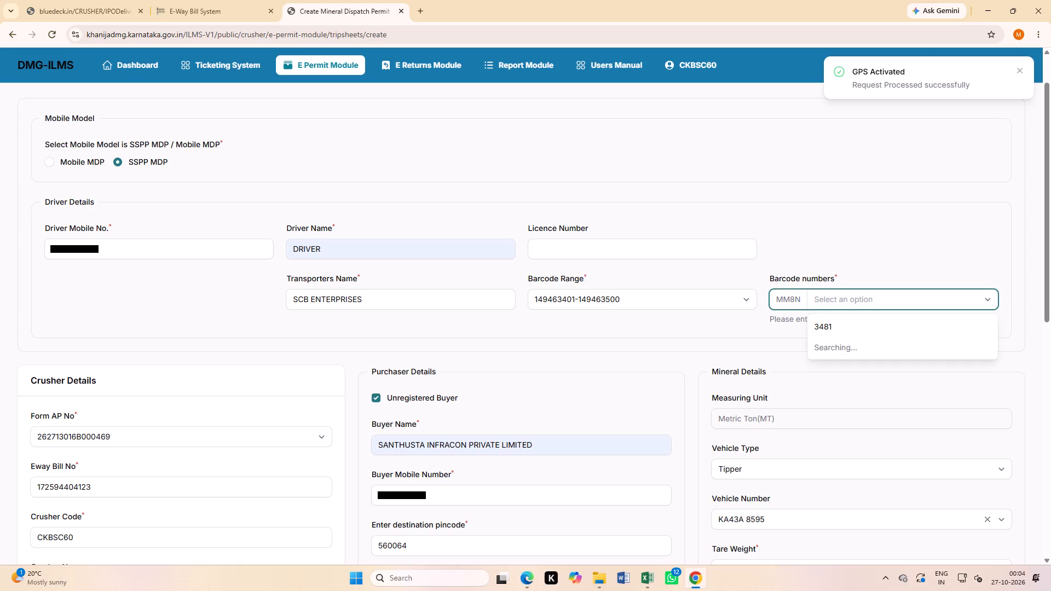
{"action": "left_click", "coordinate": [859, 348]}
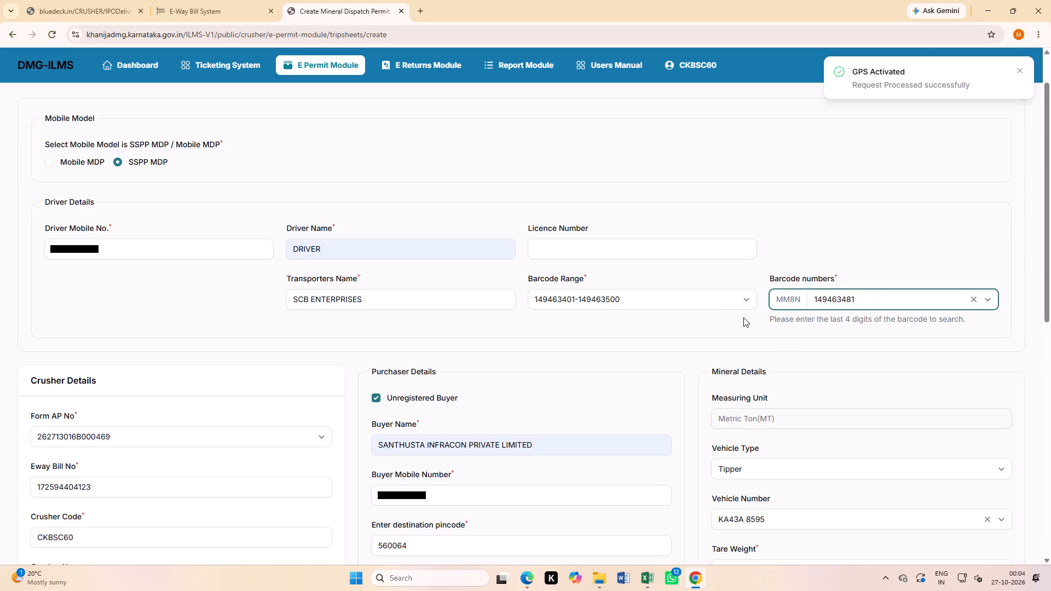
{"action": "left_click", "coordinate": [743, 319]}
Review the filled permit form's driver, crusher, purchaser, mineral and timeline details before issuing.
{"action": "scroll", "coordinate": [115, 319], "scroll_direction": "down", "scroll_amount": 3}
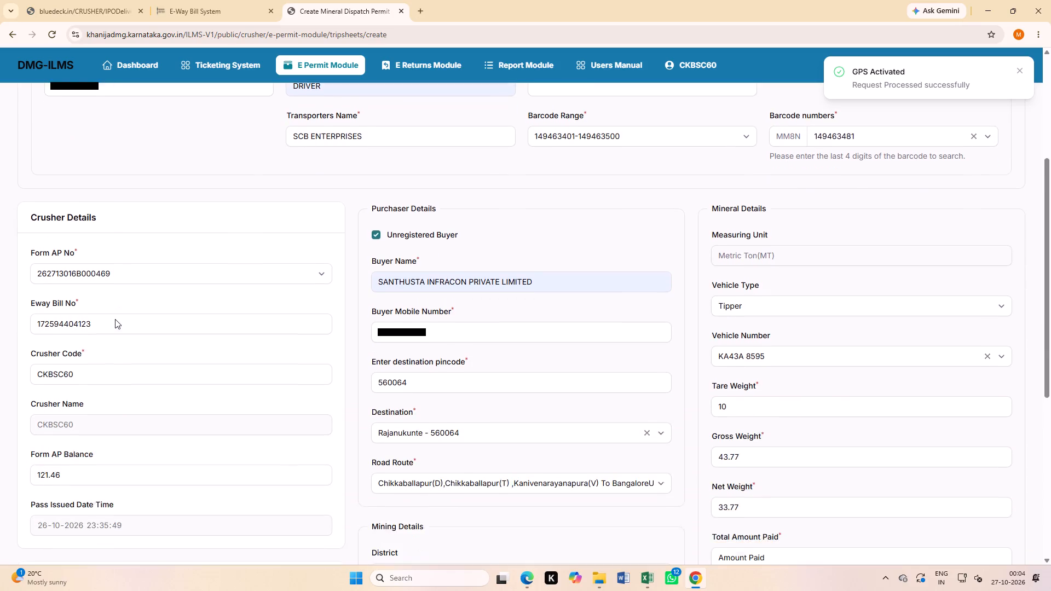
{"action": "scroll", "coordinate": [115, 319], "scroll_direction": "down", "scroll_amount": 3}
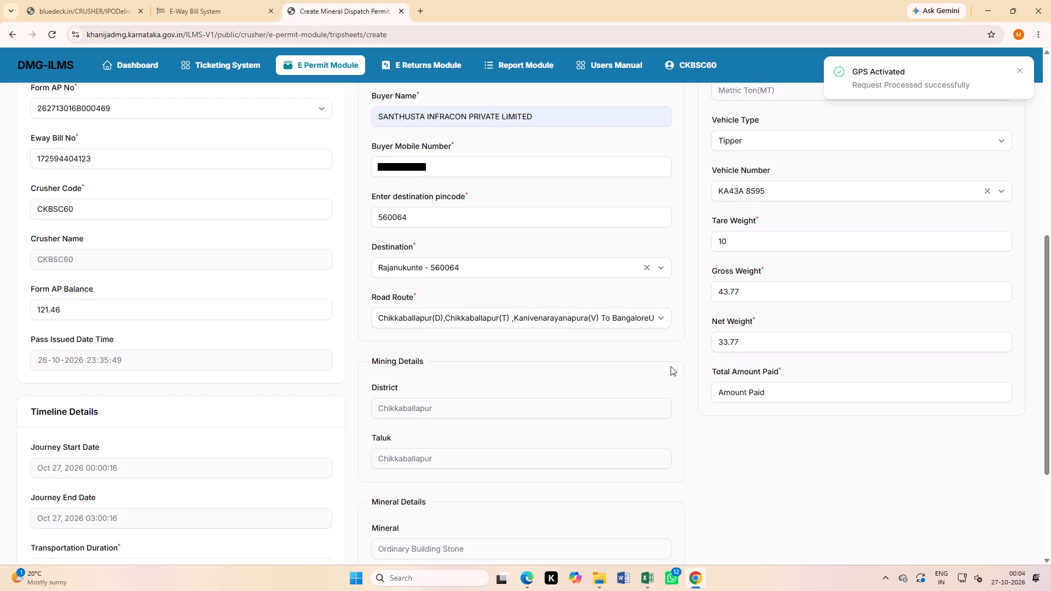
{"action": "scroll", "coordinate": [355, 413], "scroll_direction": "down", "scroll_amount": 3}
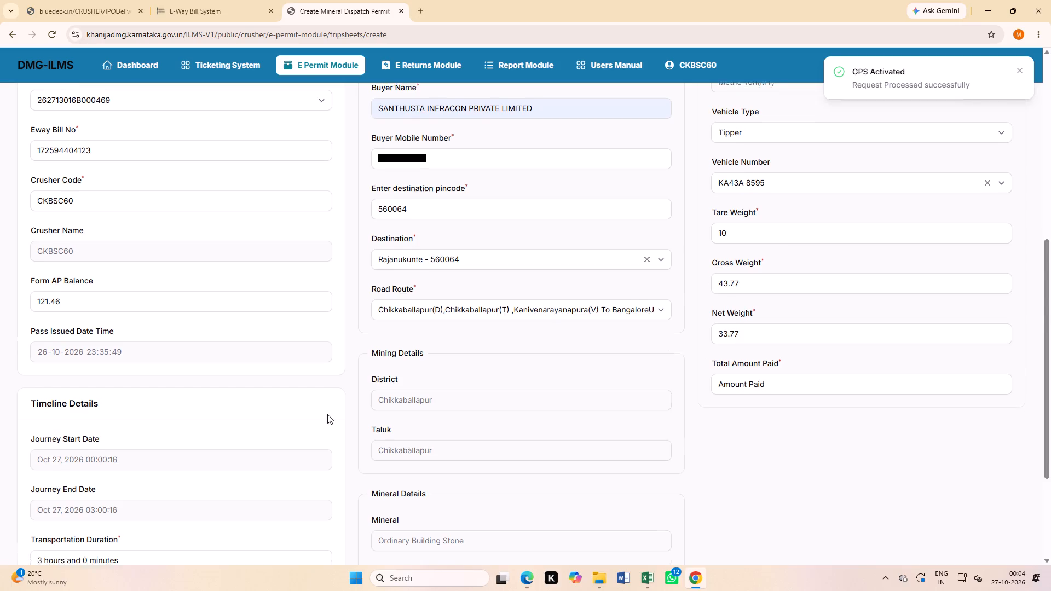
{"action": "scroll", "coordinate": [327, 414], "scroll_direction": "down", "scroll_amount": 1}
{"action": "scroll", "coordinate": [253, 406], "scroll_direction": "down", "scroll_amount": 3}
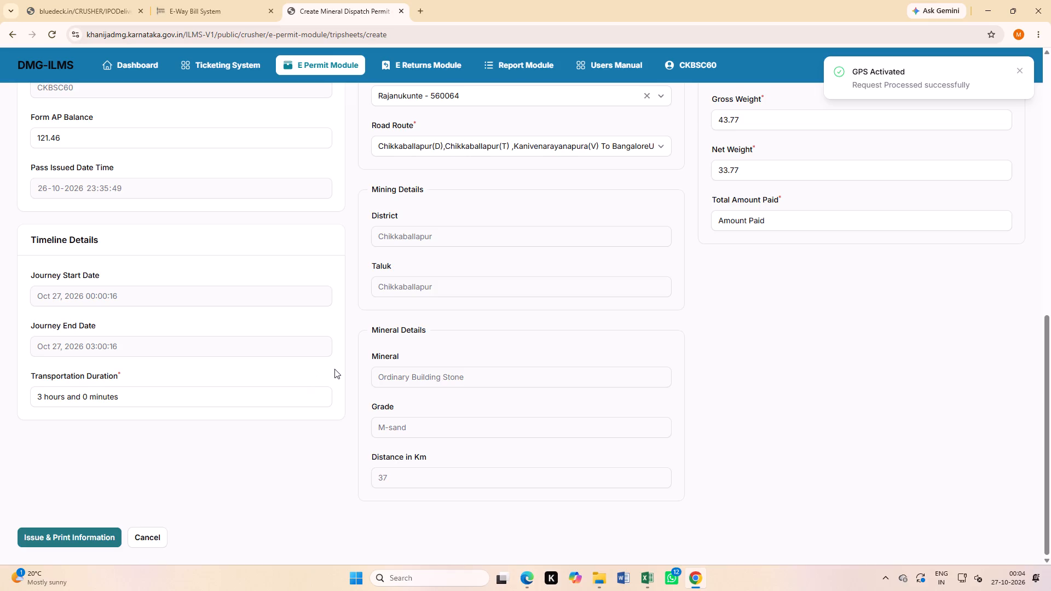
{"action": "scroll", "coordinate": [370, 369], "scroll_direction": "up", "scroll_amount": 3}
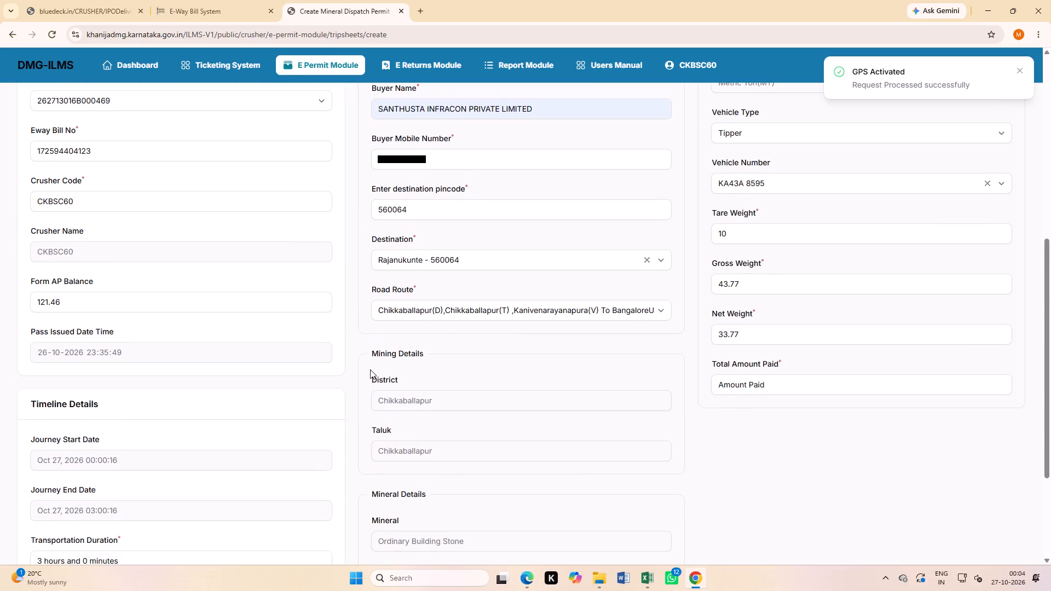
{"action": "scroll", "coordinate": [370, 369], "scroll_direction": "up", "scroll_amount": 1}
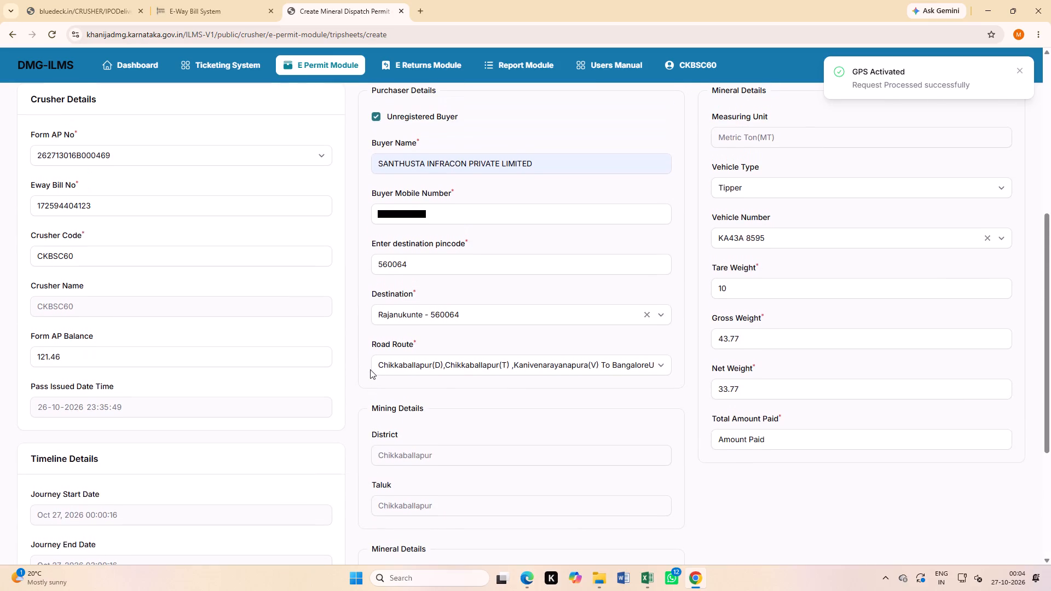
{"action": "scroll", "coordinate": [330, 373], "scroll_direction": "up", "scroll_amount": 2}
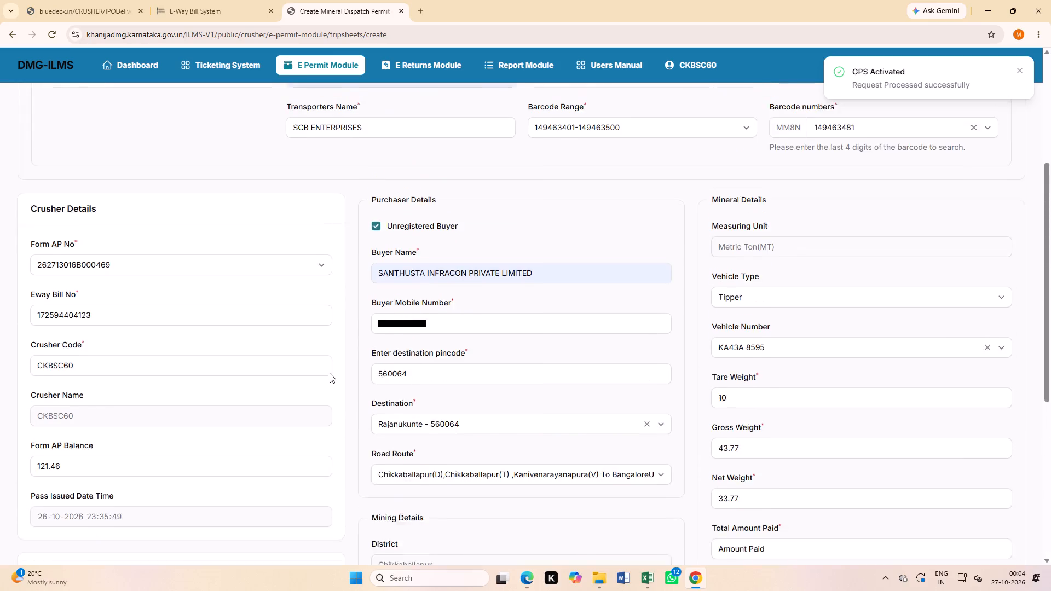
{"action": "scroll", "coordinate": [330, 373], "scroll_direction": "up", "scroll_amount": 3}
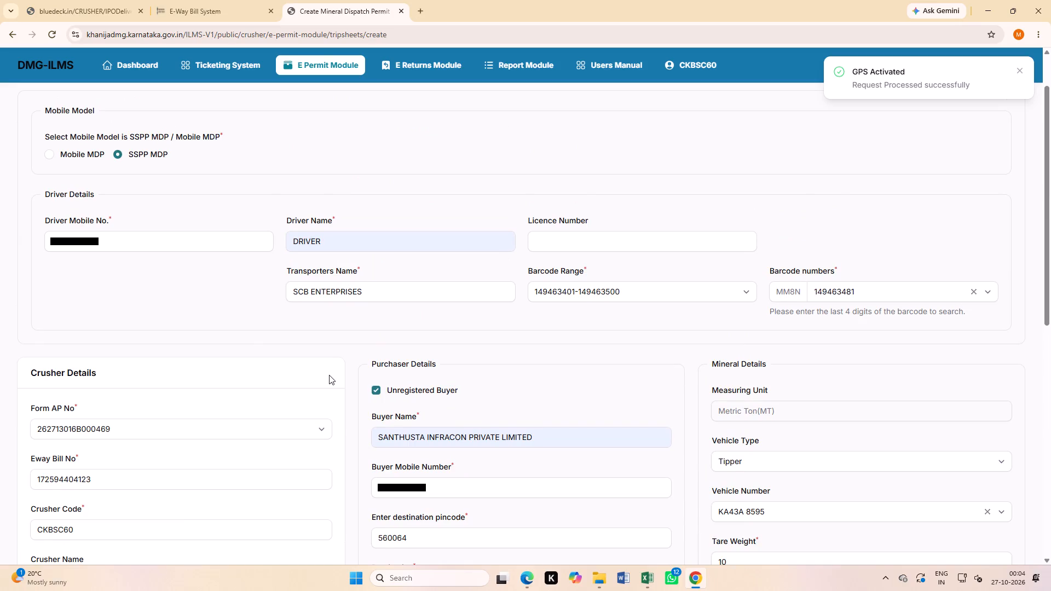
{"action": "scroll", "coordinate": [172, 420], "scroll_direction": "down", "scroll_amount": 3}
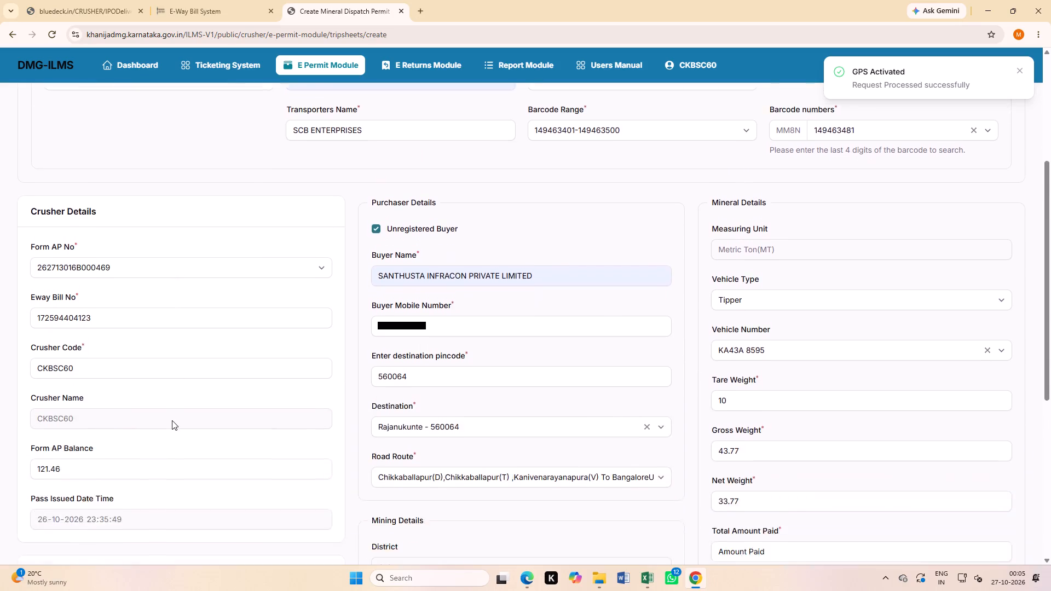
{"action": "scroll", "coordinate": [172, 420], "scroll_direction": "down", "scroll_amount": 4}
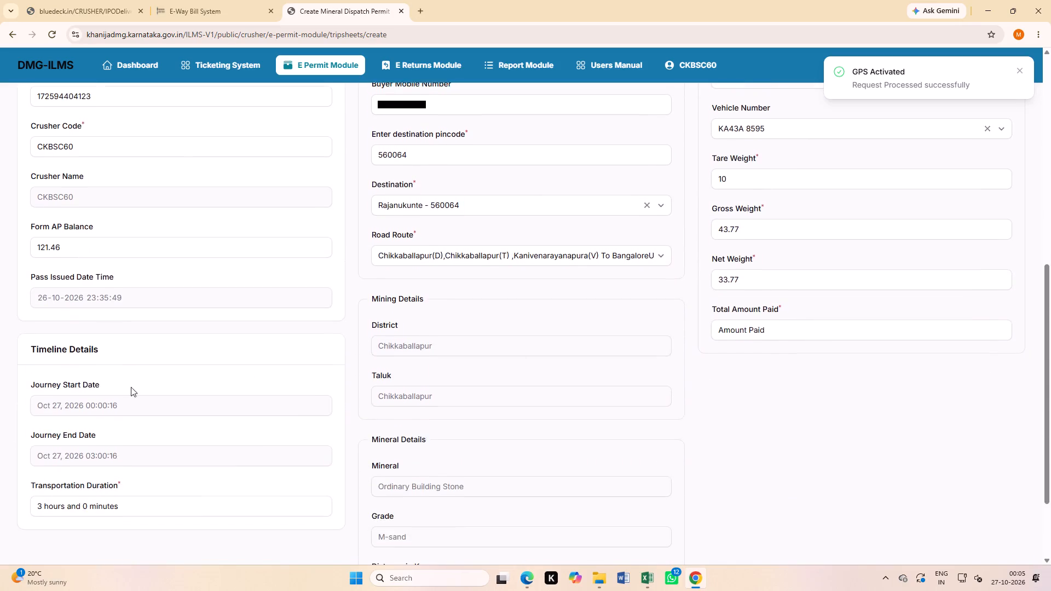
{"action": "scroll", "coordinate": [20, 451], "scroll_direction": "down", "scroll_amount": 6}
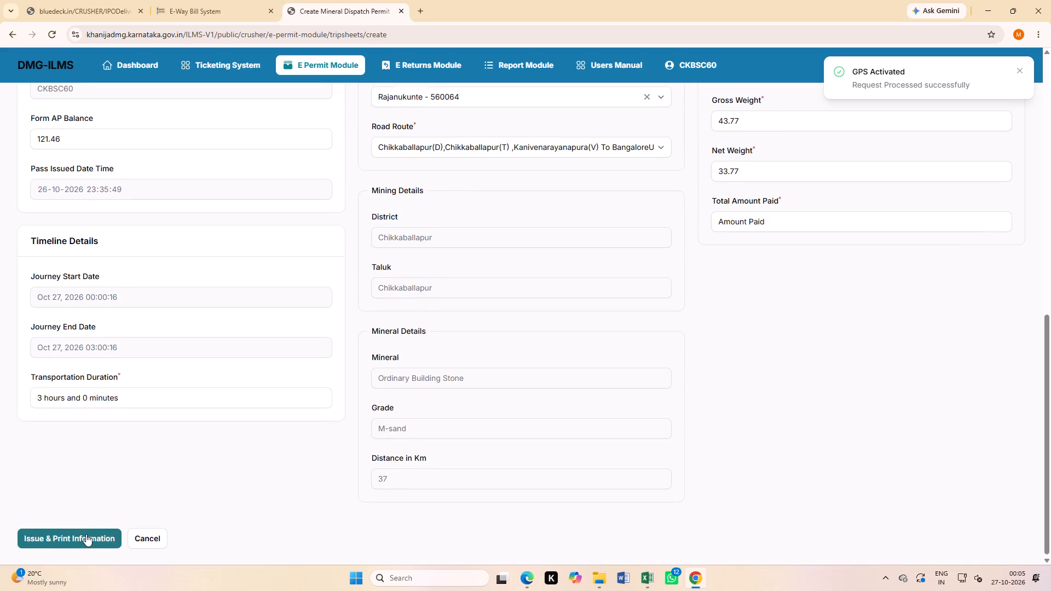
{"action": "left_click", "coordinate": [86, 534]}
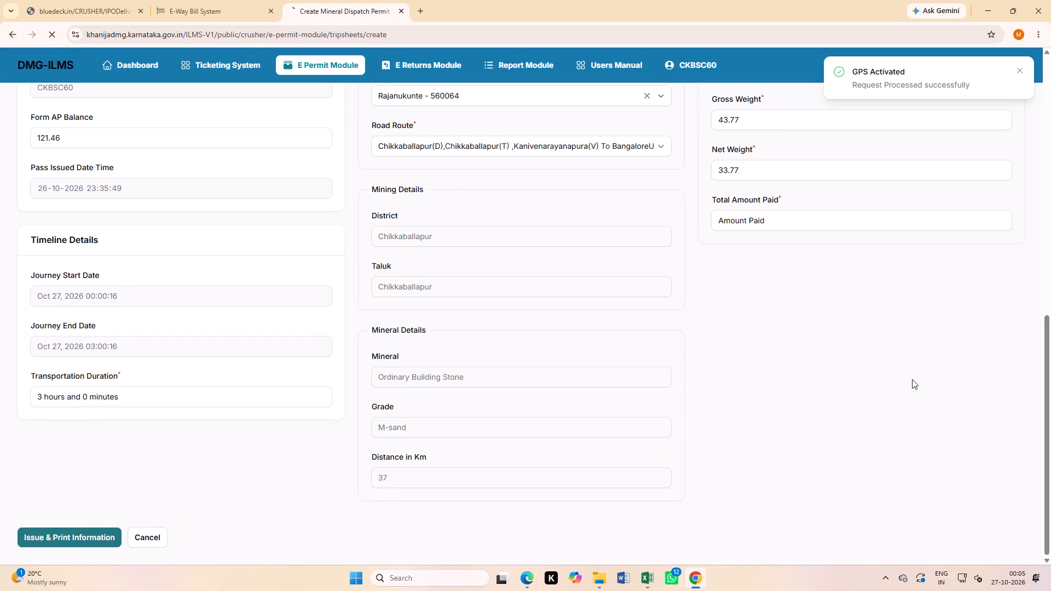
{"action": "left_click", "coordinate": [792, 186]}
{"action": "left_click", "coordinate": [798, 218]}
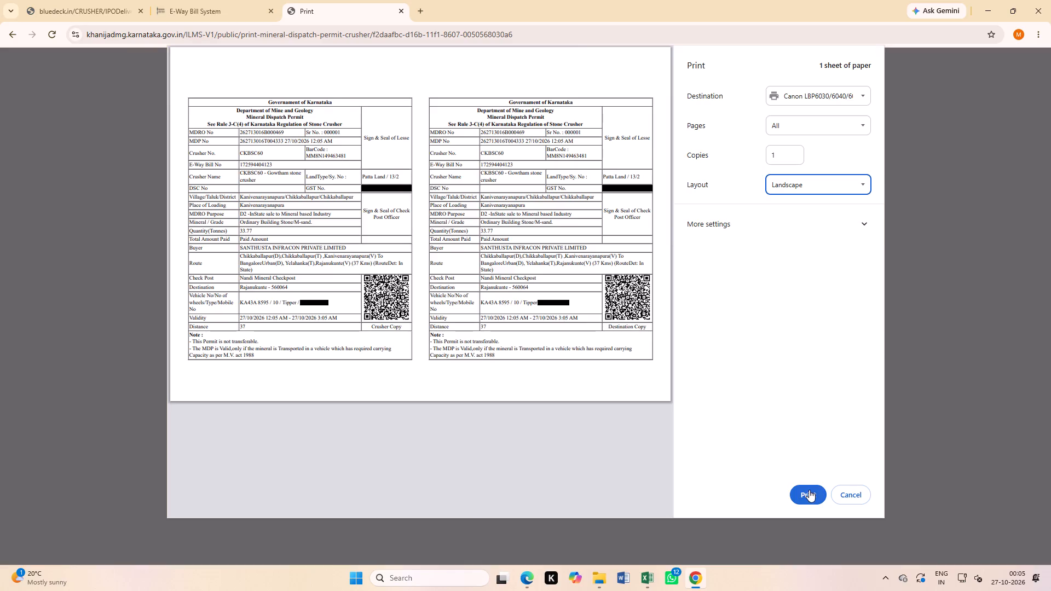
{"action": "left_click", "coordinate": [809, 490]}
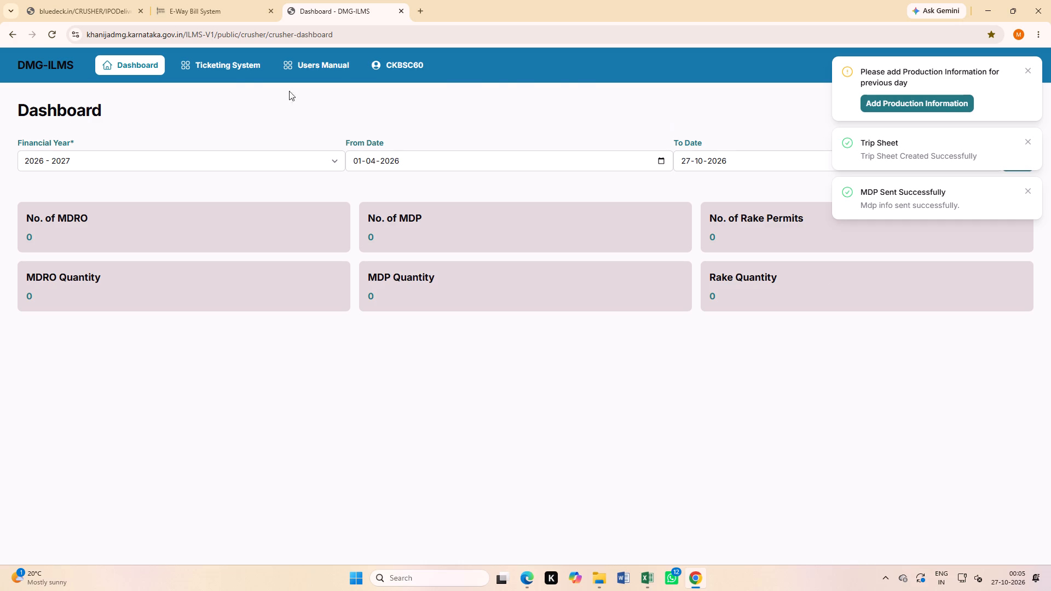
{"action": "left_click", "coordinate": [67, 7]}
{"action": "left_click", "coordinate": [505, 269]}
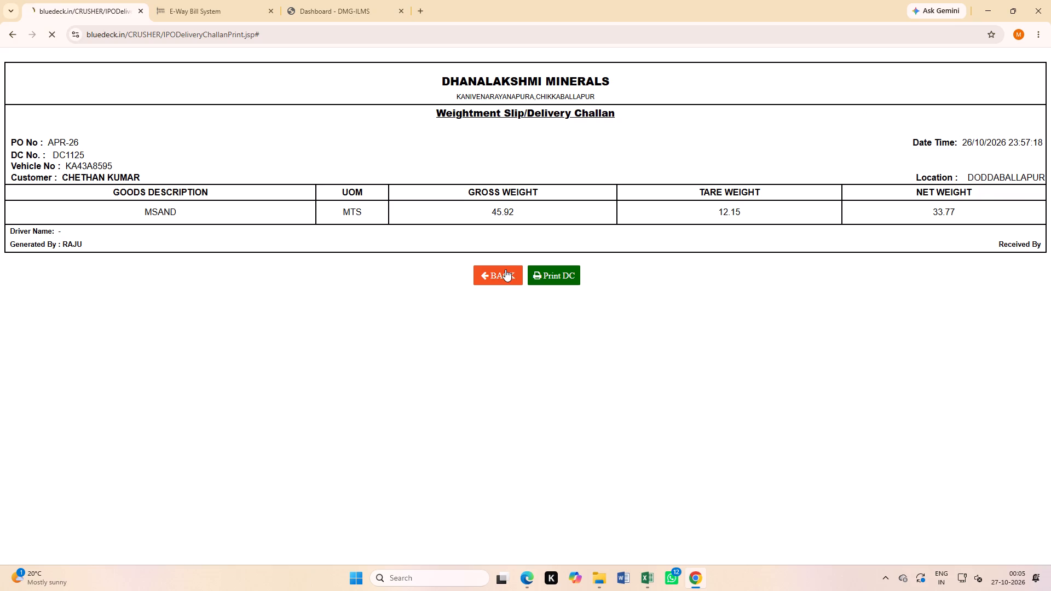
{"action": "left_click", "coordinate": [45, 252]}
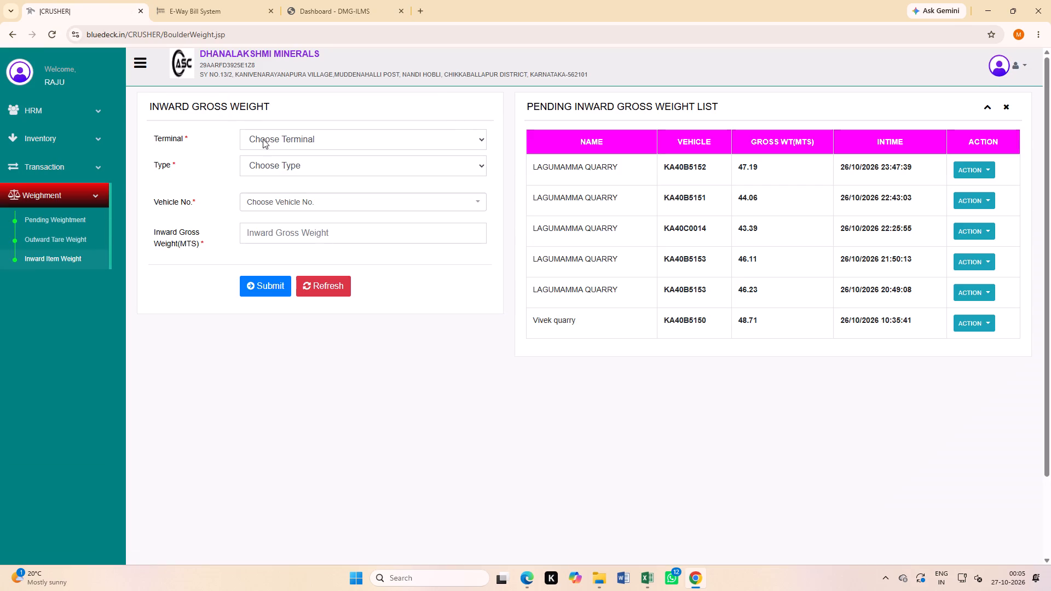
{"action": "left_click", "coordinate": [263, 139]}
{"action": "double_click", "coordinate": [267, 169]}
{"action": "double_click", "coordinate": [263, 195]}
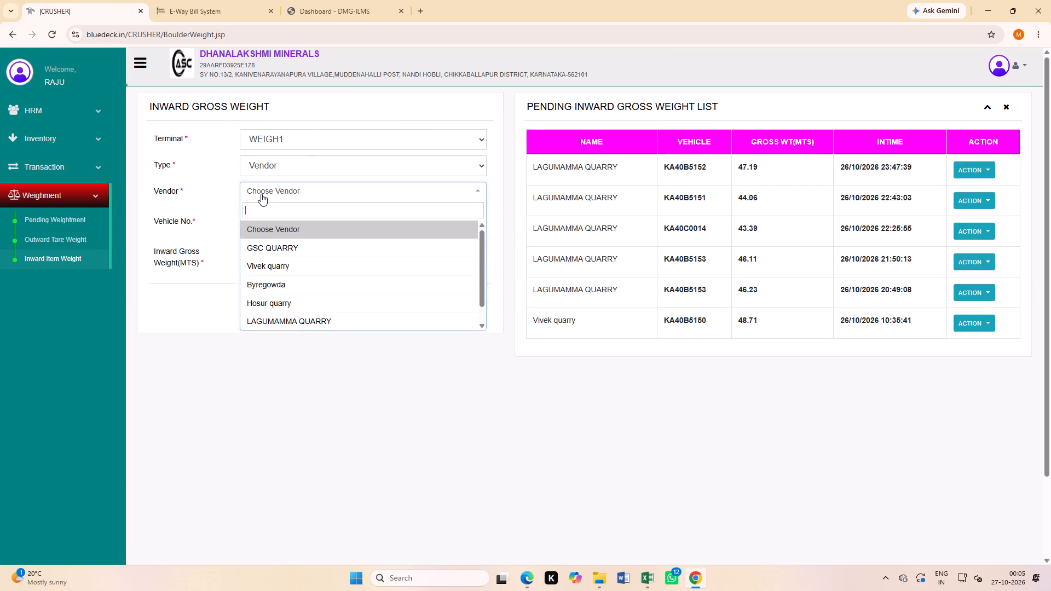
{"action": "left_click", "coordinate": [291, 322]}
{"action": "left_click", "coordinate": [276, 223]}
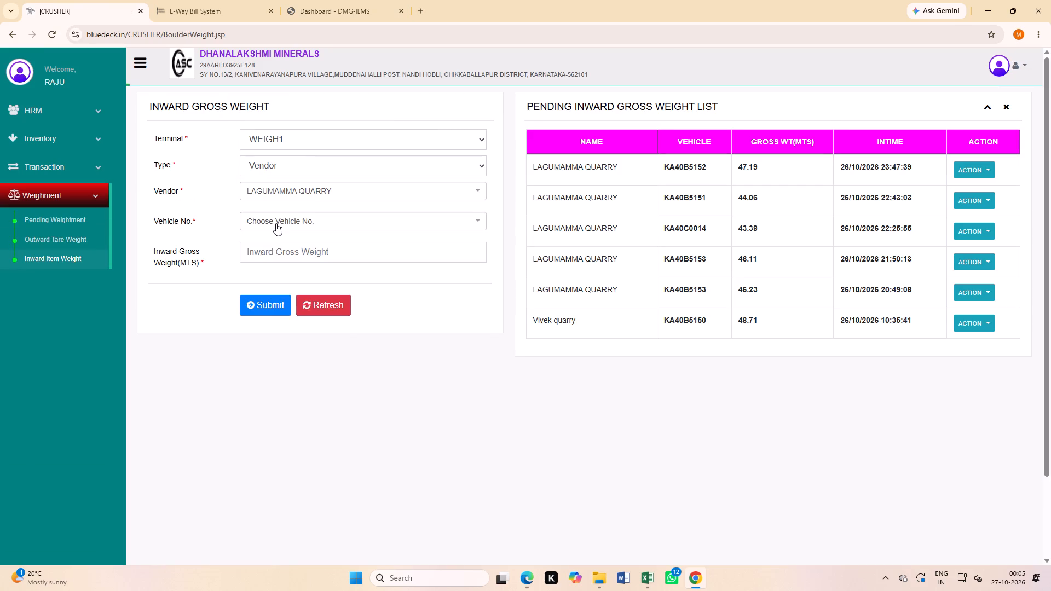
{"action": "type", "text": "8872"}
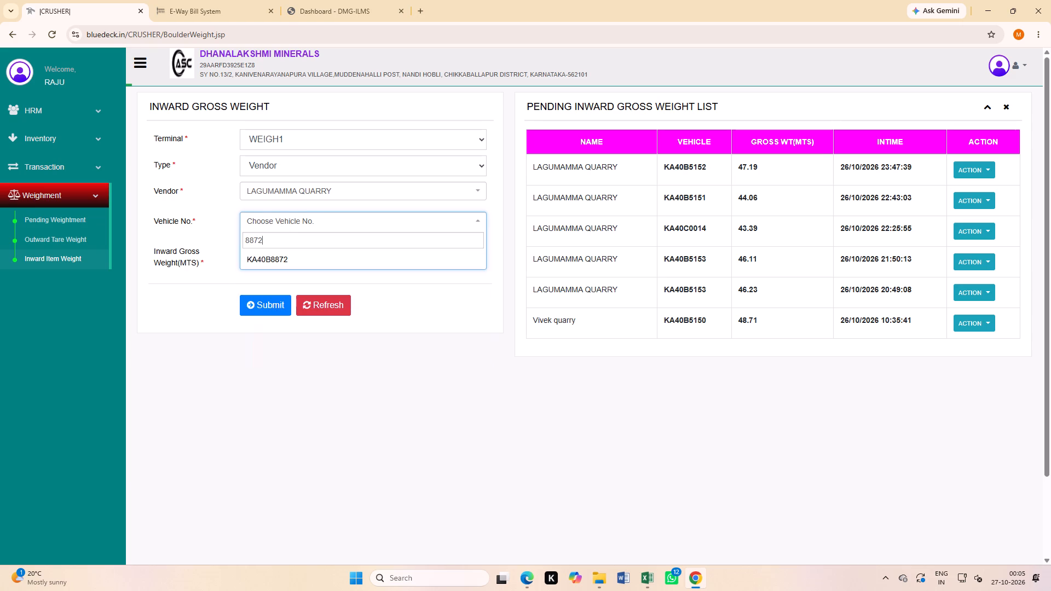
{"action": "double_click", "coordinate": [311, 263]}
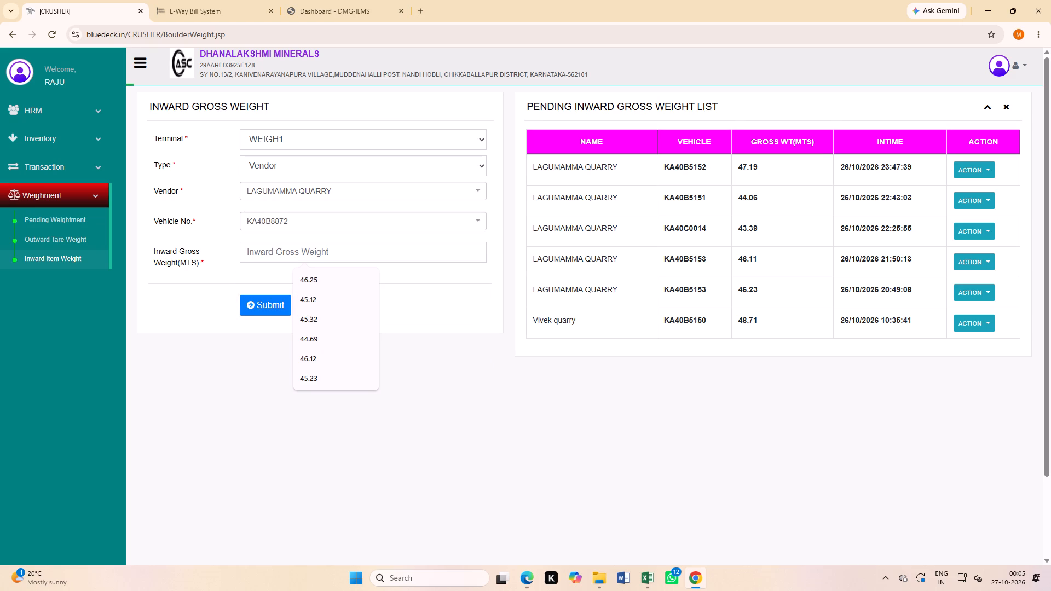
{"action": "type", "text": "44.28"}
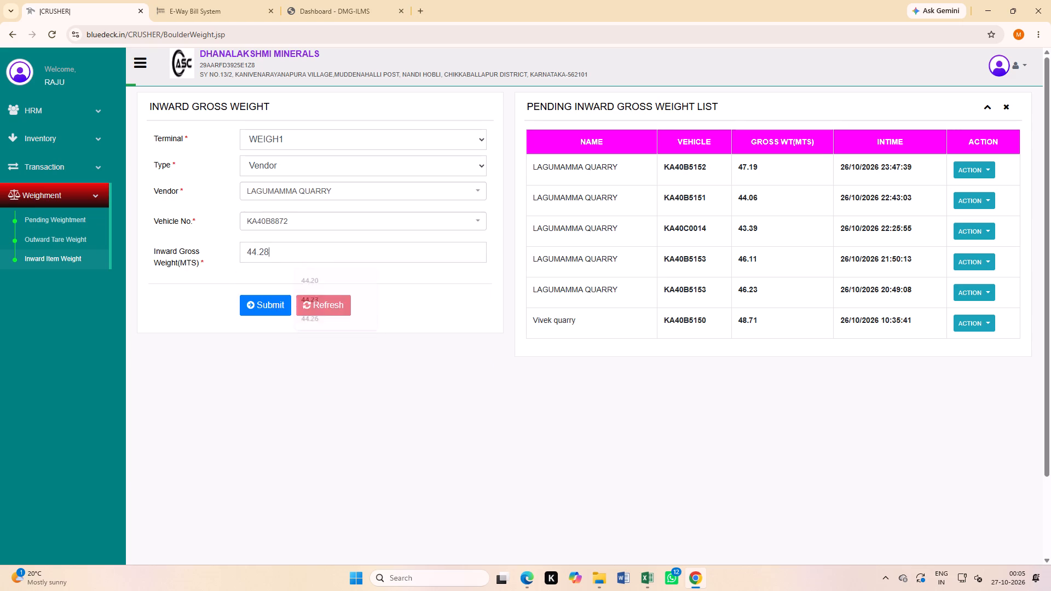
{"action": "left_click", "coordinate": [262, 310]}
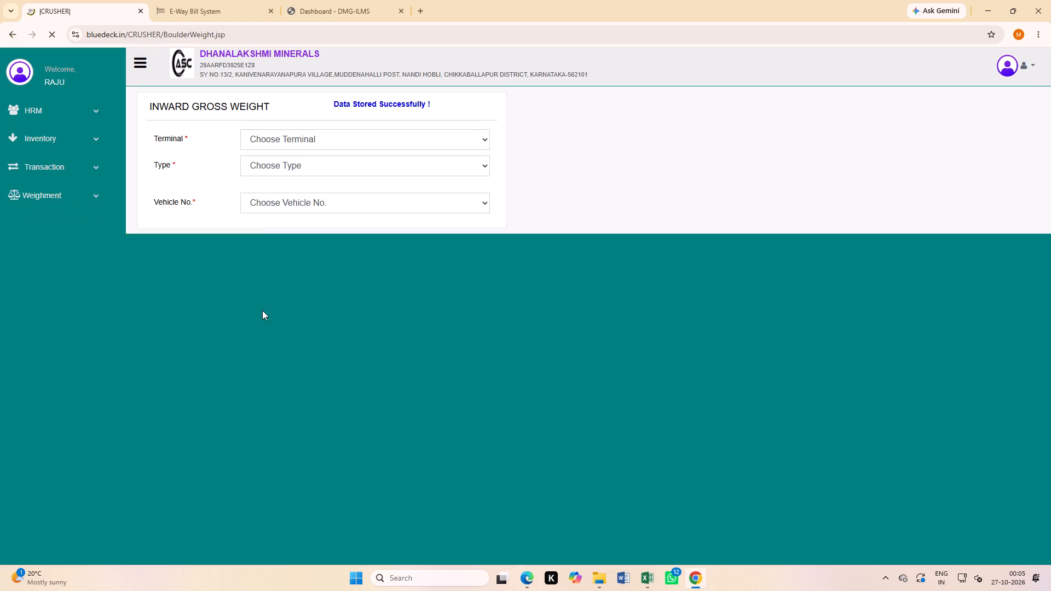
{"action": "left_click", "coordinate": [303, 146]}
{"action": "double_click", "coordinate": [303, 168]}
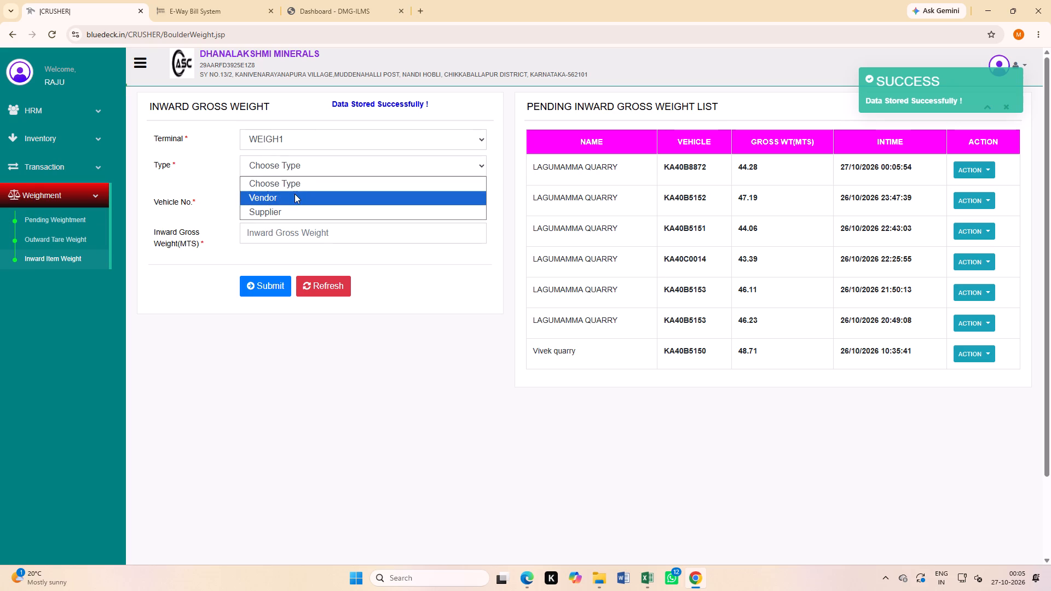
{"action": "left_click", "coordinate": [294, 194]}
{"action": "left_click", "coordinate": [293, 188]}
{"action": "left_click", "coordinate": [310, 315]}
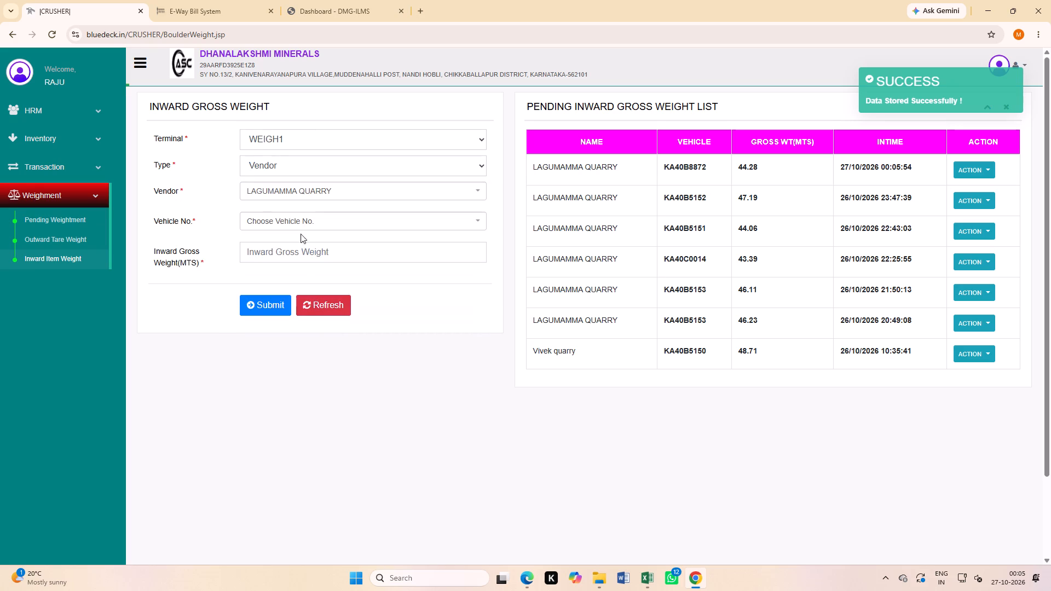
{"action": "left_click", "coordinate": [298, 220]}
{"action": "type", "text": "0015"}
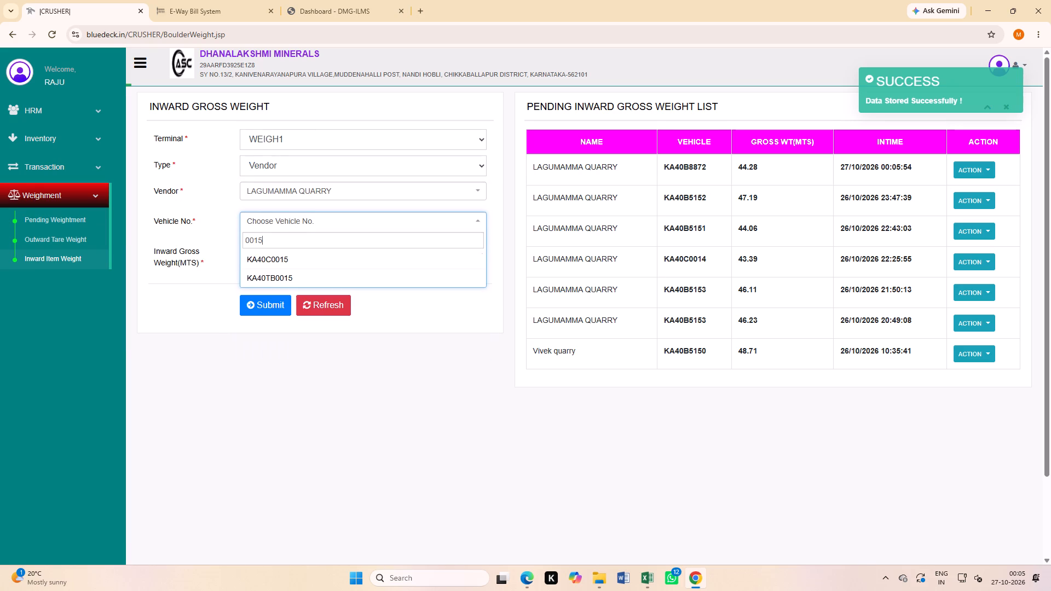
{"action": "left_click", "coordinate": [293, 265]}
{"action": "left_click", "coordinate": [290, 252]}
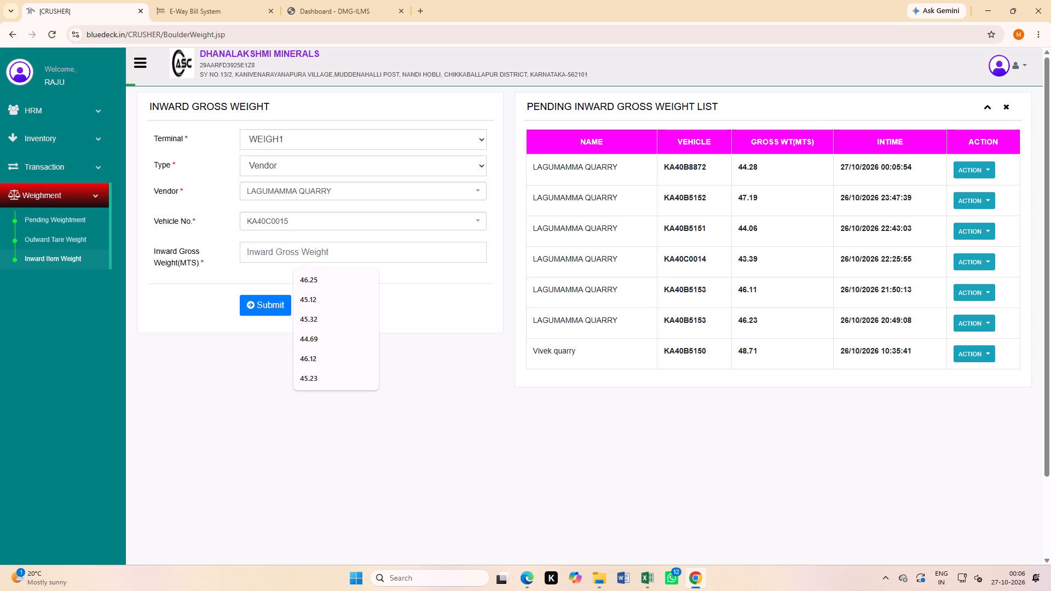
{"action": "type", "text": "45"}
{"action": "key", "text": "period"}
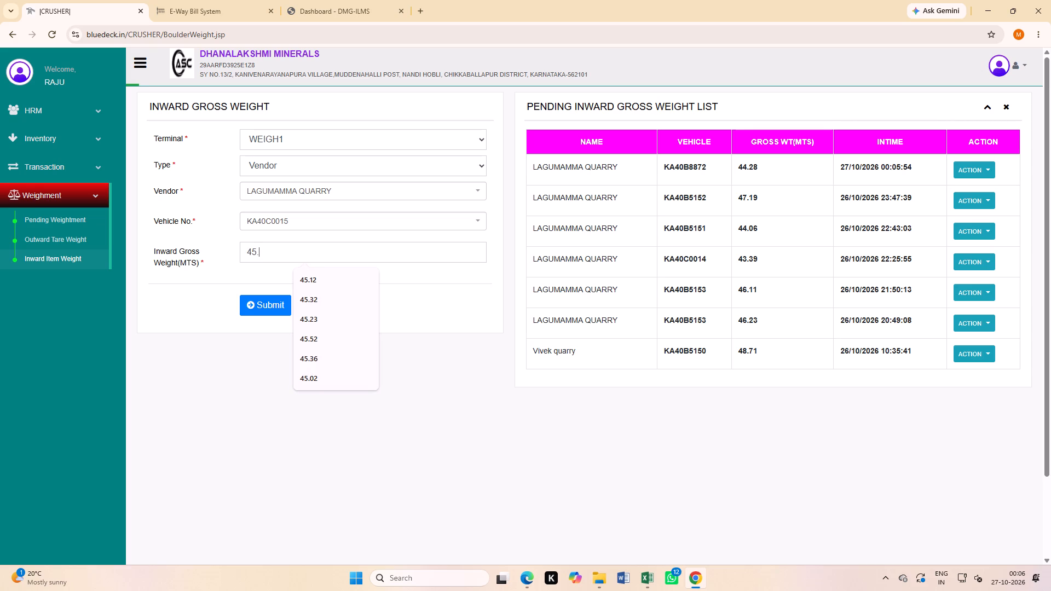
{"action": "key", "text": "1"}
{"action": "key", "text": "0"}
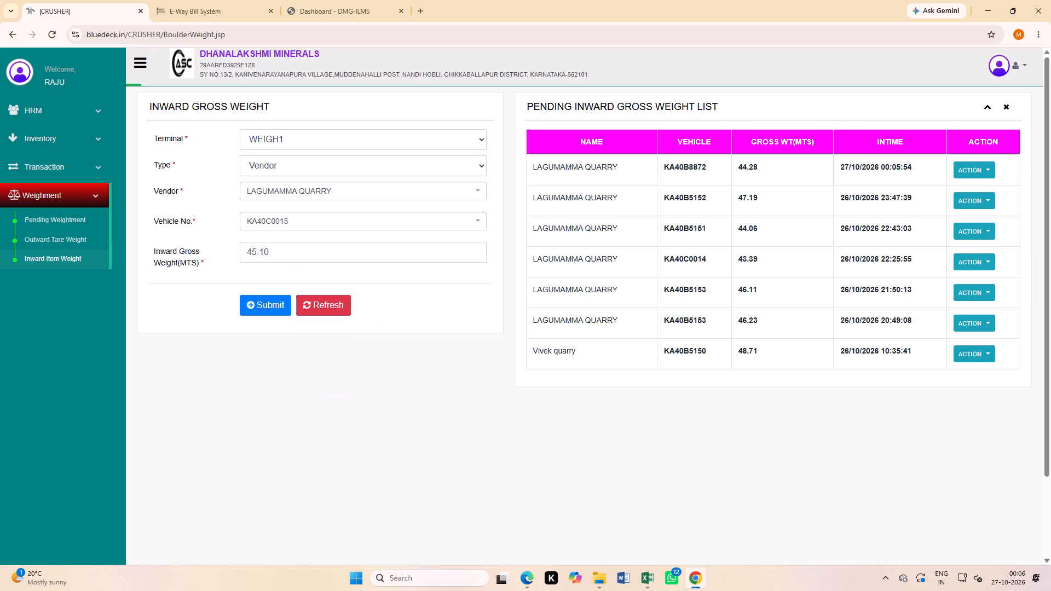
{"action": "left_click", "coordinate": [269, 298]}
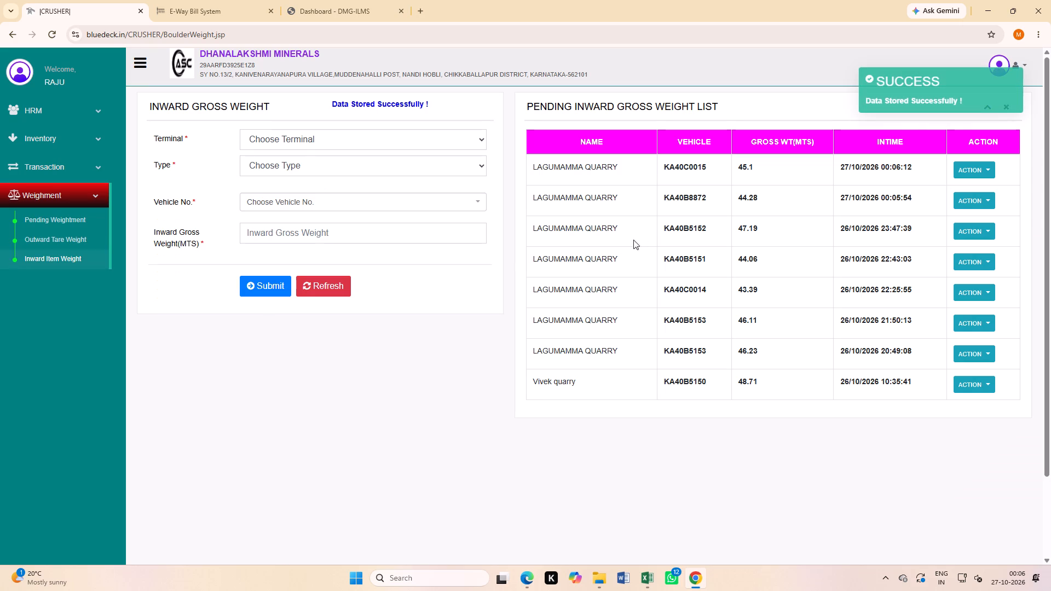
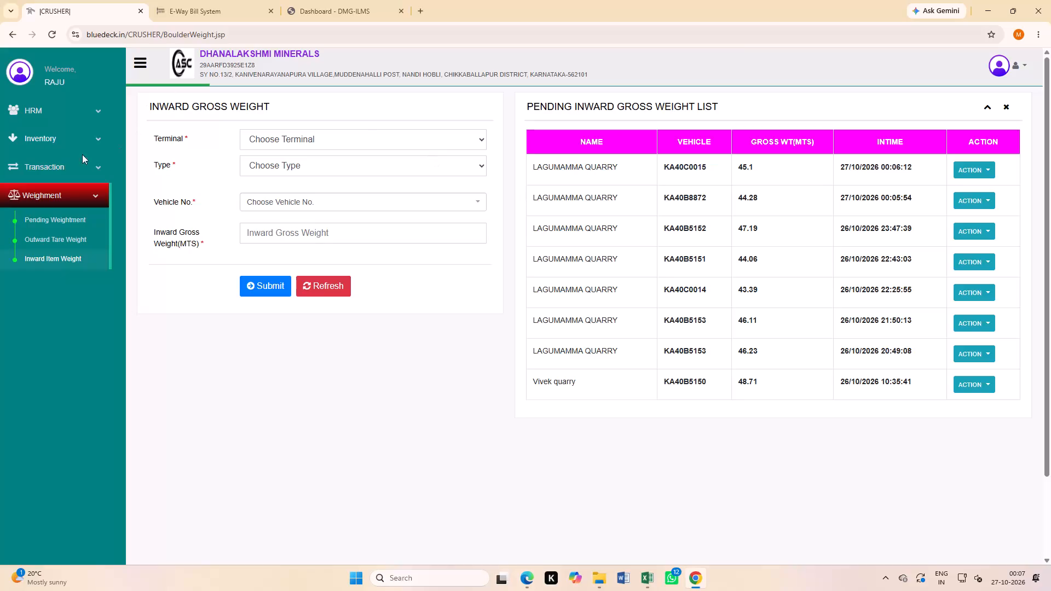
{"action": "left_click", "coordinate": [65, 235]}
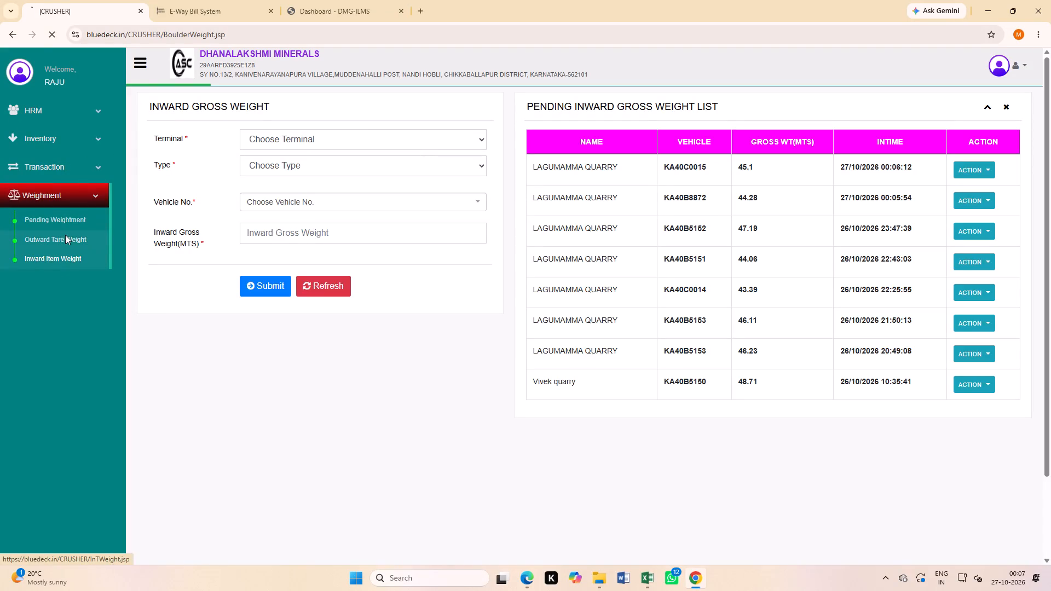
{"action": "left_click", "coordinate": [310, 140]}
{"action": "left_click", "coordinate": [315, 176]}
{"action": "left_click", "coordinate": [310, 167]}
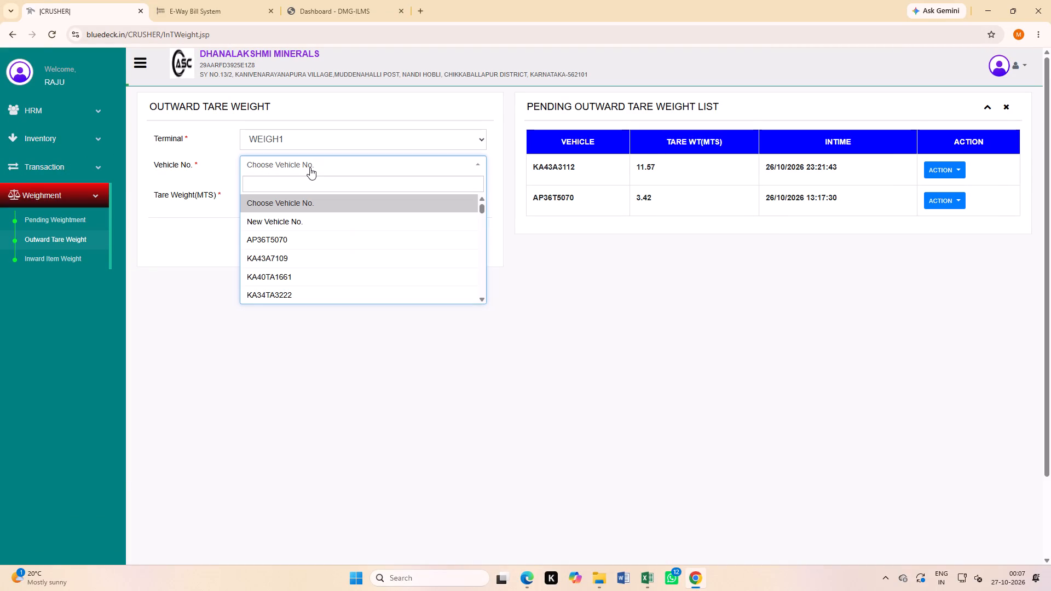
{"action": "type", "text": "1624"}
{"action": "double_click", "coordinate": [314, 199]}
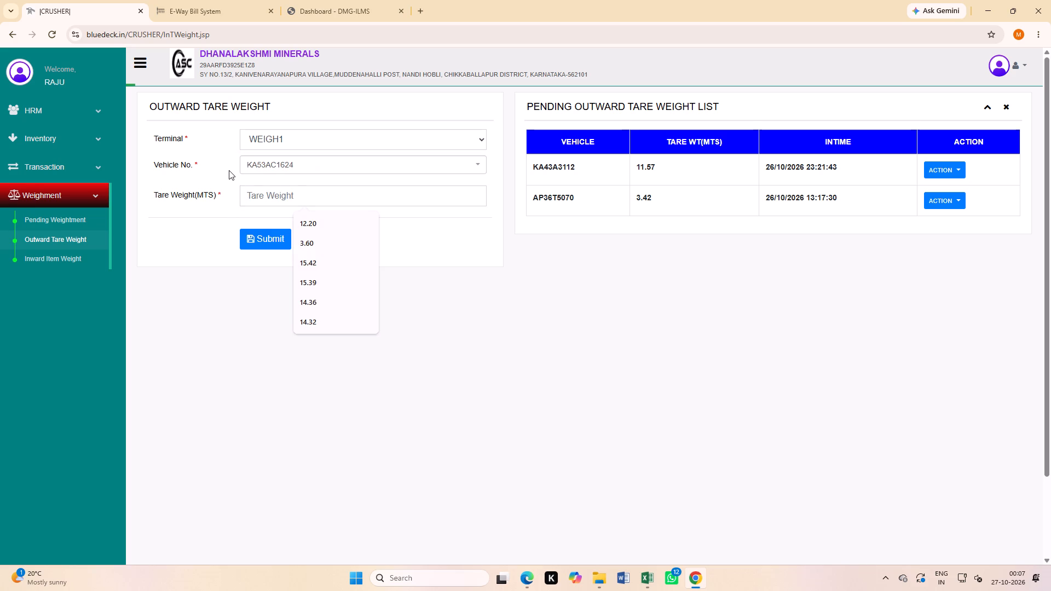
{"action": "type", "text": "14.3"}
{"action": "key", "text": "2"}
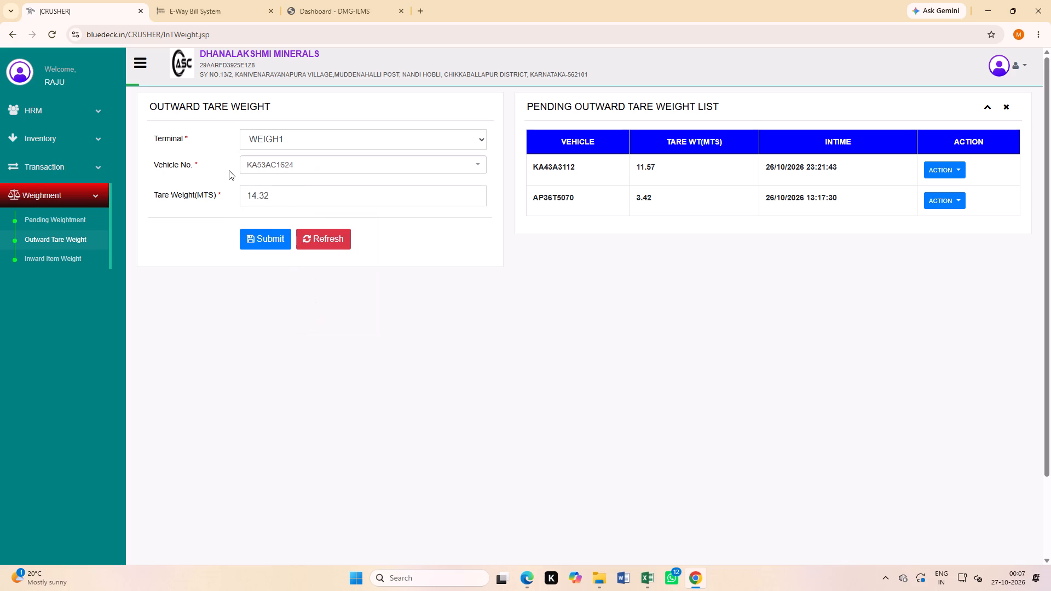
{"action": "left_click", "coordinate": [273, 234]}
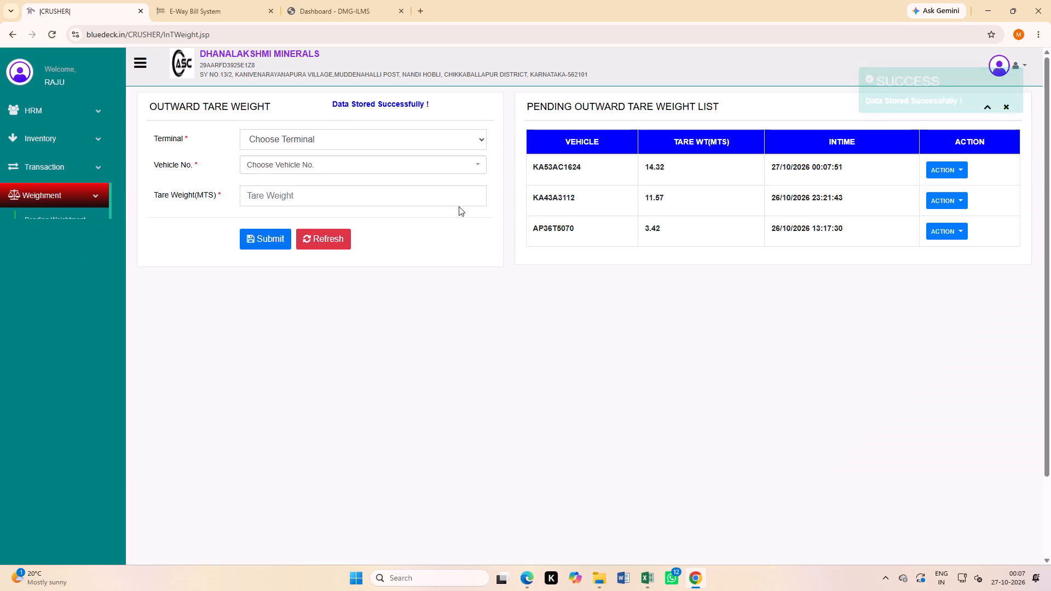
{"action": "left_click", "coordinate": [948, 166]}
{"action": "left_click", "coordinate": [968, 207]}
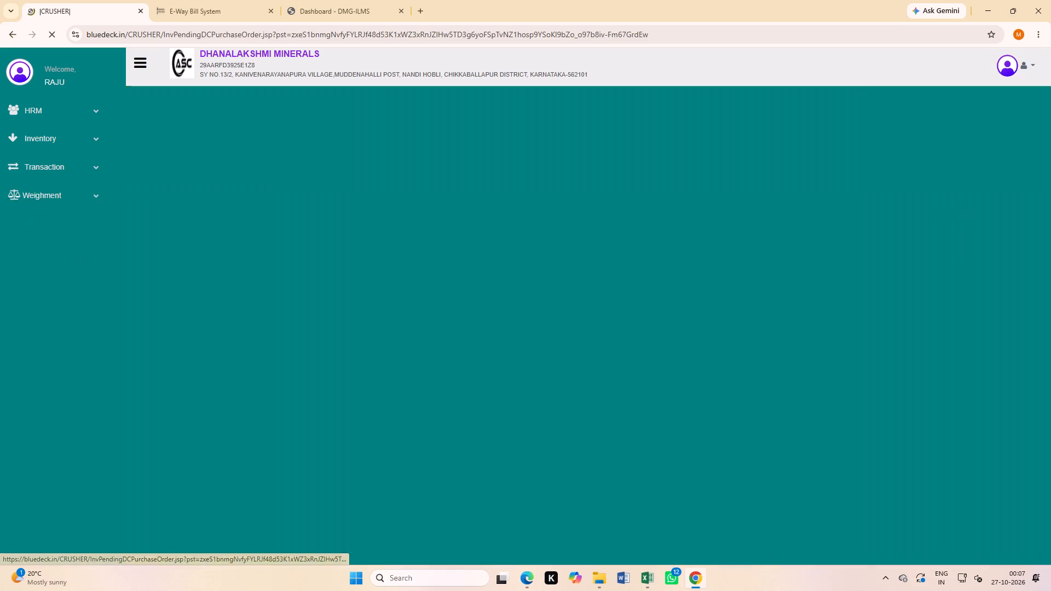
{"action": "left_click", "coordinate": [545, 164]}
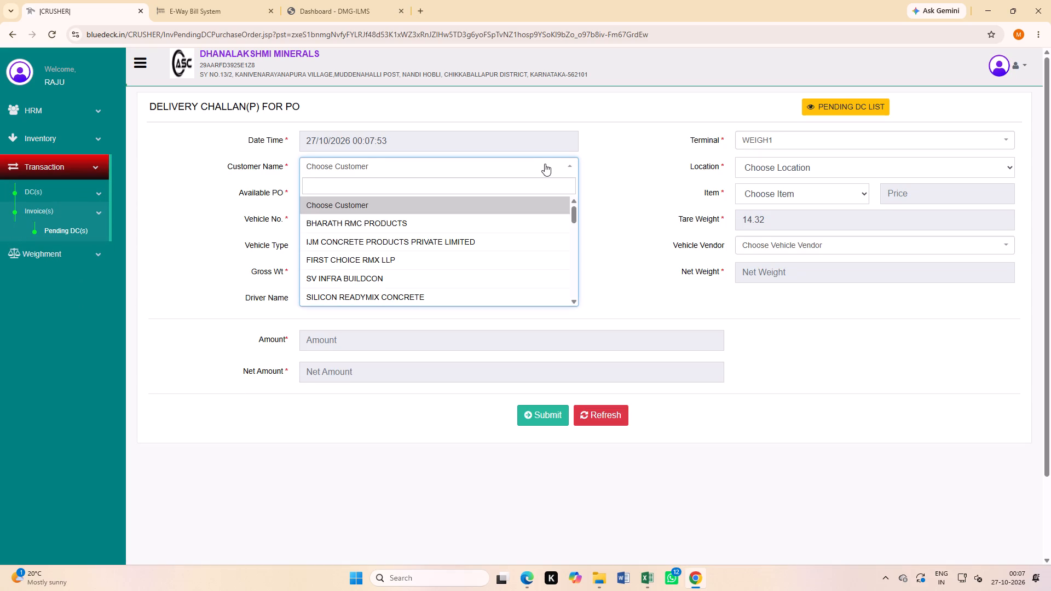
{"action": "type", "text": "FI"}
{"action": "left_click", "coordinate": [475, 201]}
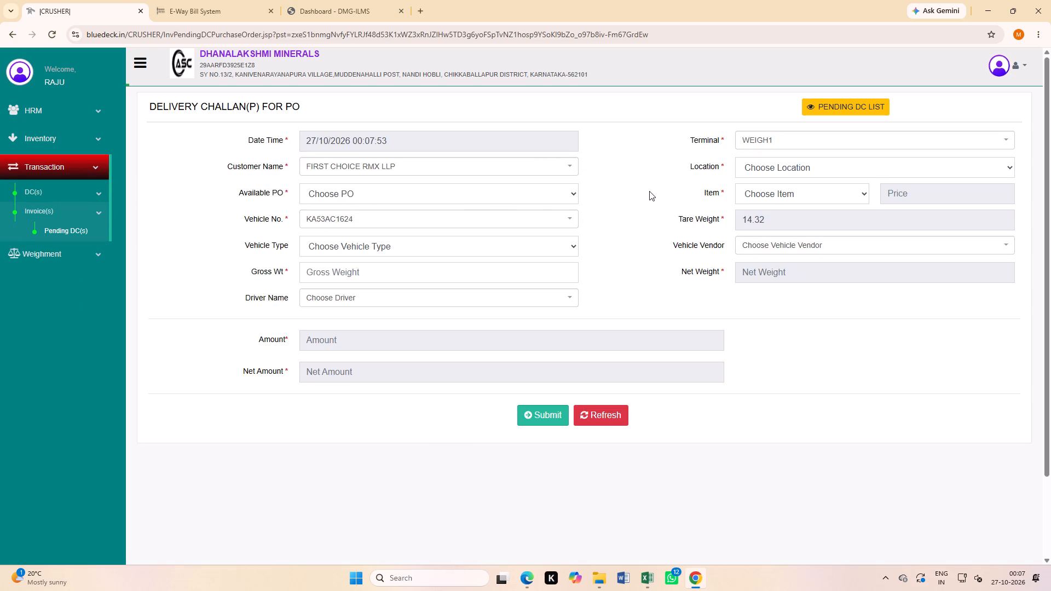
{"action": "left_click", "coordinate": [649, 191]}
{"action": "left_click", "coordinate": [807, 158]}
{"action": "left_click", "coordinate": [770, 192]}
{"action": "left_click", "coordinate": [762, 169]}
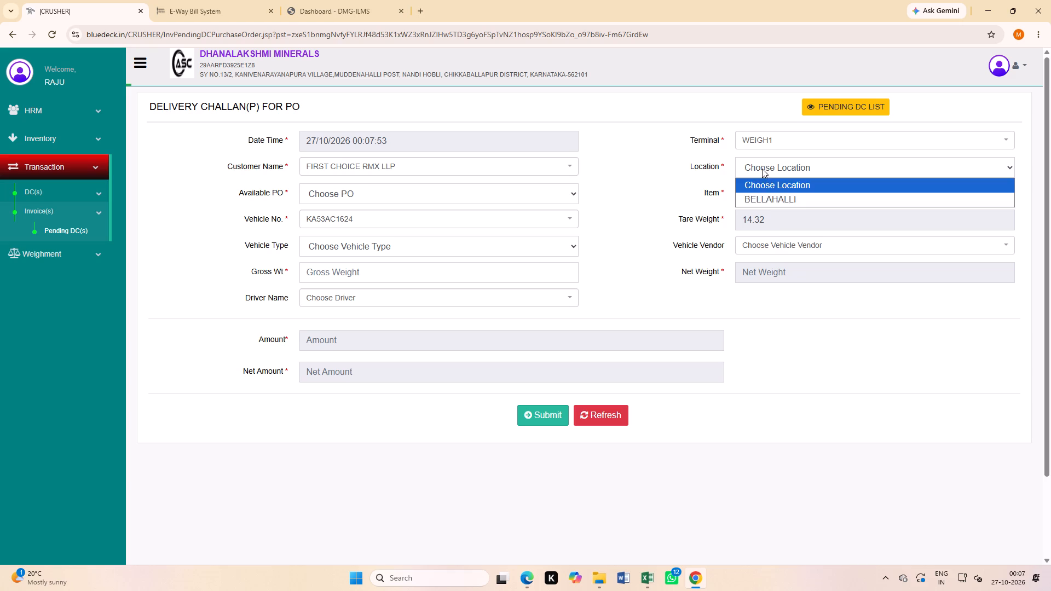
{"action": "left_click", "coordinate": [773, 199]}
{"action": "left_click", "coordinate": [460, 196]}
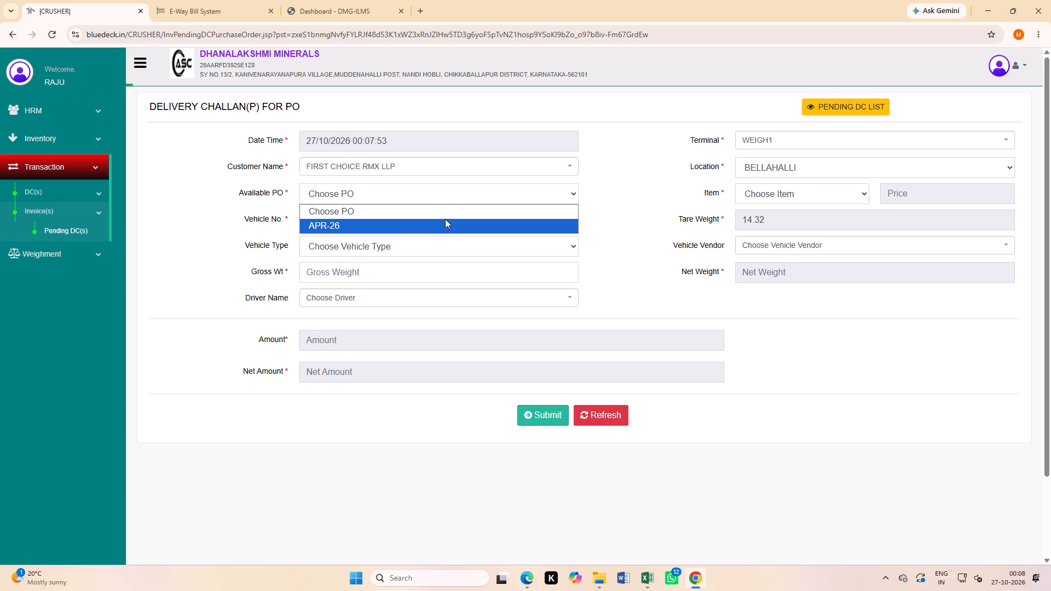
{"action": "left_click", "coordinate": [444, 221]}
Set the challan's item to MSAND and gross weight to 50.14, and submit it through the preview.
{"action": "left_click", "coordinate": [613, 196]}
{"action": "left_click", "coordinate": [828, 191]}
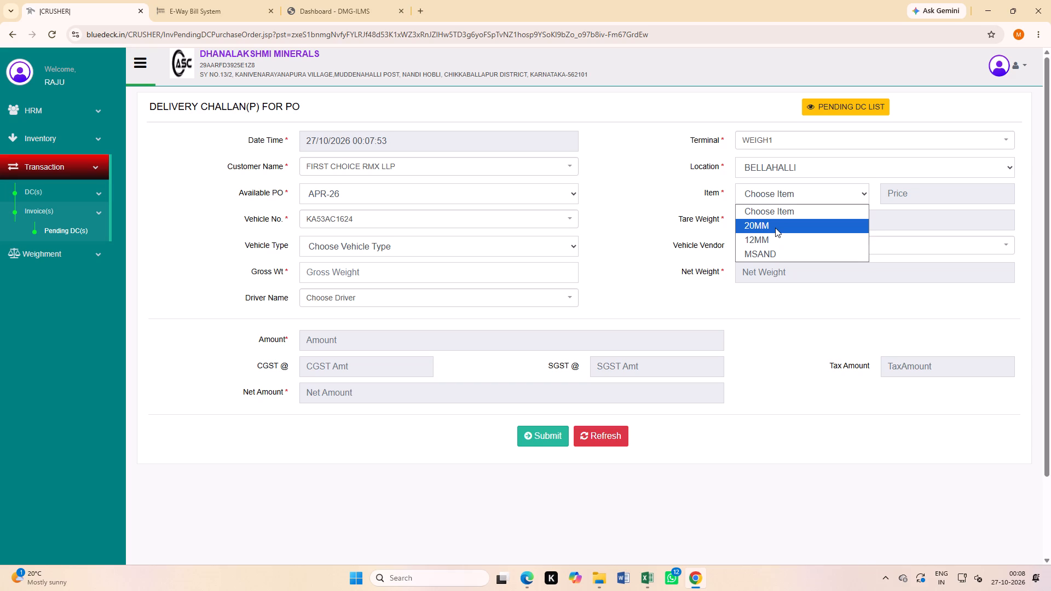
{"action": "left_click", "coordinate": [773, 258]}
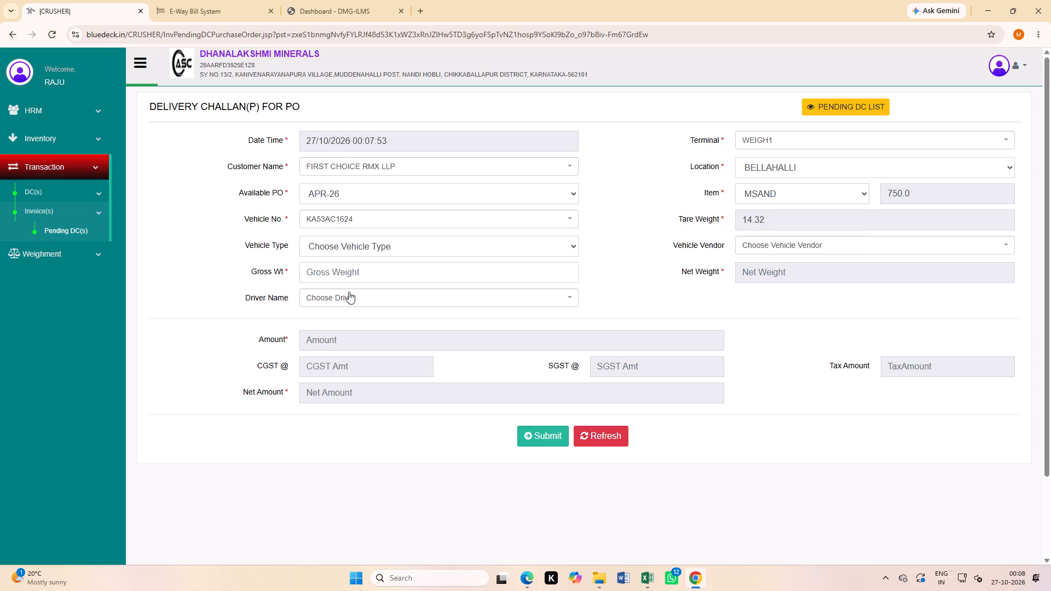
{"action": "left_click", "coordinate": [352, 269]}
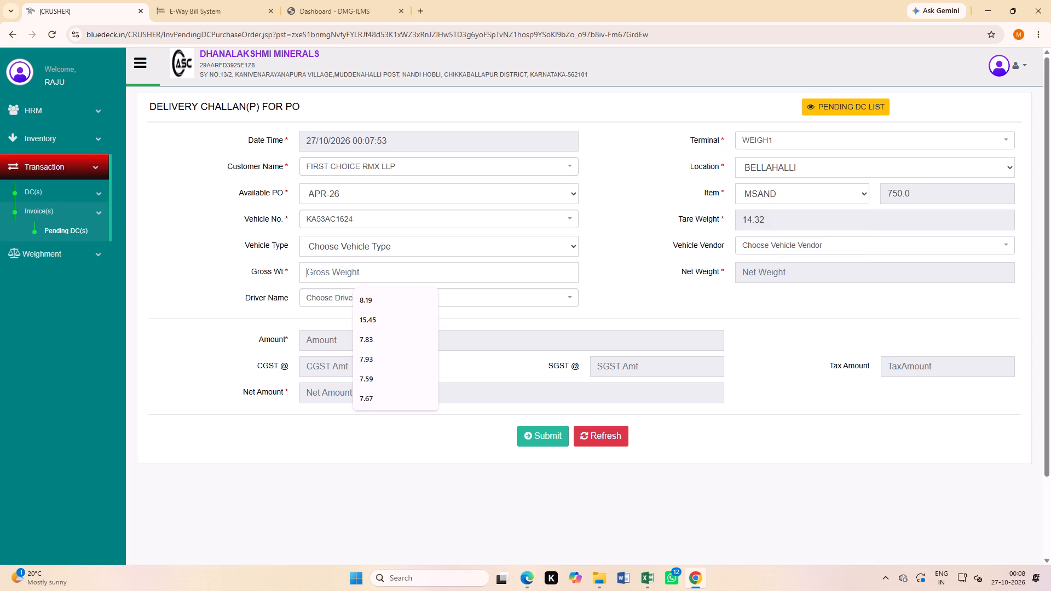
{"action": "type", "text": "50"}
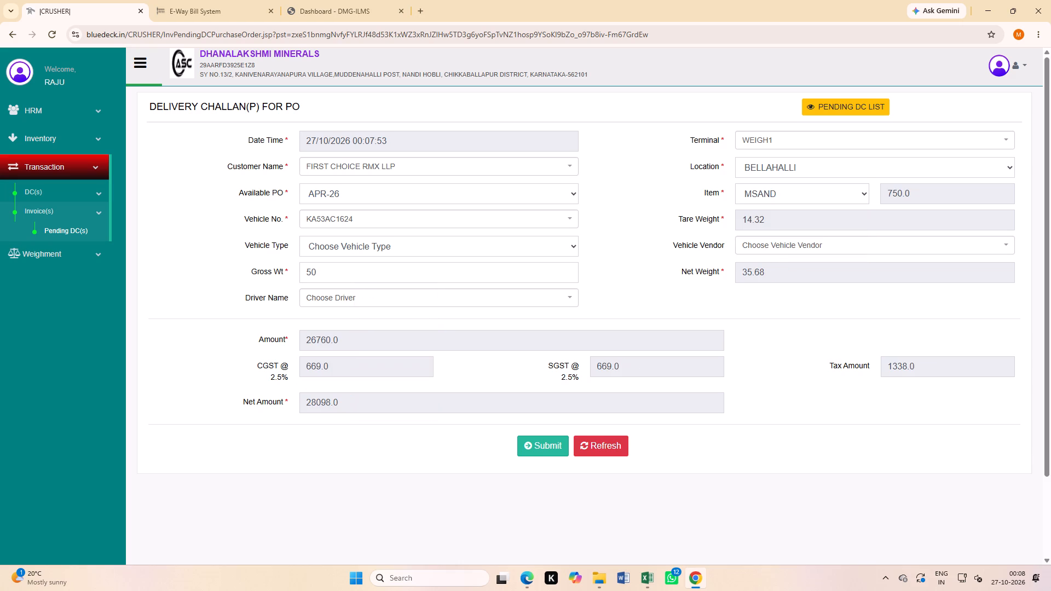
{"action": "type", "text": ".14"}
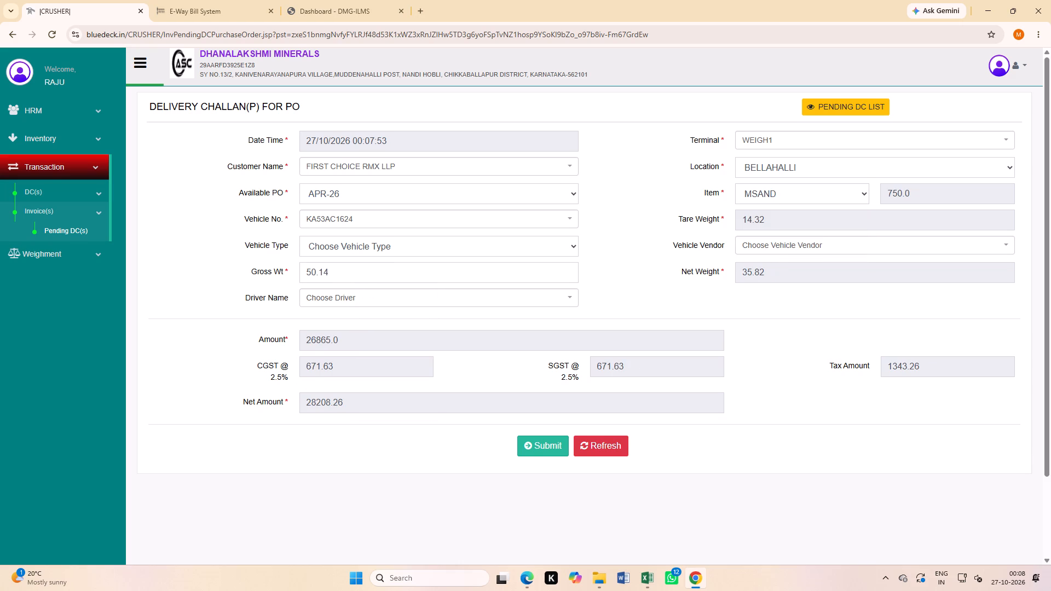
{"action": "scroll", "coordinate": [454, 302], "scroll_direction": "down", "scroll_amount": 2}
{"action": "left_click", "coordinate": [535, 342]}
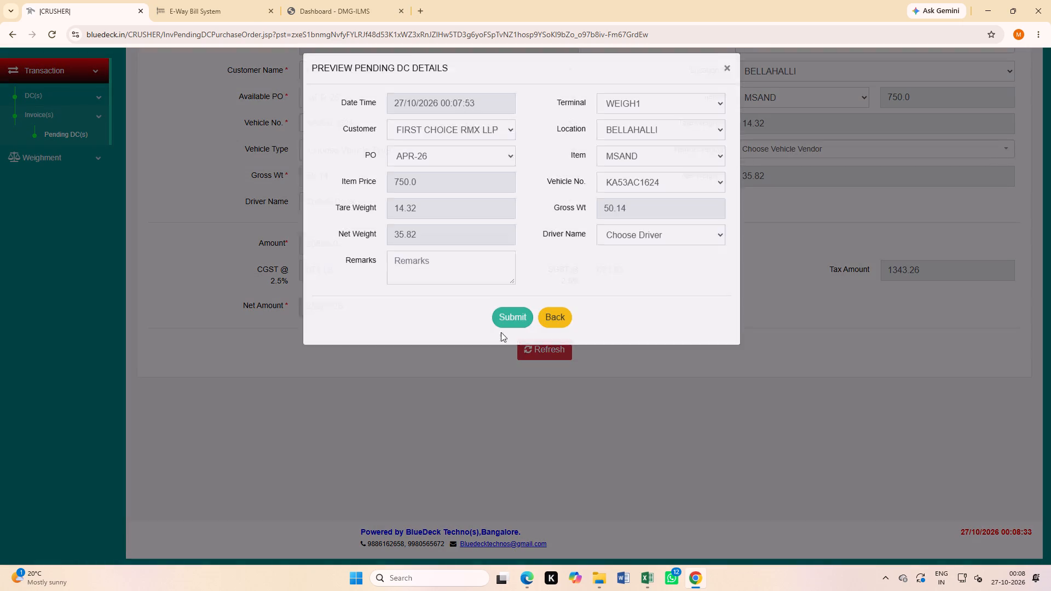
{"action": "left_click", "coordinate": [498, 326]}
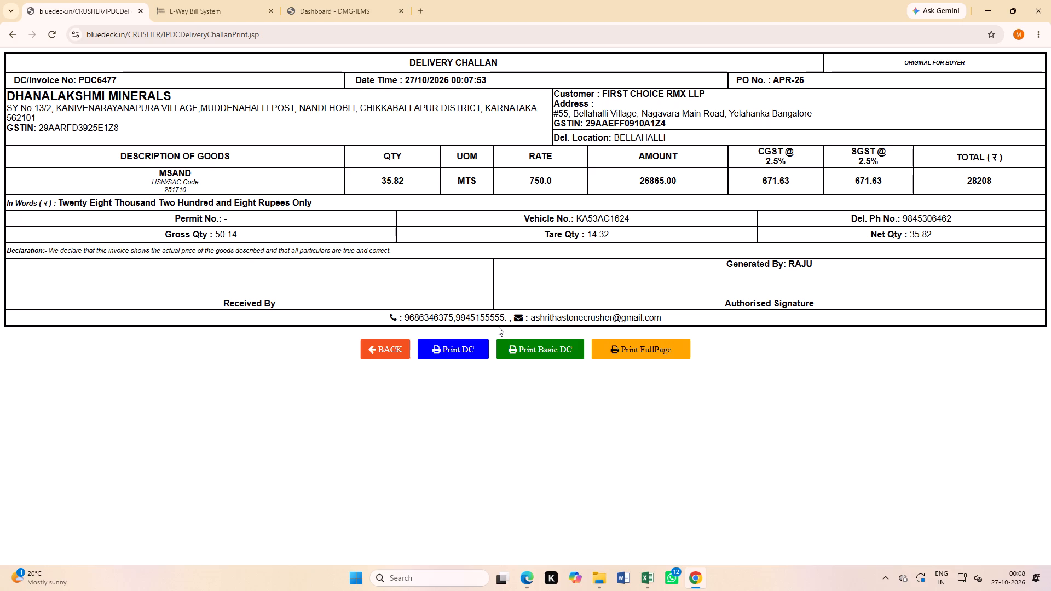
Print three copies of the basic delivery challan in portrait layout.
{"action": "left_click", "coordinate": [563, 356]}
{"action": "left_click", "coordinate": [796, 185]}
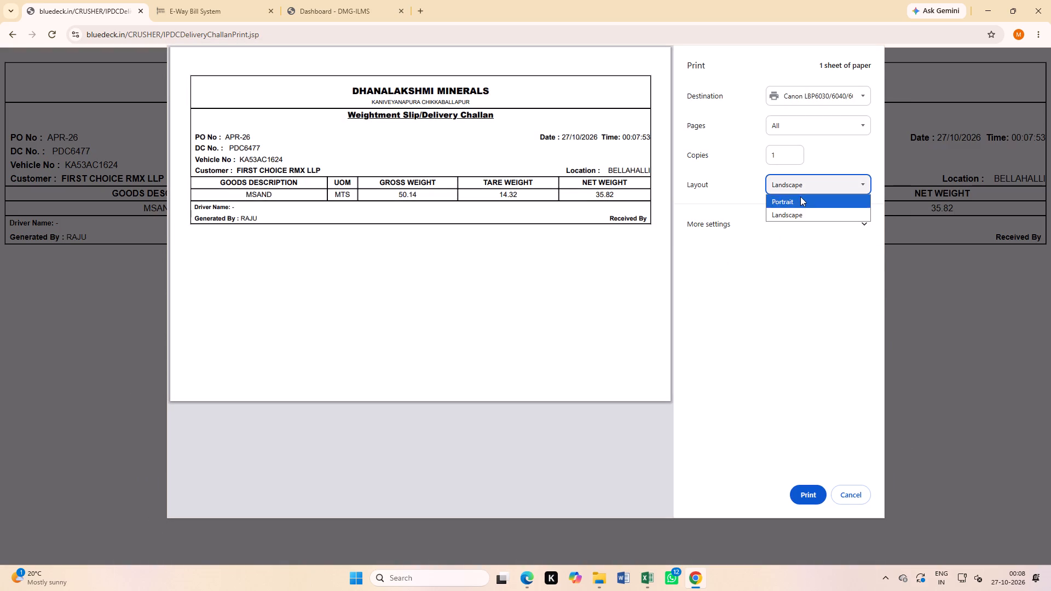
{"action": "left_click", "coordinate": [800, 196]}
{"action": "double_click", "coordinate": [794, 152]}
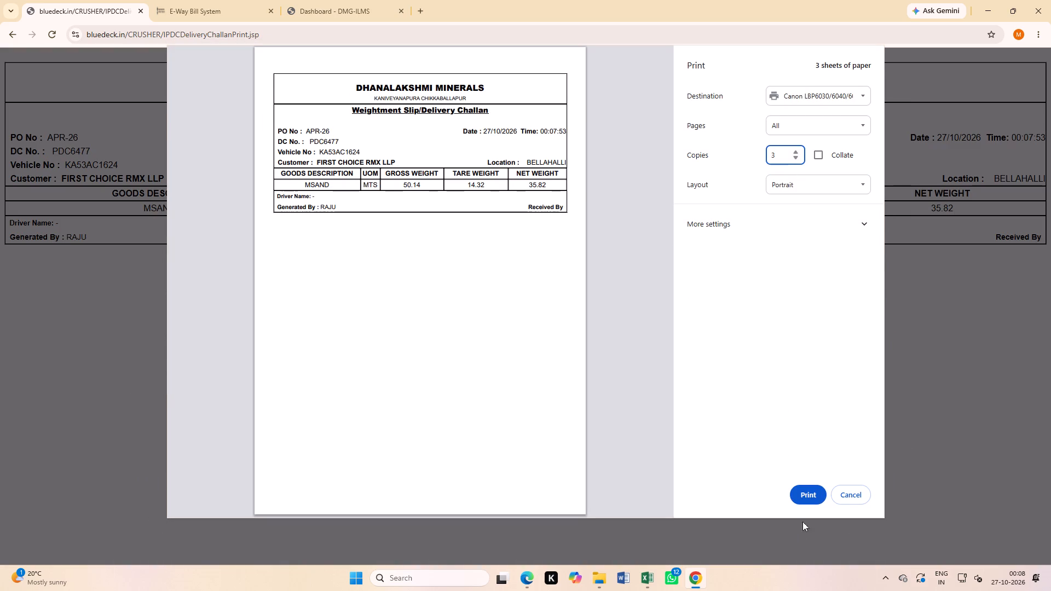
{"action": "left_click", "coordinate": [813, 494]}
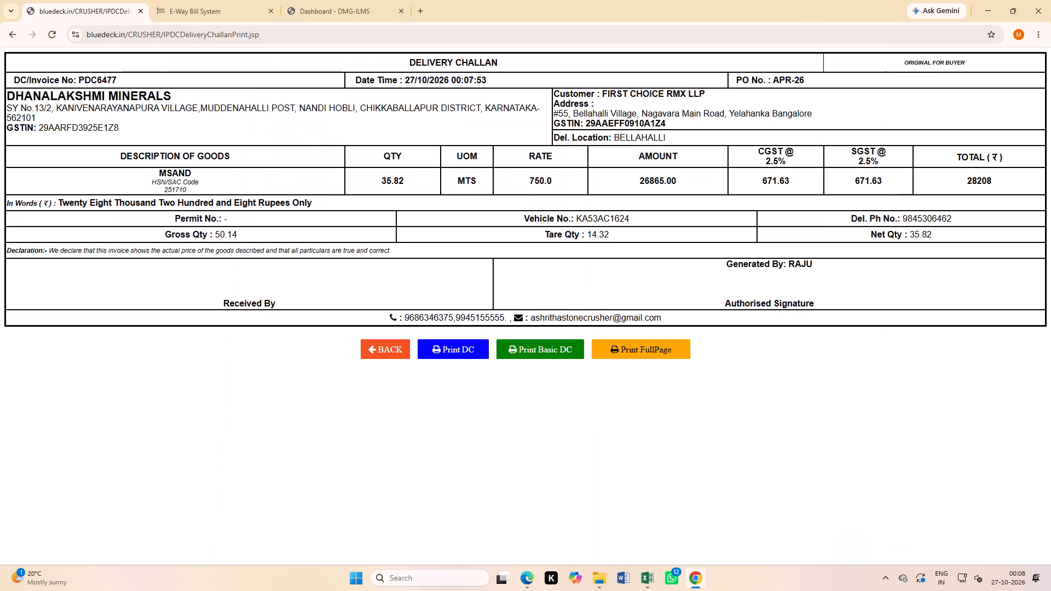
Start a new outward Job Work e-way bill and fill Bill To using FIRST CHOICE RMX LLP's GSTIN copied from the challan.
{"action": "double_click", "coordinate": [592, 124]}
{"action": "key", "text": "ctrl+c"}
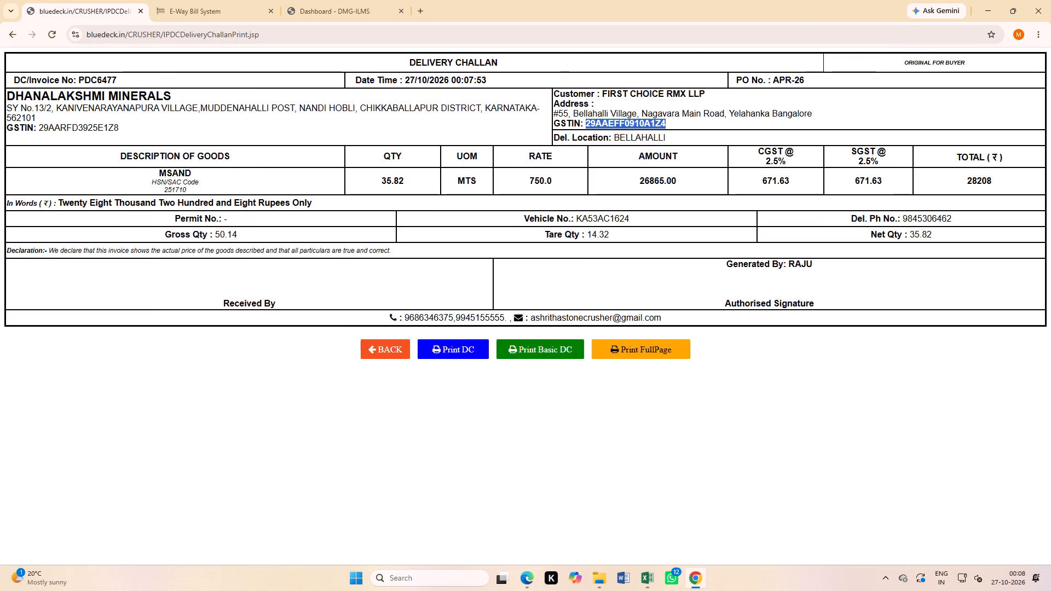
{"action": "left_click", "coordinate": [218, 8]}
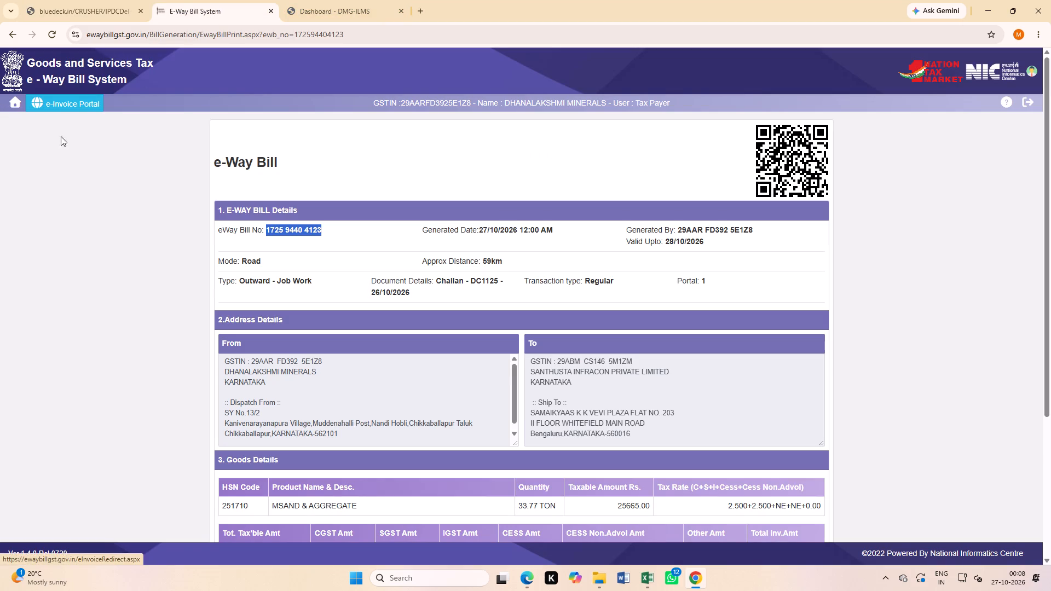
{"action": "left_click", "coordinate": [41, 143]}
{"action": "left_click", "coordinate": [8, 107]}
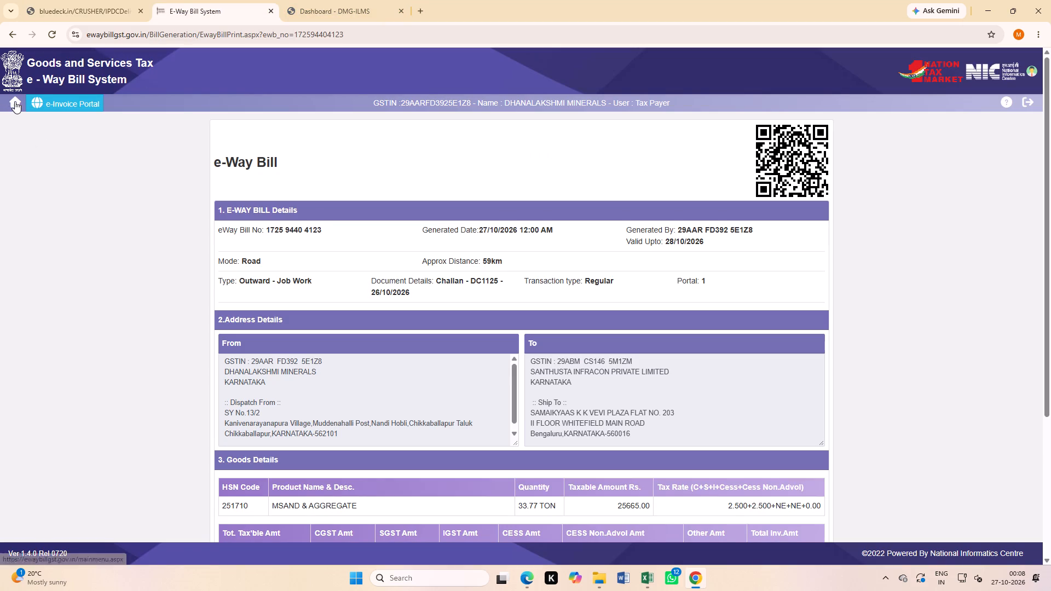
{"action": "left_click", "coordinate": [15, 101]}
{"action": "left_click", "coordinate": [45, 118]}
{"action": "left_click", "coordinate": [37, 148]}
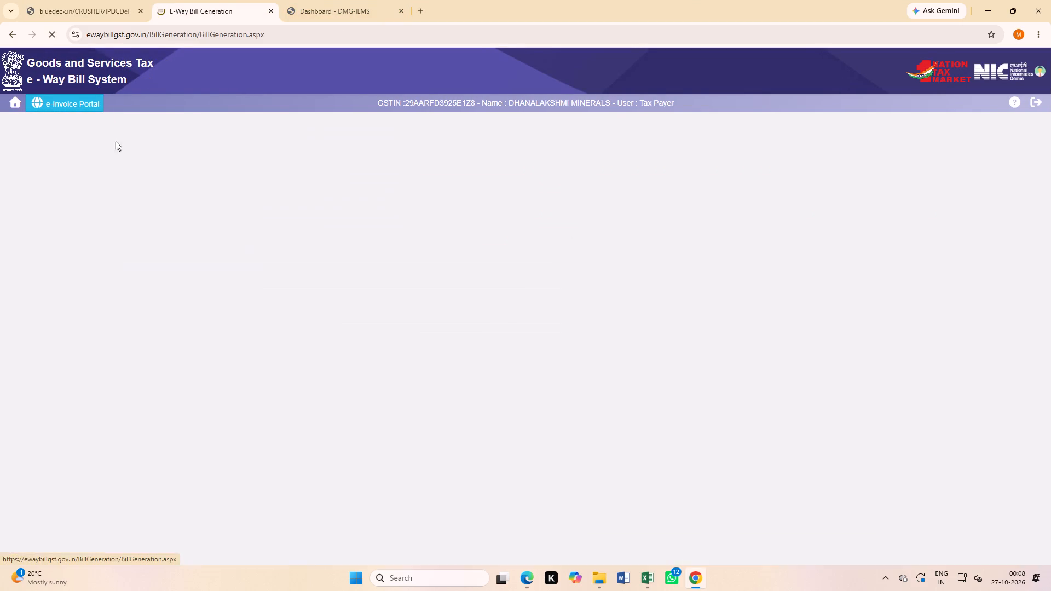
{"action": "left_click", "coordinate": [425, 175]}
{"action": "left_click", "coordinate": [417, 129]}
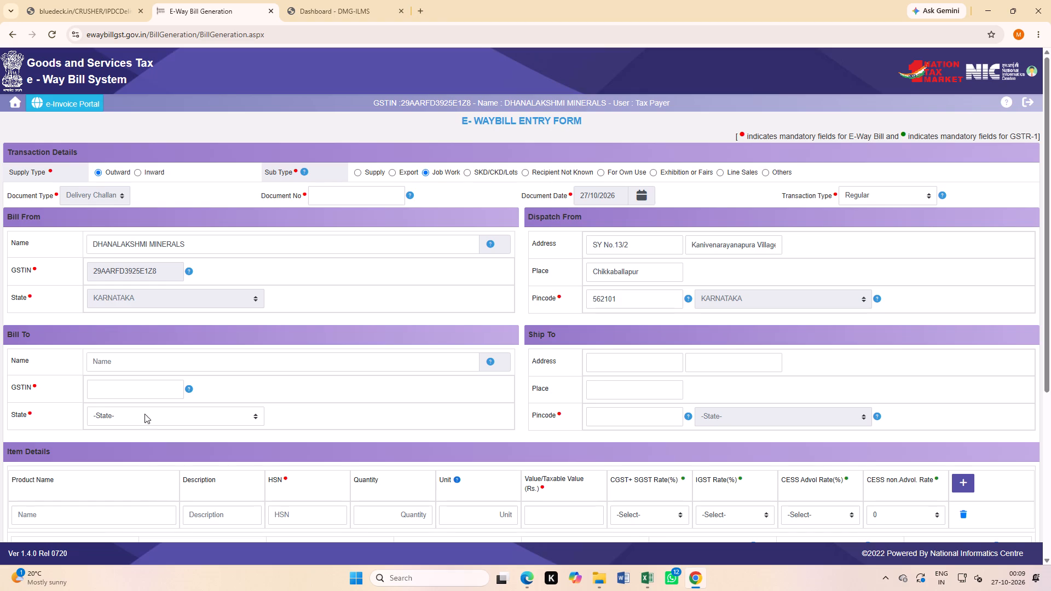
{"action": "left_click", "coordinate": [148, 390]}
{"action": "key", "text": "ctrl+v"}
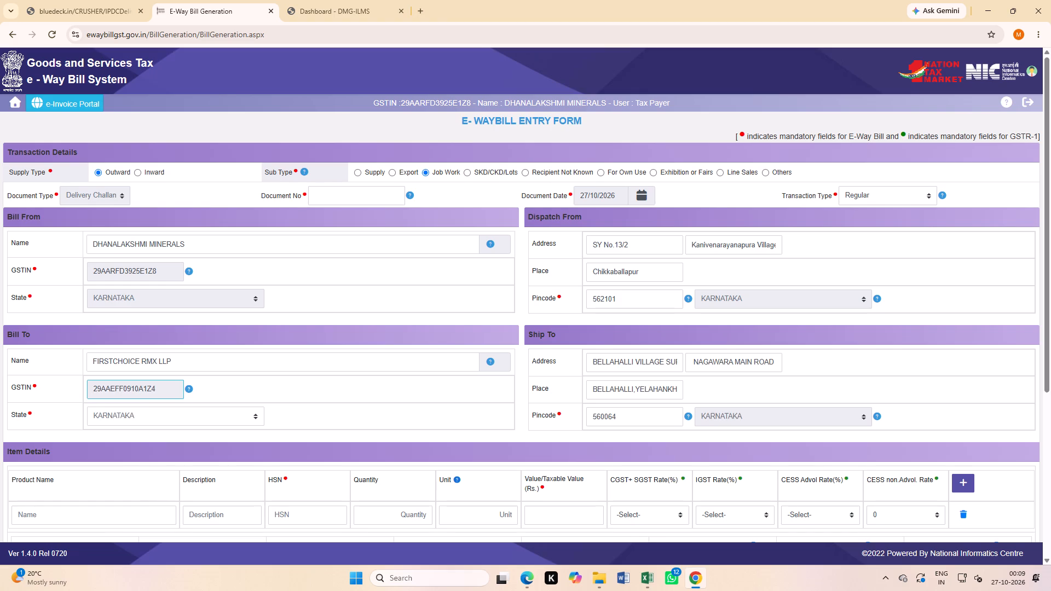
Enter the e-way bill item as MSAND, description AGGREGATE, HSN 251710, quantity 35.82 and unit TON.
{"action": "scroll", "coordinate": [114, 445], "scroll_direction": "down", "scroll_amount": 2}
{"action": "left_click", "coordinate": [117, 398]}
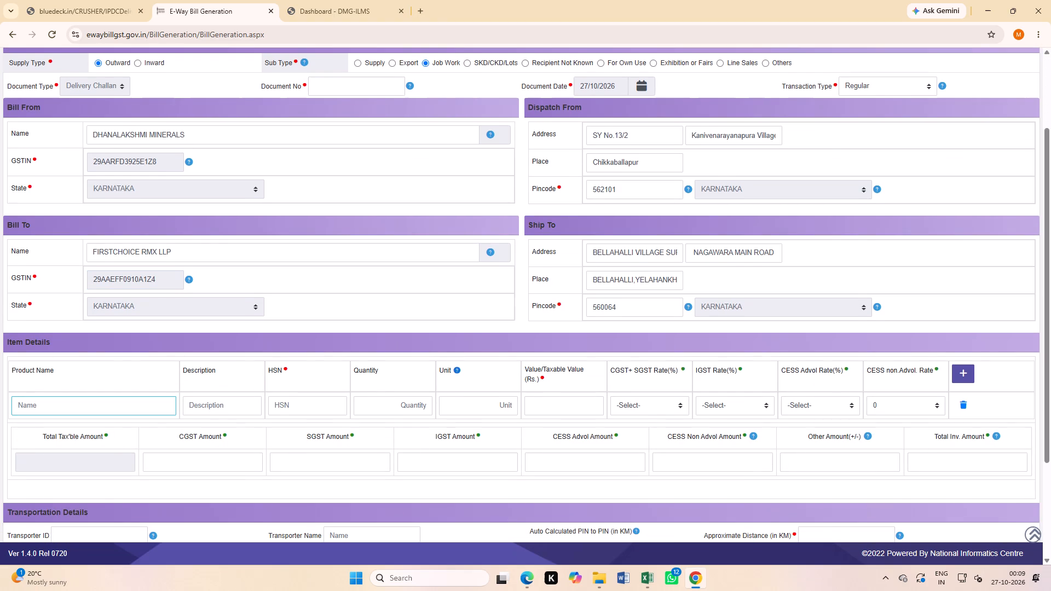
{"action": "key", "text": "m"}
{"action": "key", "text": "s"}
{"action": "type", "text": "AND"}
{"action": "left_click", "coordinate": [198, 404]}
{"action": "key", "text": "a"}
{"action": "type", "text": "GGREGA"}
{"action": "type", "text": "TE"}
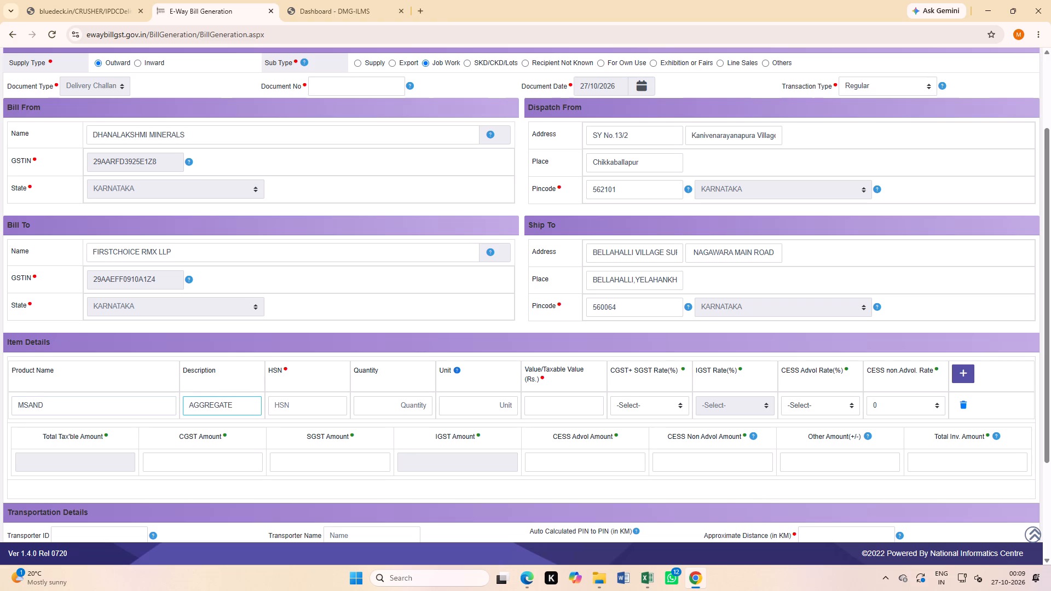
{"action": "left_click", "coordinate": [308, 409]}
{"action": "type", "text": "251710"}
{"action": "left_click", "coordinate": [379, 410]}
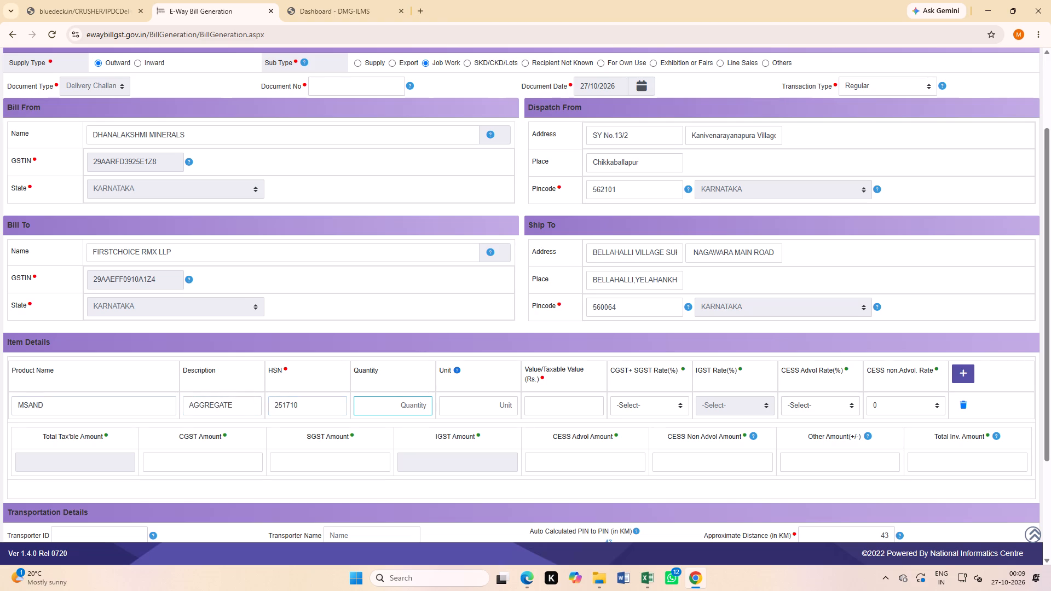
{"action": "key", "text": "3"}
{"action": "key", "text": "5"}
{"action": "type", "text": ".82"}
{"action": "left_click", "coordinate": [450, 410]}
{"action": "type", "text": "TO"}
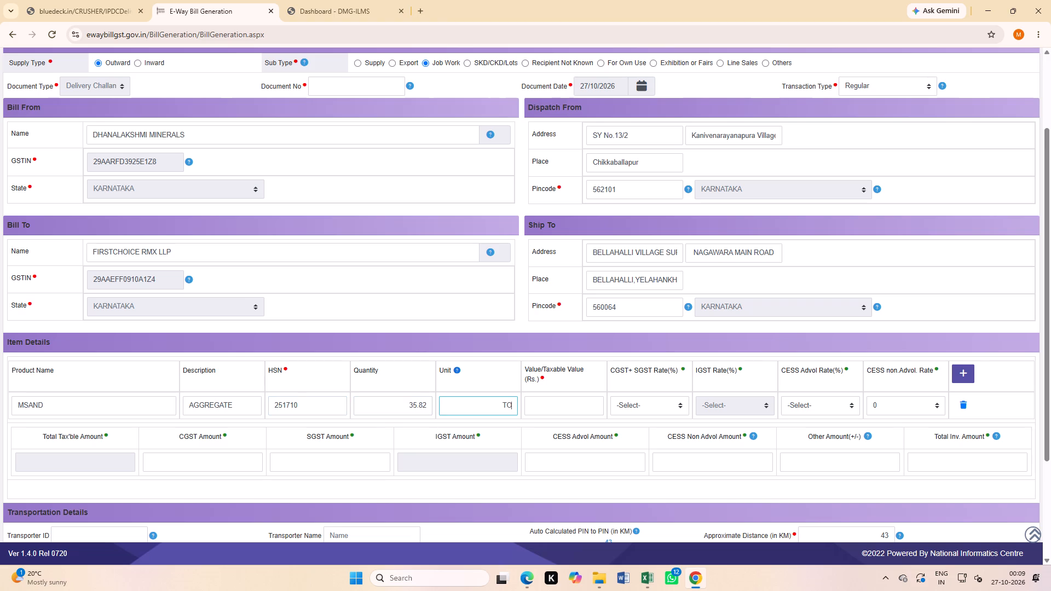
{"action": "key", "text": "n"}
Copy the challan's vehicle number, and set the e-way bill item's taxable value to 26865 and CGST+SGST rate to 2.500 + 2.500.
{"action": "left_click", "coordinate": [593, 403]}
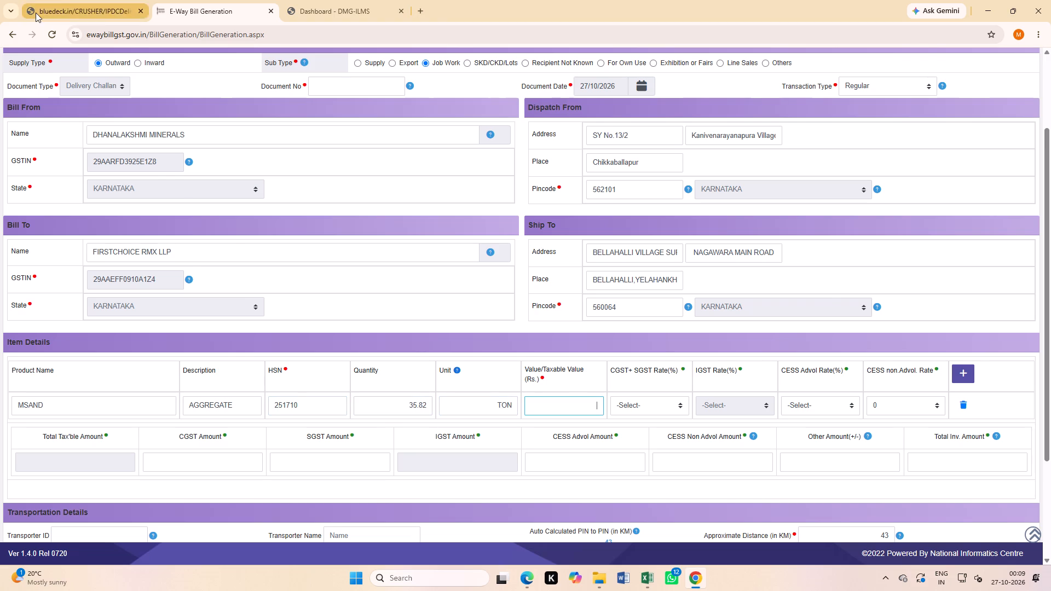
{"action": "left_click", "coordinate": [38, 11]}
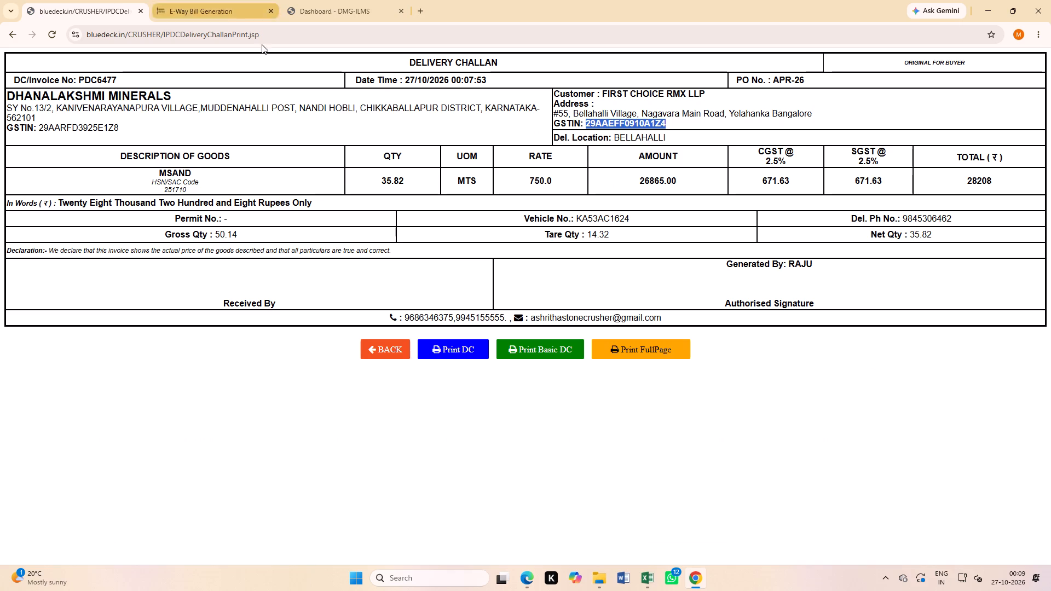
{"action": "double_click", "coordinate": [596, 216]}
{"action": "key", "text": "ctrl+c"}
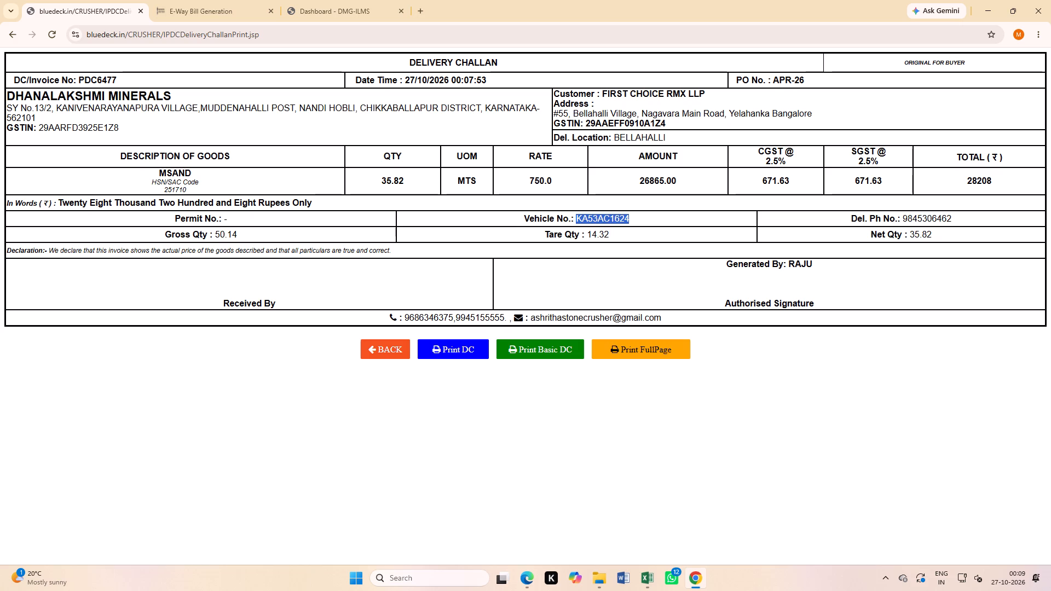
{"action": "left_click", "coordinate": [180, 11]}
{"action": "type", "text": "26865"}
{"action": "left_click", "coordinate": [646, 401]}
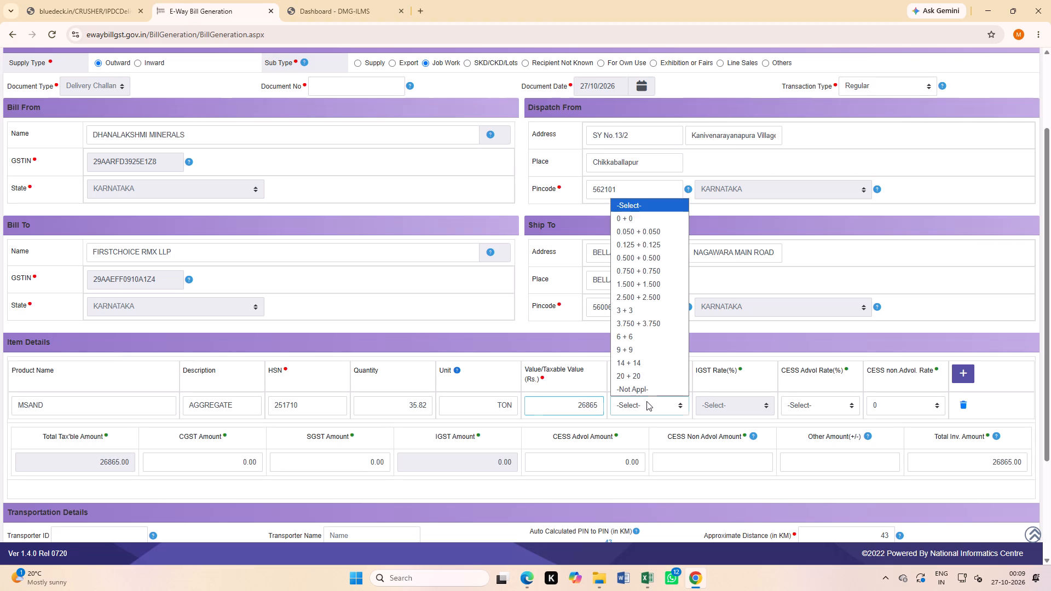
{"action": "left_click", "coordinate": [630, 297]}
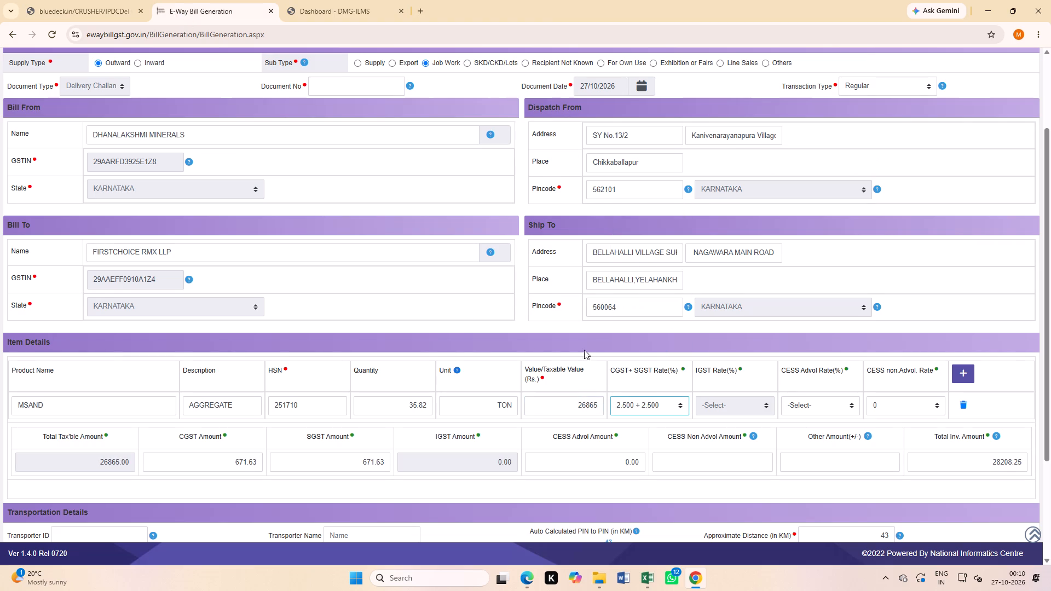
{"action": "scroll", "coordinate": [229, 408], "scroll_direction": "down", "scroll_amount": 3}
{"action": "left_click", "coordinate": [78, 468]}
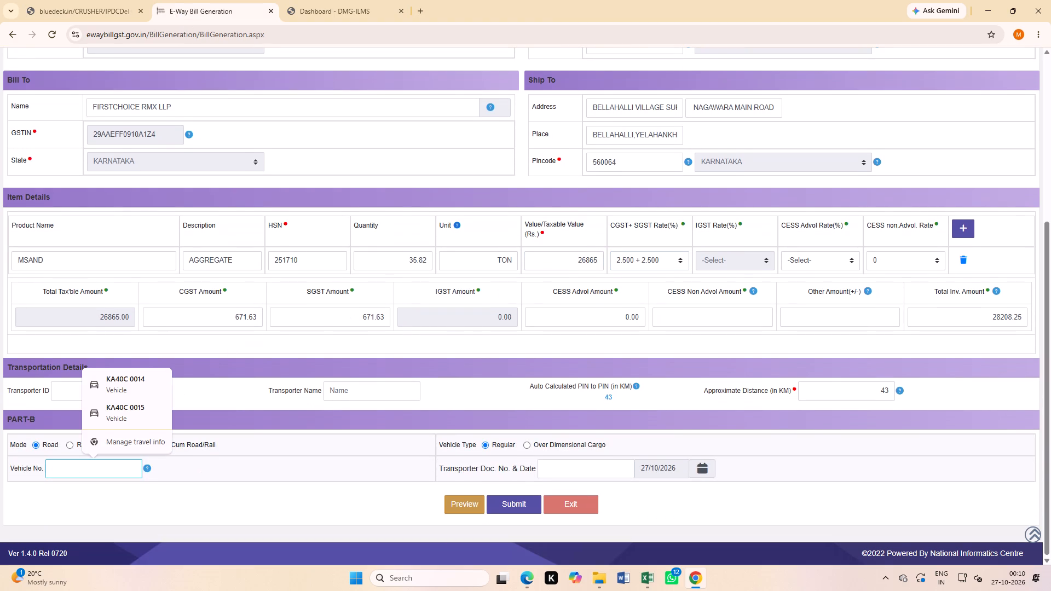
{"action": "key", "text": "ctrl+v"}
{"action": "scroll", "coordinate": [215, 445], "scroll_direction": "up", "scroll_amount": 3}
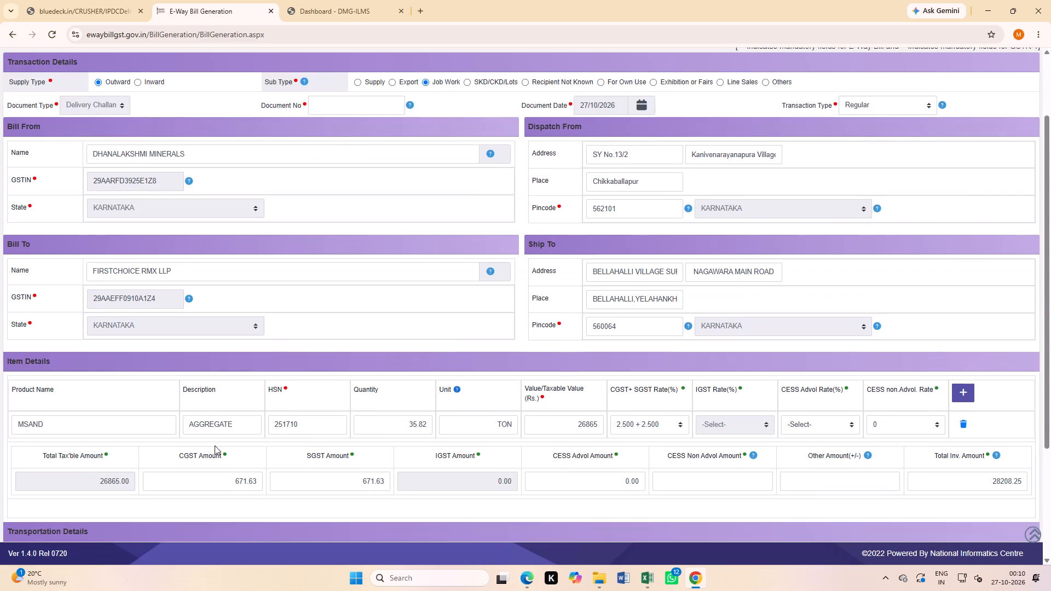
{"action": "scroll", "coordinate": [215, 444], "scroll_direction": "down", "scroll_amount": 10}
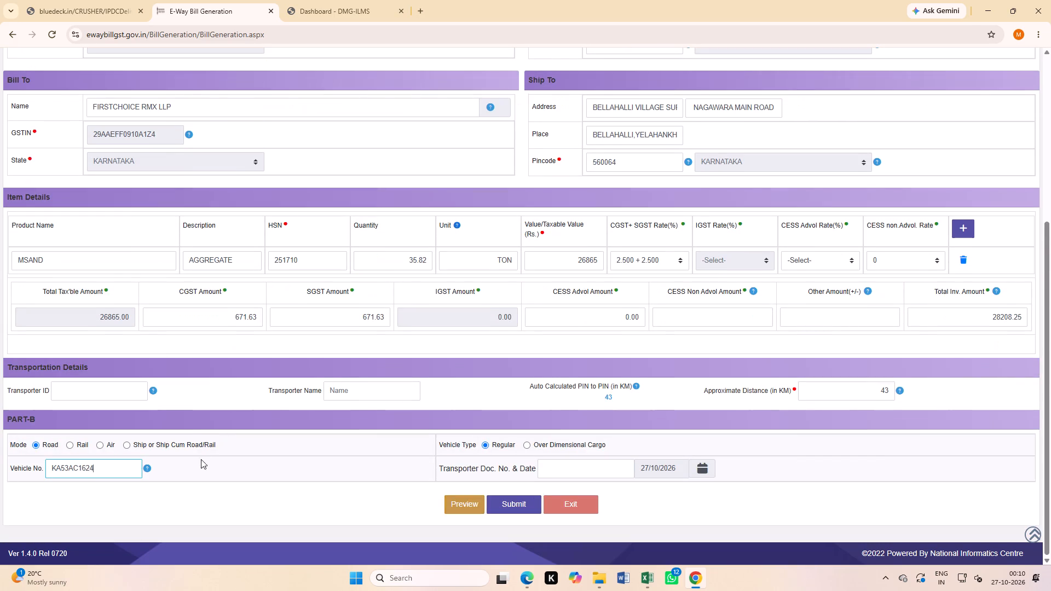
{"action": "left_click", "coordinate": [229, 501]}
{"action": "left_click", "coordinate": [517, 506]}
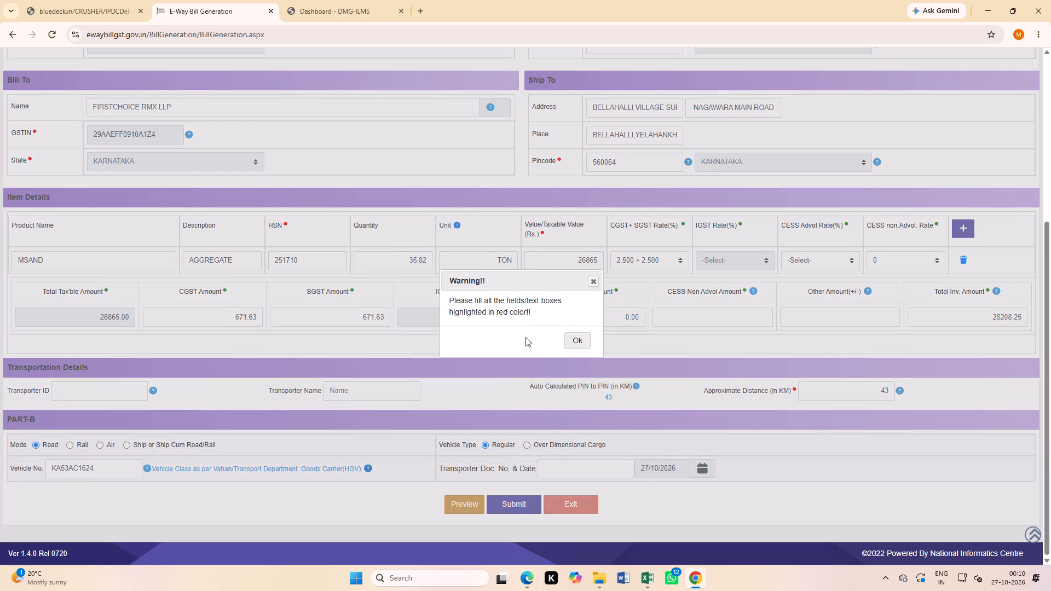
{"action": "left_click", "coordinate": [572, 342]}
Enter document number PDC6477 and submit the e-way bill, continuing without the unfilled GSTR-1 fields.
{"action": "scroll", "coordinate": [261, 301], "scroll_direction": "up", "scroll_amount": 5}
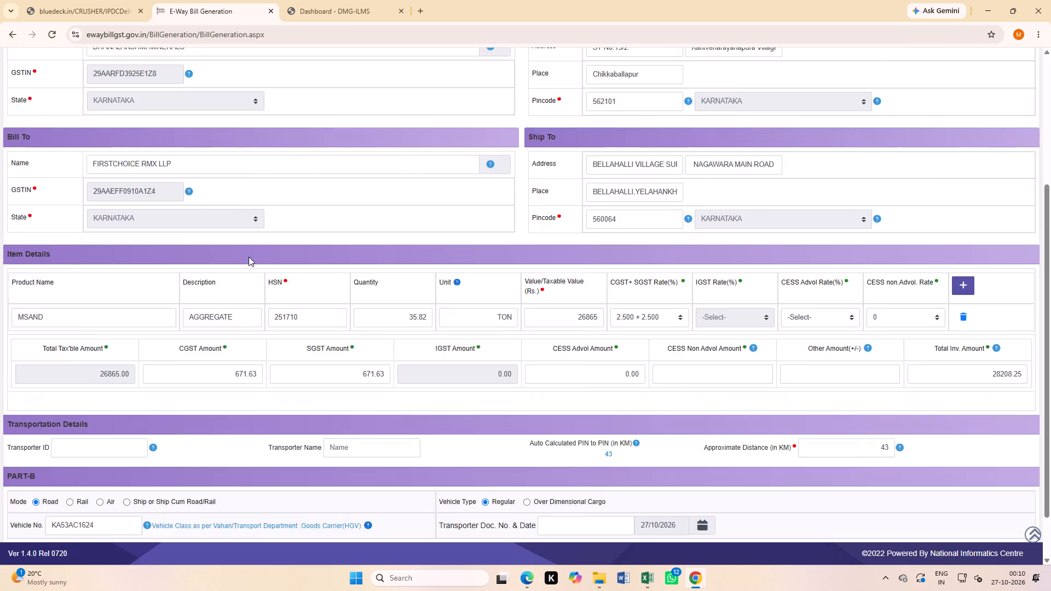
{"action": "left_click", "coordinate": [334, 200]}
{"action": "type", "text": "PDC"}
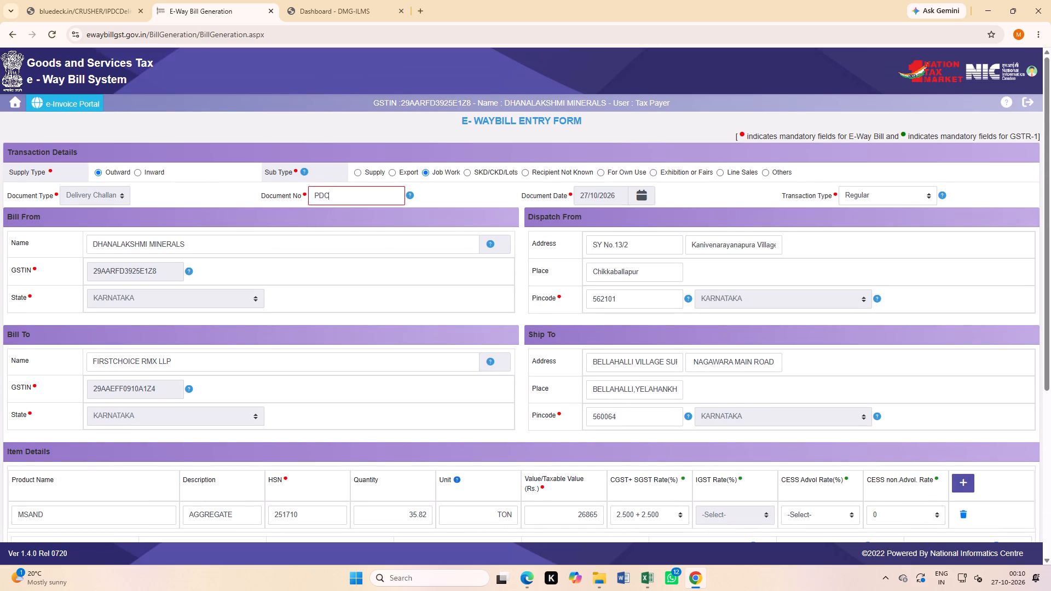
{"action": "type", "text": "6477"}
{"action": "left_click", "coordinate": [436, 205]}
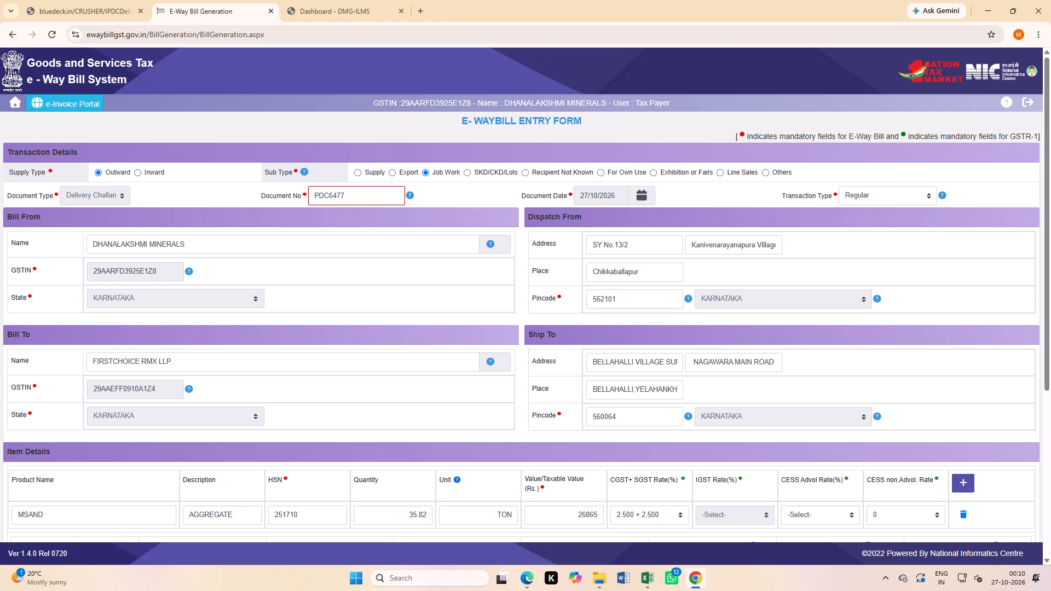
{"action": "scroll", "coordinate": [351, 316], "scroll_direction": "down", "scroll_amount": 10}
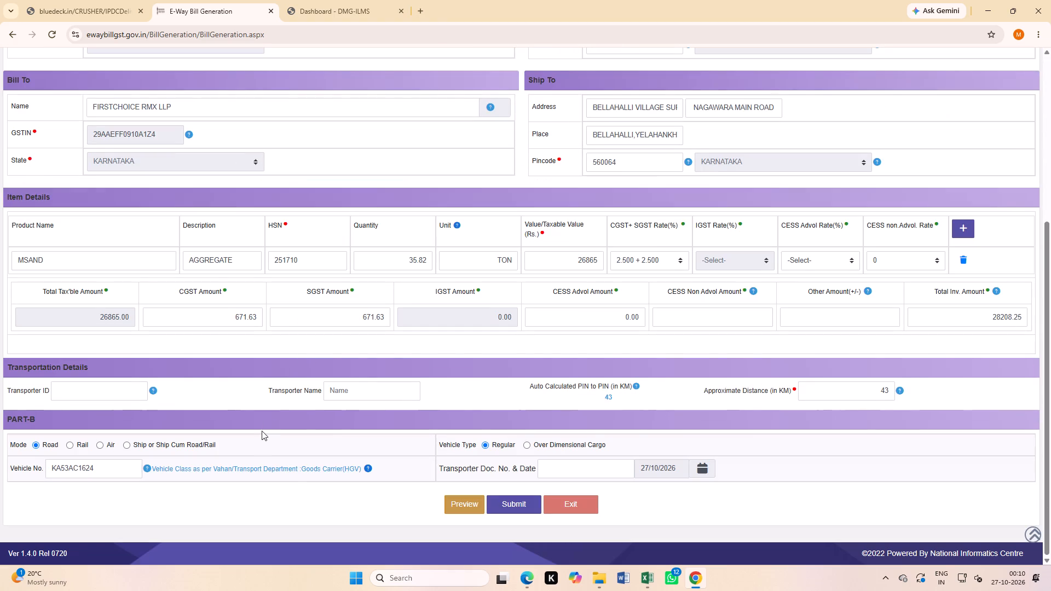
{"action": "left_click", "coordinate": [292, 501]}
{"action": "left_click", "coordinate": [490, 509]}
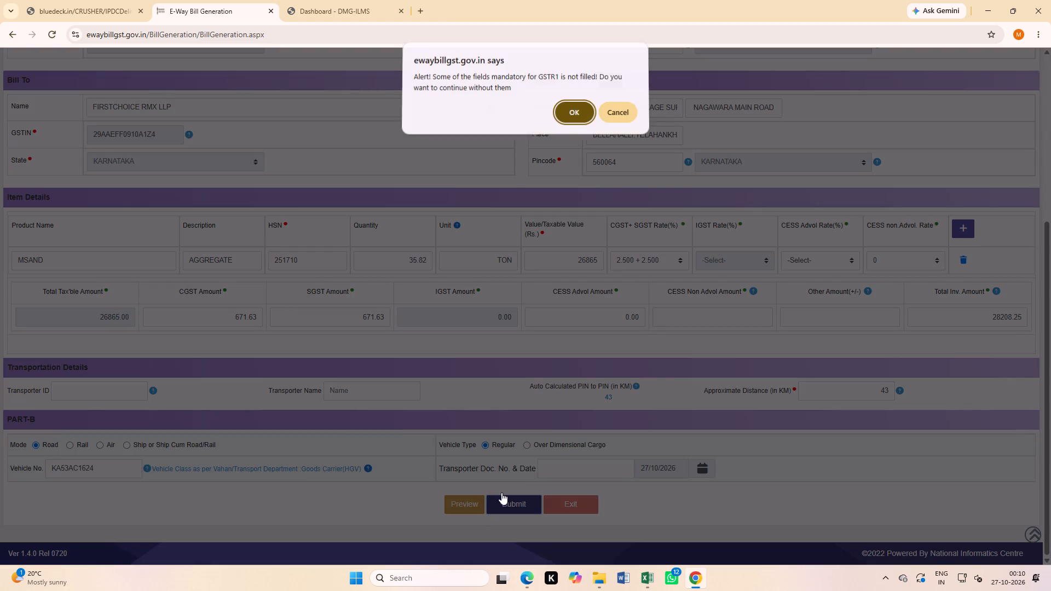
{"action": "left_click", "coordinate": [572, 118]}
{"action": "left_click", "coordinate": [570, 132]}
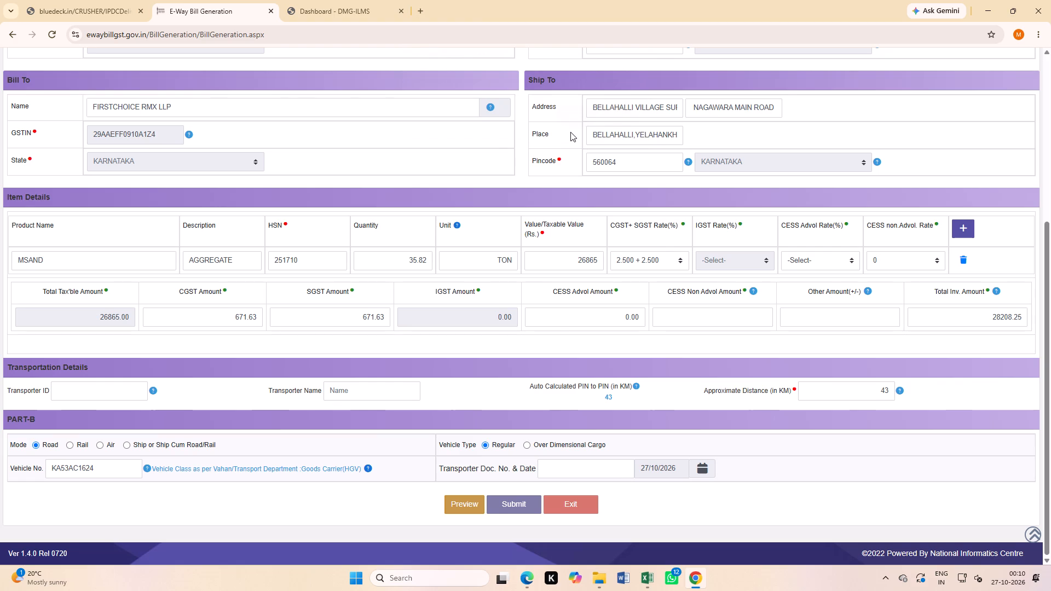
Print one portrait copy of the detailed e-way bill for challan PDC6477.
{"action": "scroll", "coordinate": [498, 297], "scroll_direction": "down", "scroll_amount": 10}
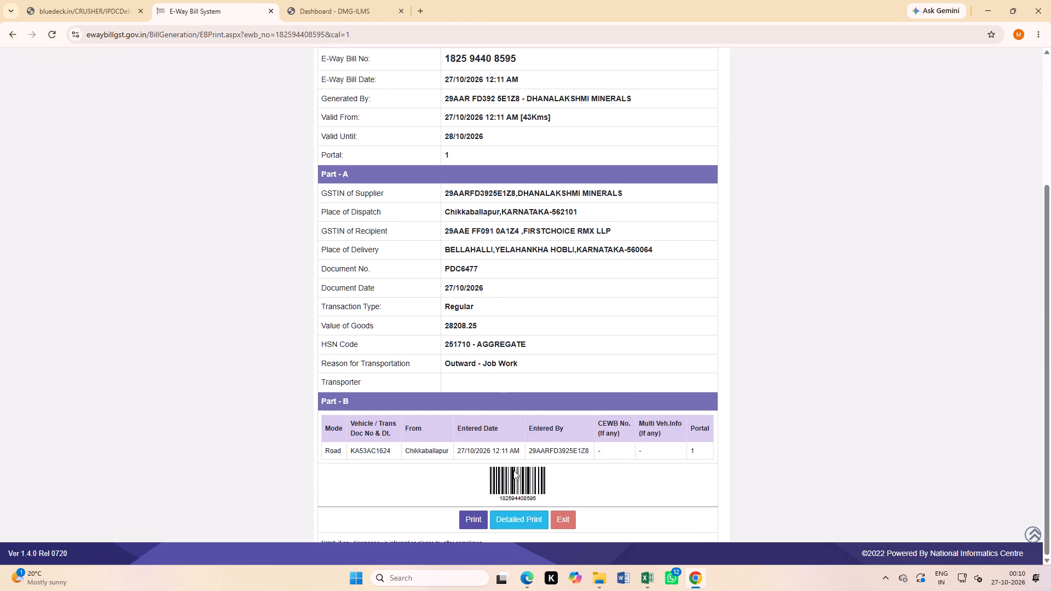
{"action": "left_click", "coordinate": [529, 515]}
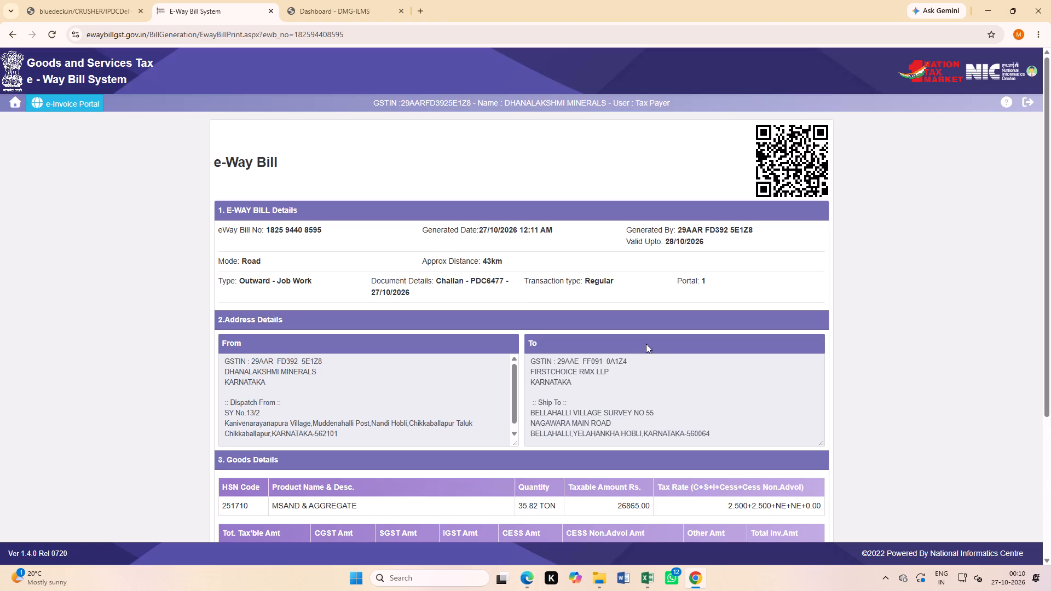
{"action": "scroll", "coordinate": [612, 364], "scroll_direction": "down", "scroll_amount": 10}
{"action": "left_click", "coordinate": [508, 537]}
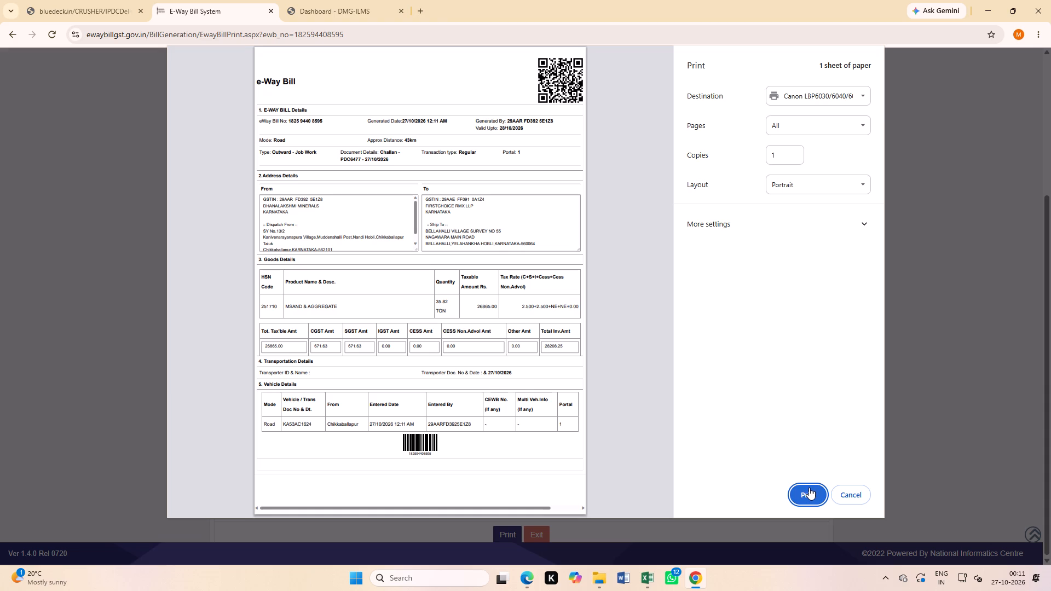
{"action": "left_click", "coordinate": [809, 488]}
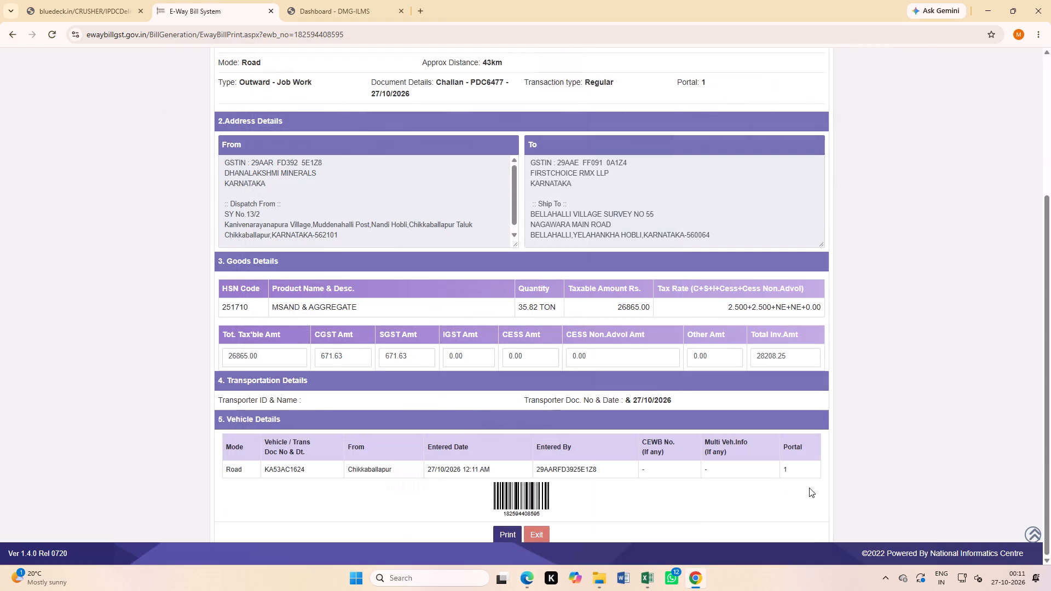
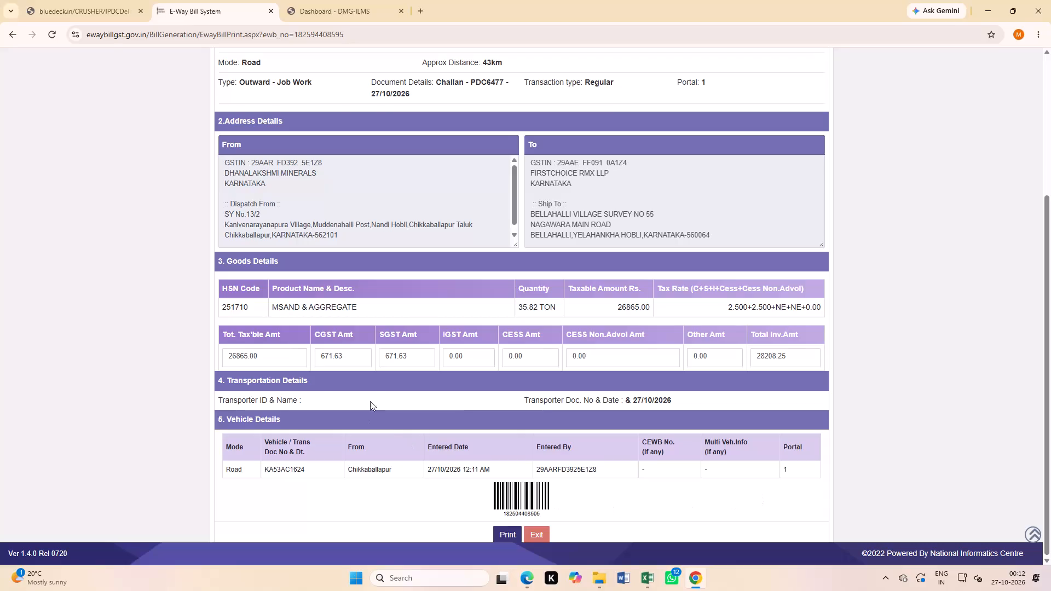
{"action": "scroll", "coordinate": [377, 370], "scroll_direction": "up", "scroll_amount": 6}
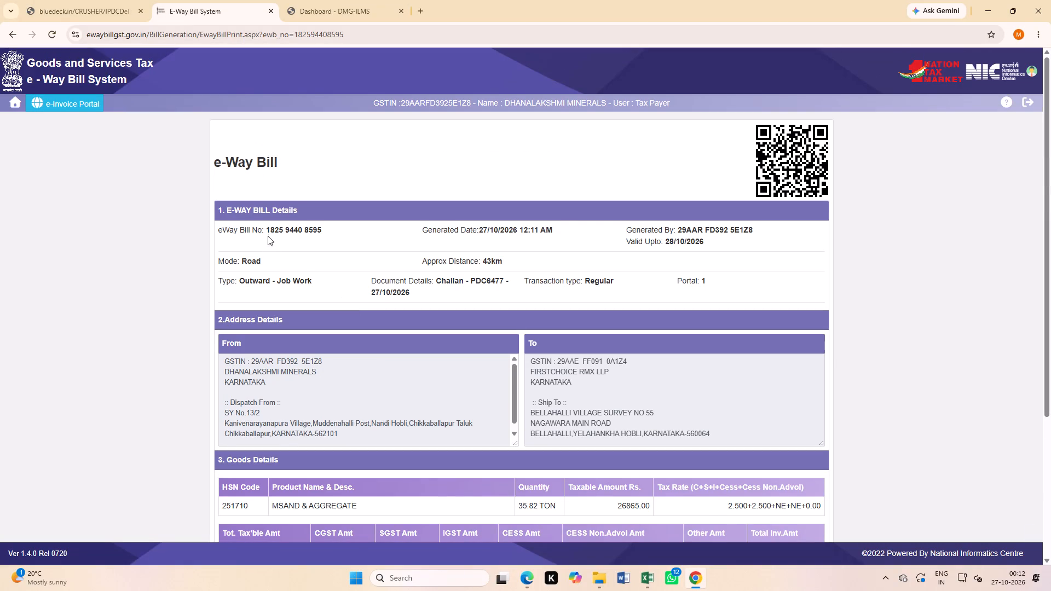
{"action": "left_click_drag", "start_coordinate": [267, 229], "coordinate": [330, 237]}
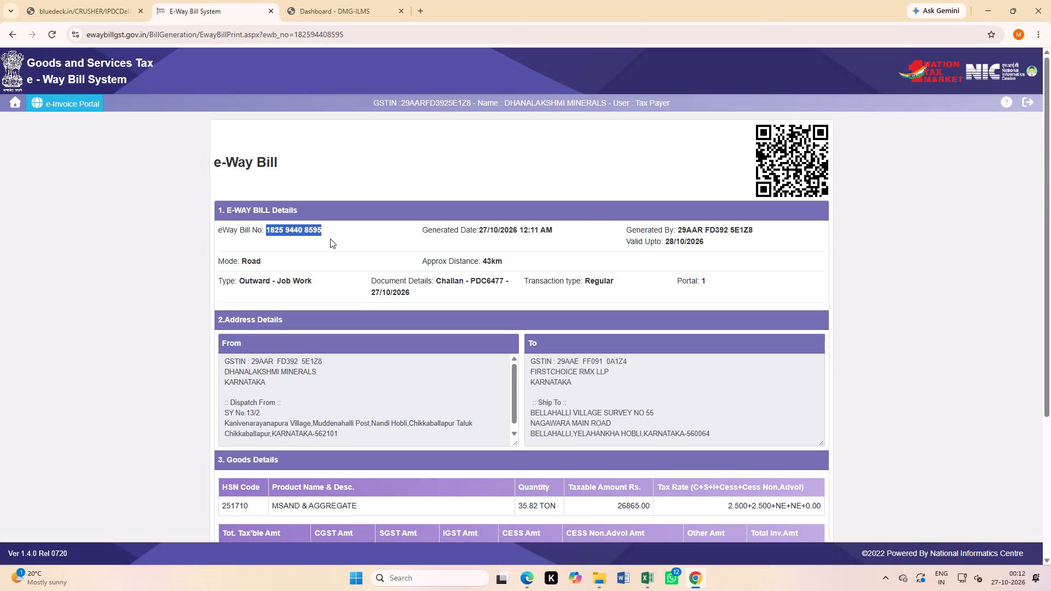
{"action": "key", "text": "ctrl+c"}
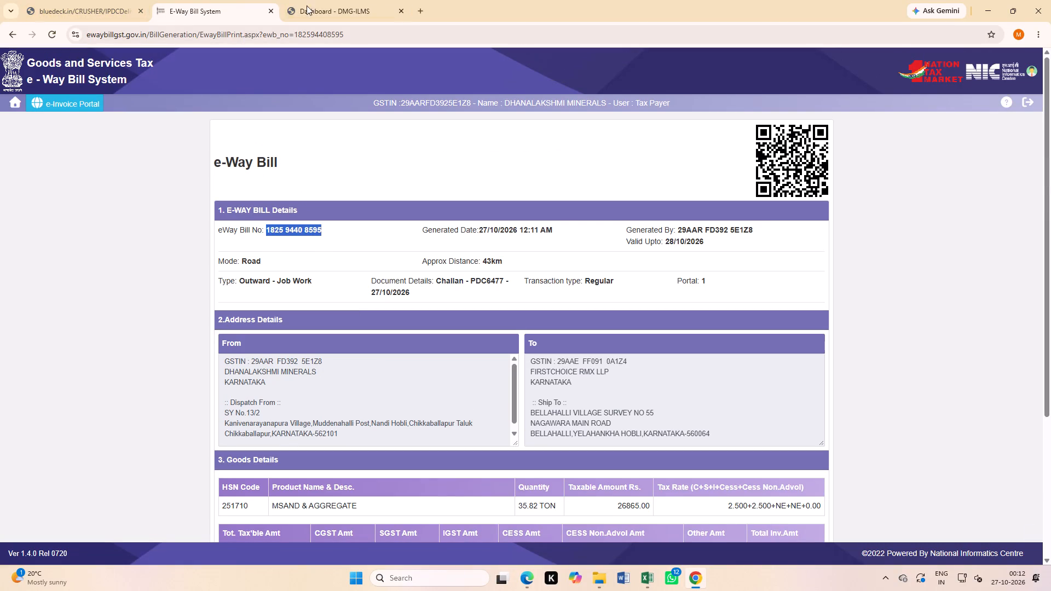
In DMG-ILMS, start the previous day's production information with mineral Ordinary Building Stone and grade M-sand.
{"action": "left_click", "coordinate": [319, 5]}
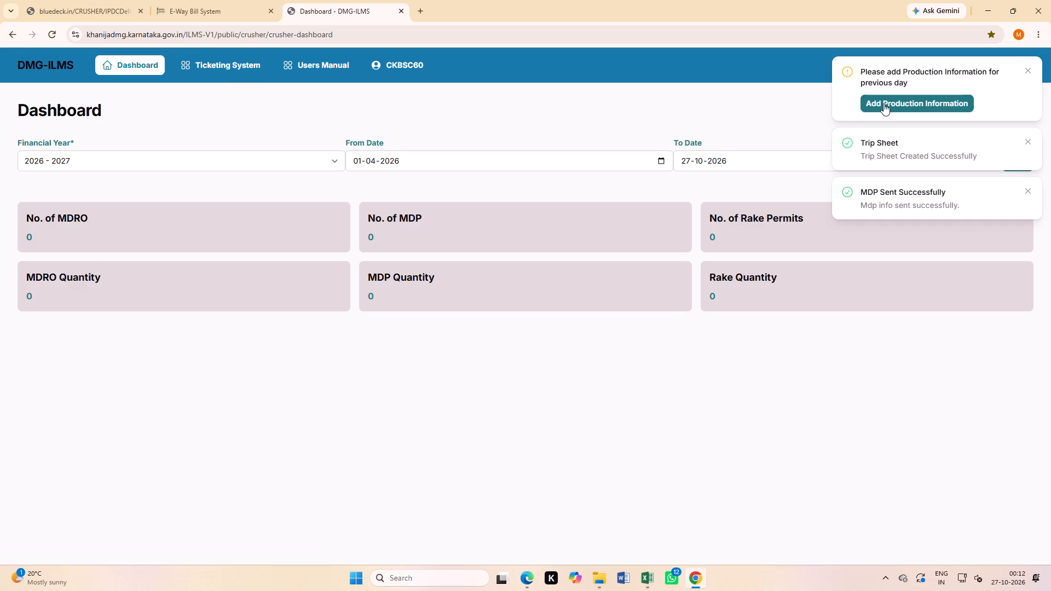
{"action": "left_click", "coordinate": [883, 103]}
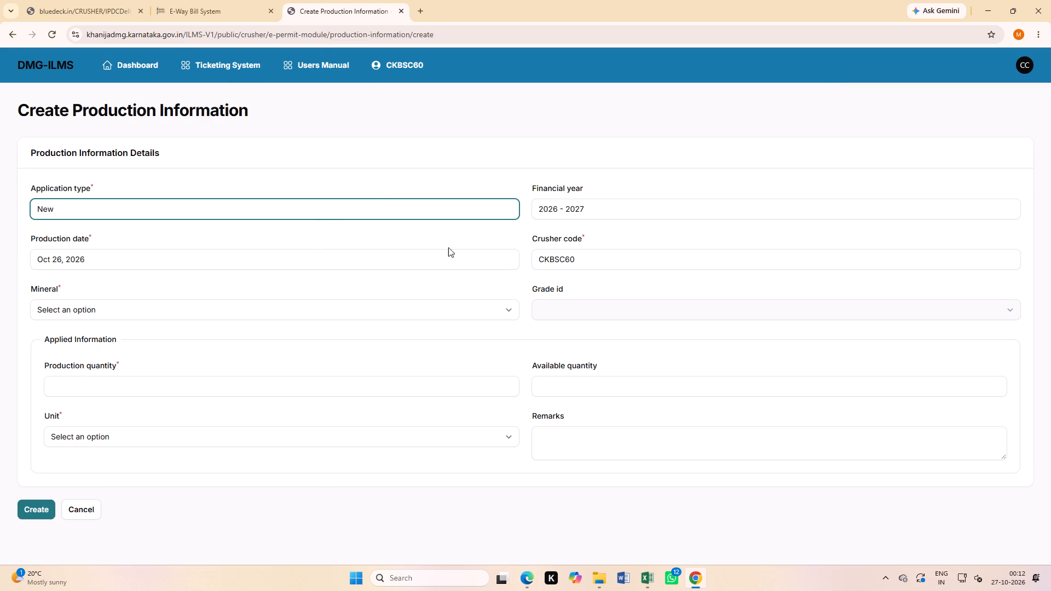
{"action": "left_click", "coordinate": [305, 320]}
{"action": "left_click", "coordinate": [305, 317]}
{"action": "left_click", "coordinate": [296, 343]}
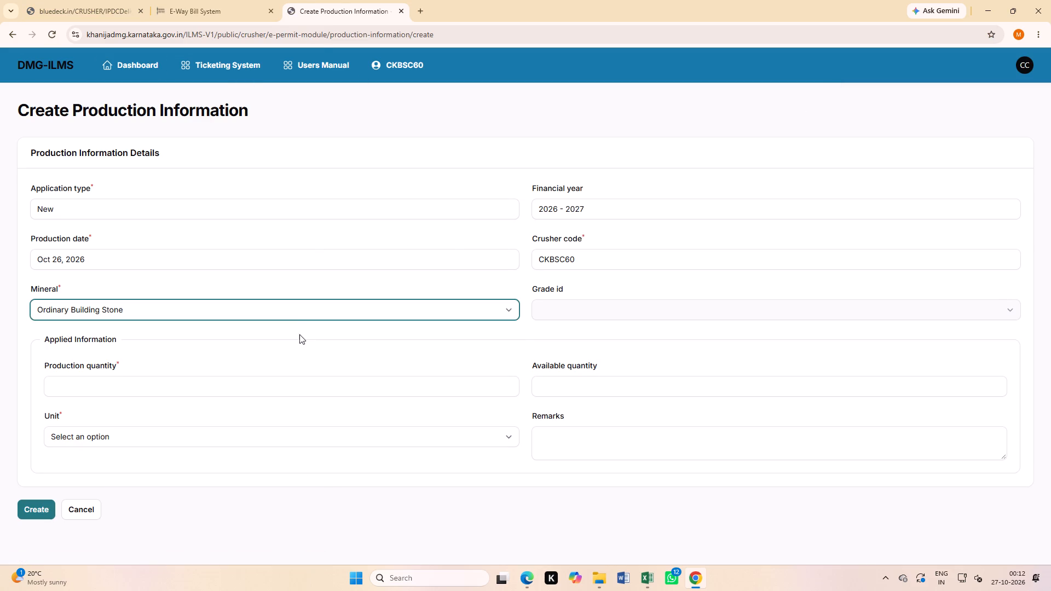
{"action": "left_click", "coordinate": [310, 321]}
{"action": "left_click", "coordinate": [565, 302]}
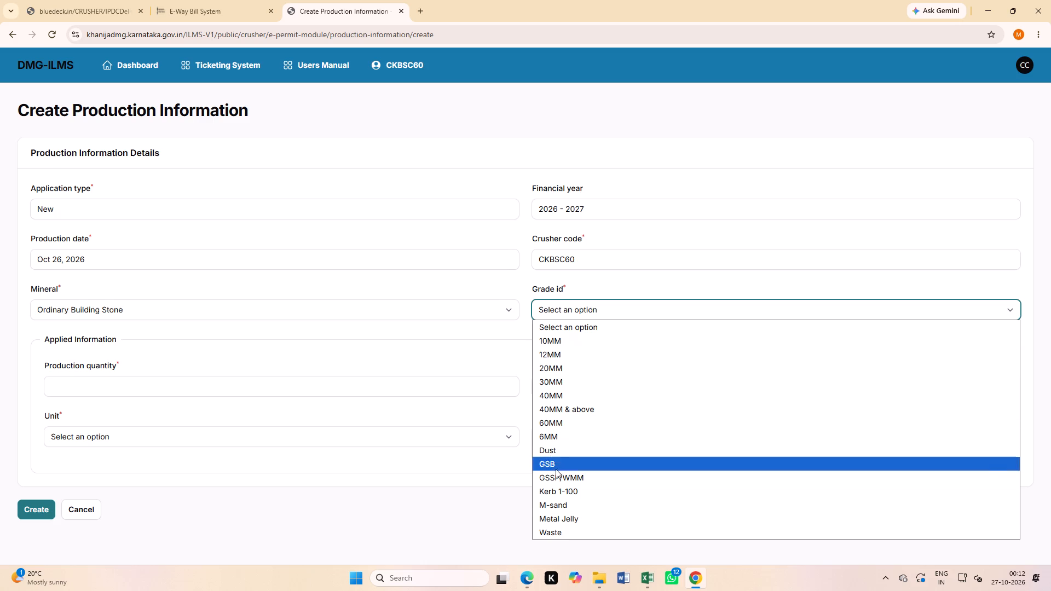
{"action": "left_click", "coordinate": [554, 511]}
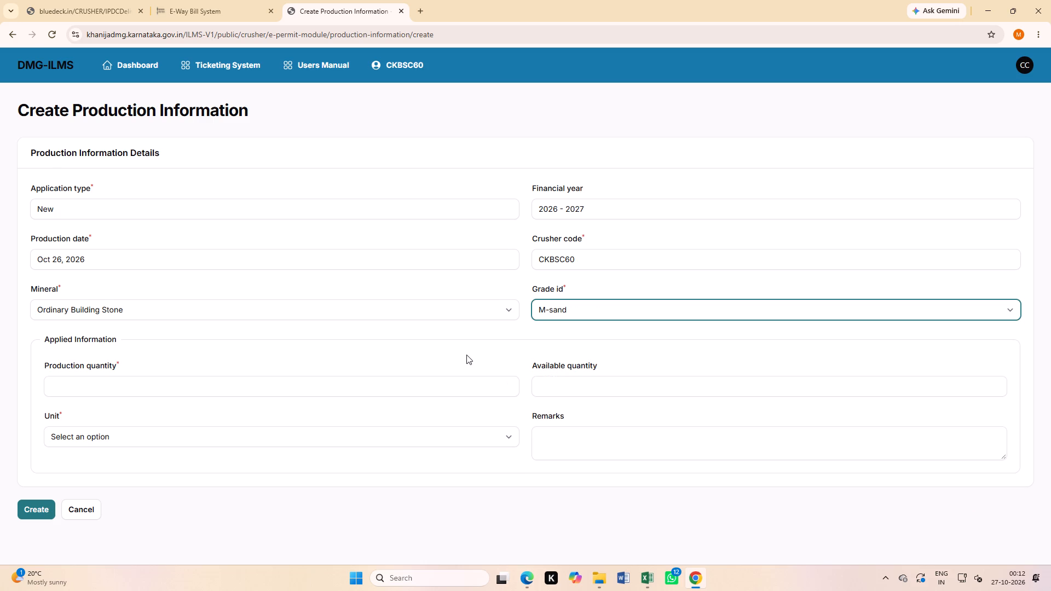
Set the production quantity to 0 and the unit to Metric Ton(MT), and create the production record.
{"action": "left_click", "coordinate": [466, 355]}
{"action": "left_click", "coordinate": [407, 381]}
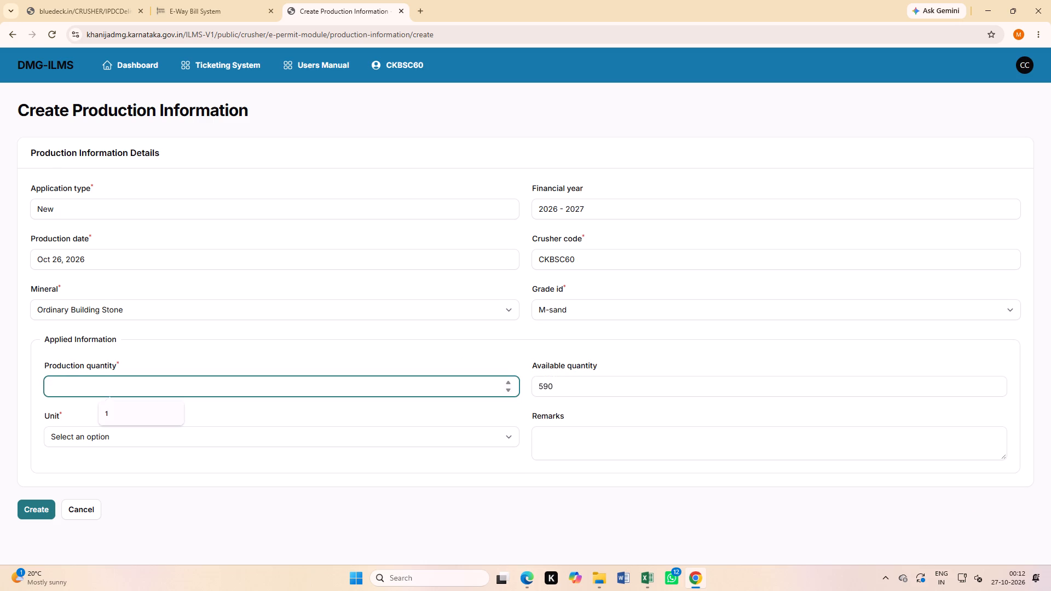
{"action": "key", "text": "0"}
{"action": "left_click", "coordinate": [344, 444]}
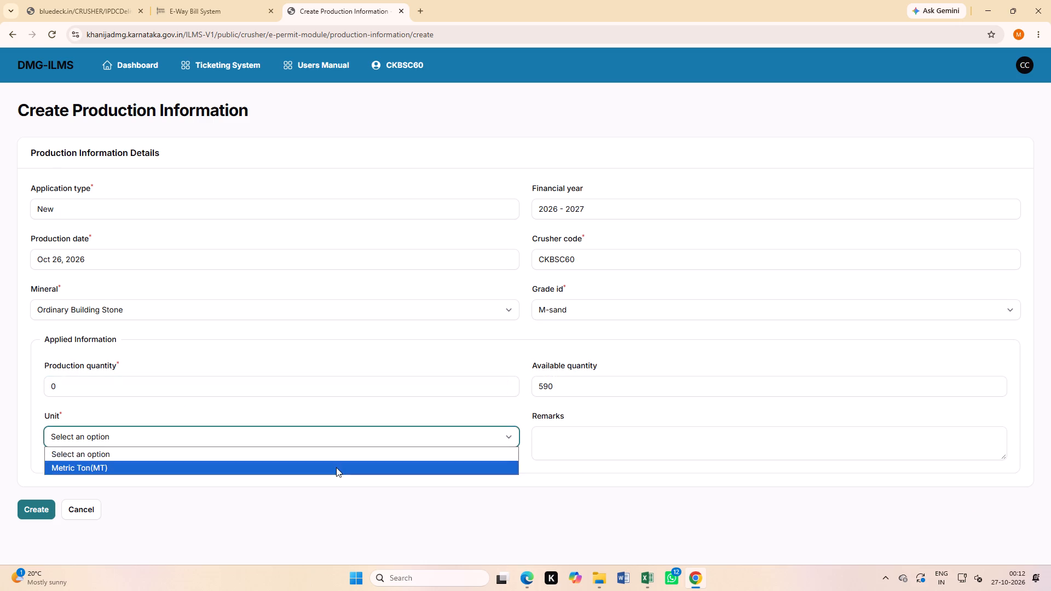
{"action": "left_click", "coordinate": [336, 467]}
{"action": "left_click", "coordinate": [299, 499]}
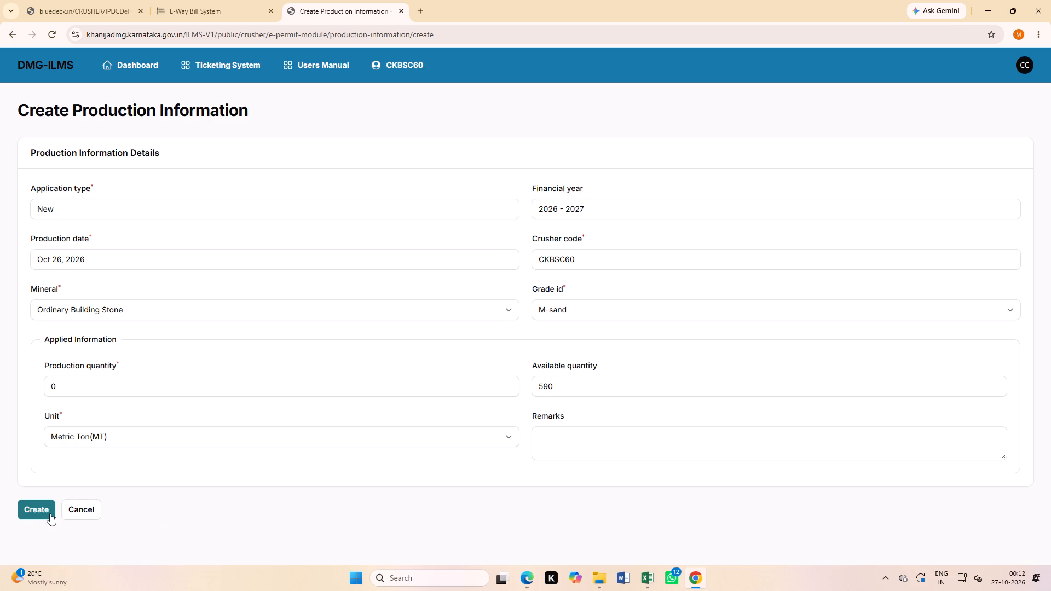
{"action": "left_click", "coordinate": [50, 513]}
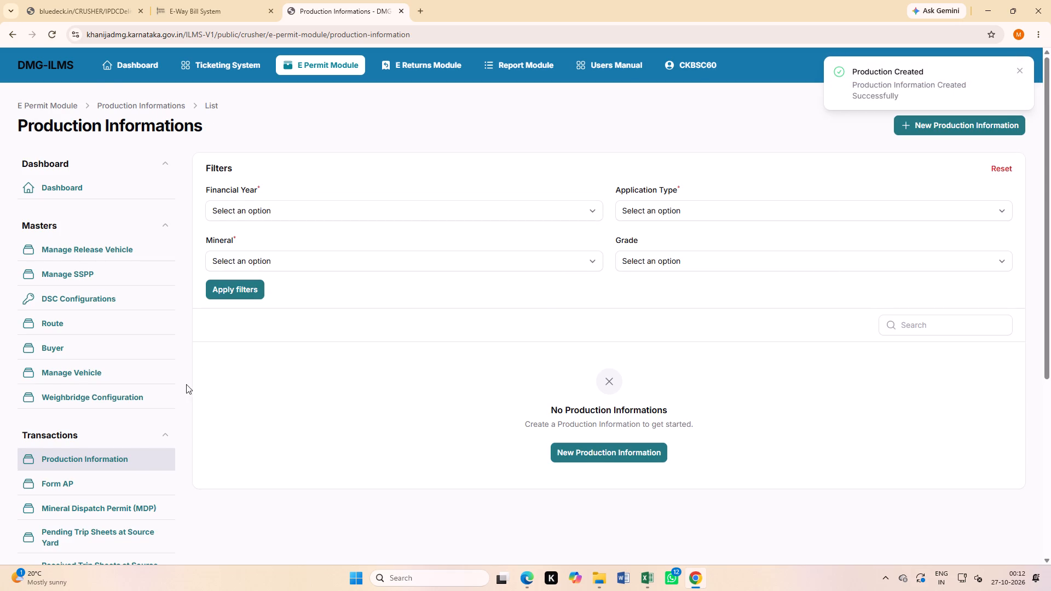
Start a new Mineral Dispatch Permit and choose the SSPP MDP model.
{"action": "scroll", "coordinate": [82, 405], "scroll_direction": "down", "scroll_amount": 3}
{"action": "left_click", "coordinate": [97, 340]}
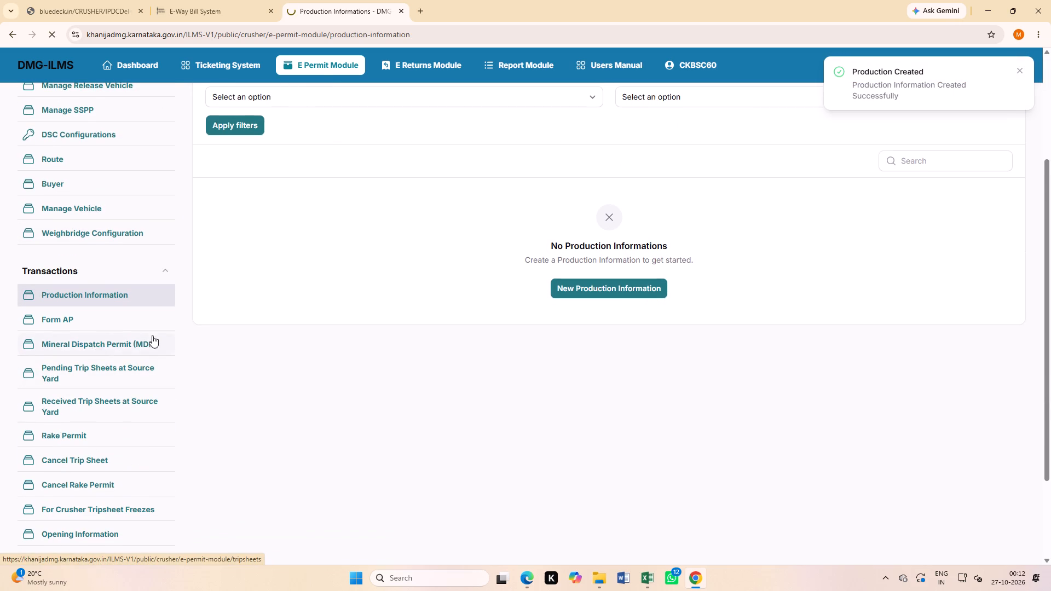
{"action": "left_click", "coordinate": [928, 126]}
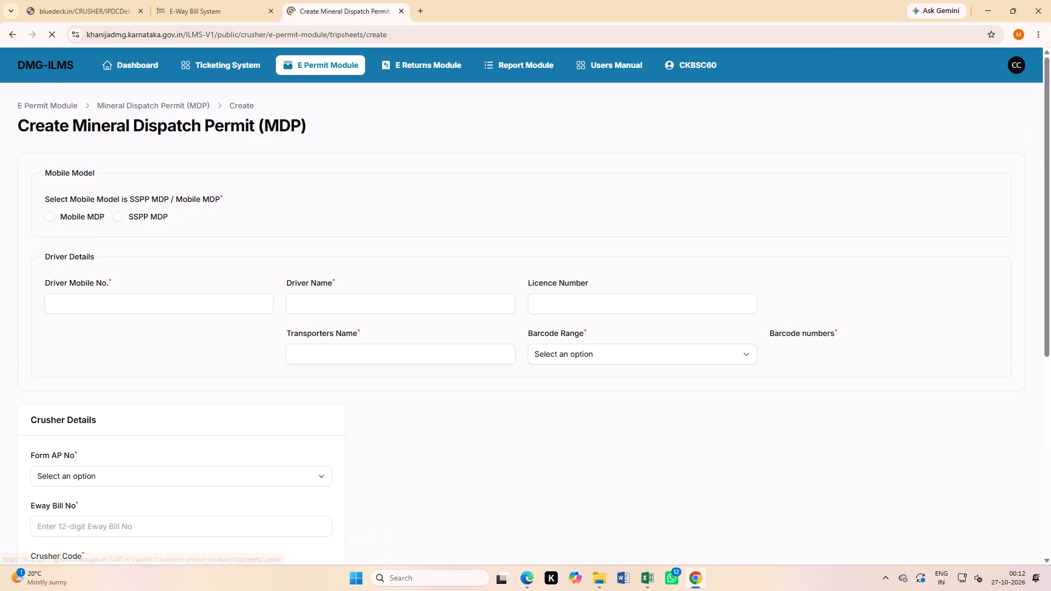
{"action": "left_click", "coordinate": [119, 218]}
{"action": "left_click", "coordinate": [147, 270]}
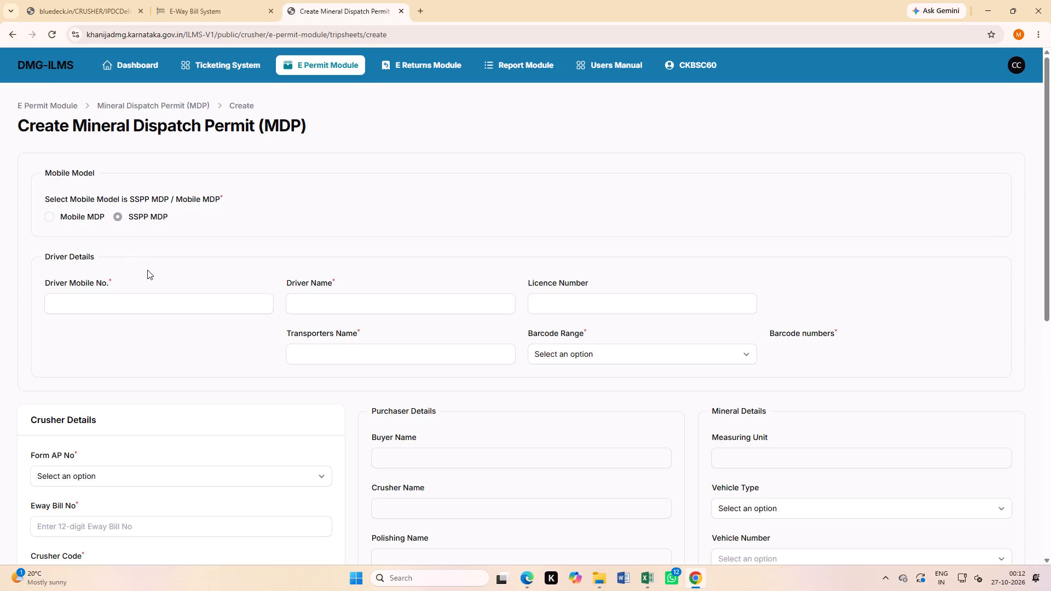
Enter the driver's mobile number with its ending changed, and set the driver name to DRIVER.
{"action": "left_click", "coordinate": [153, 304]}
{"action": "left_click", "coordinate": [137, 376]}
{"action": "left_click", "coordinate": [70, 302]}
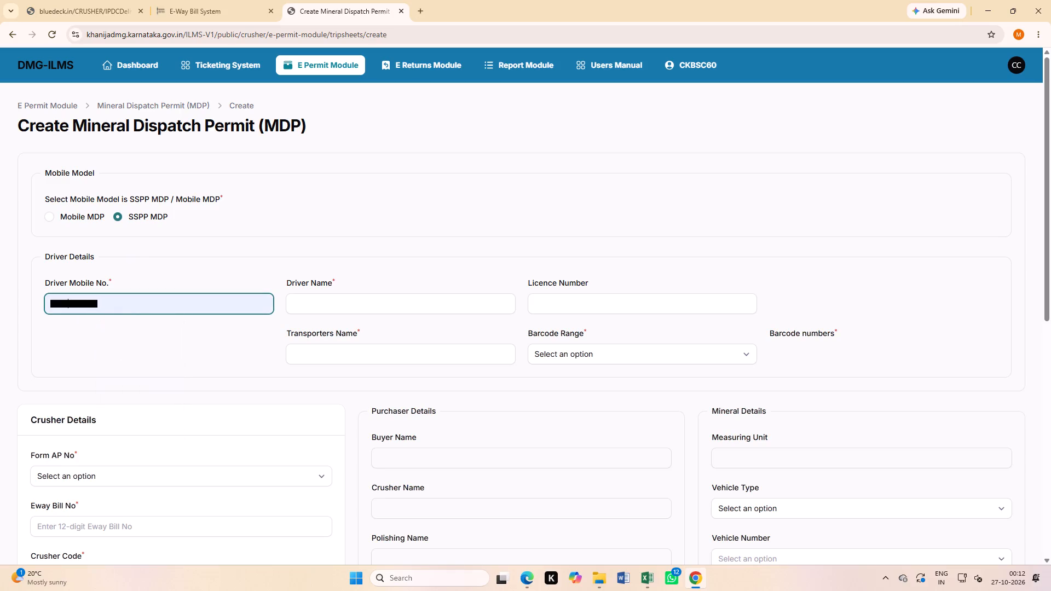
{"action": "key", "text": "BackSpace"}
{"action": "key", "text": "BackSpace"}
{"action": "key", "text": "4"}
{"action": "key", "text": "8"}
{"action": "left_click", "coordinate": [101, 346]}
{"action": "left_click", "coordinate": [336, 294]}
{"action": "left_click", "coordinate": [357, 325]}
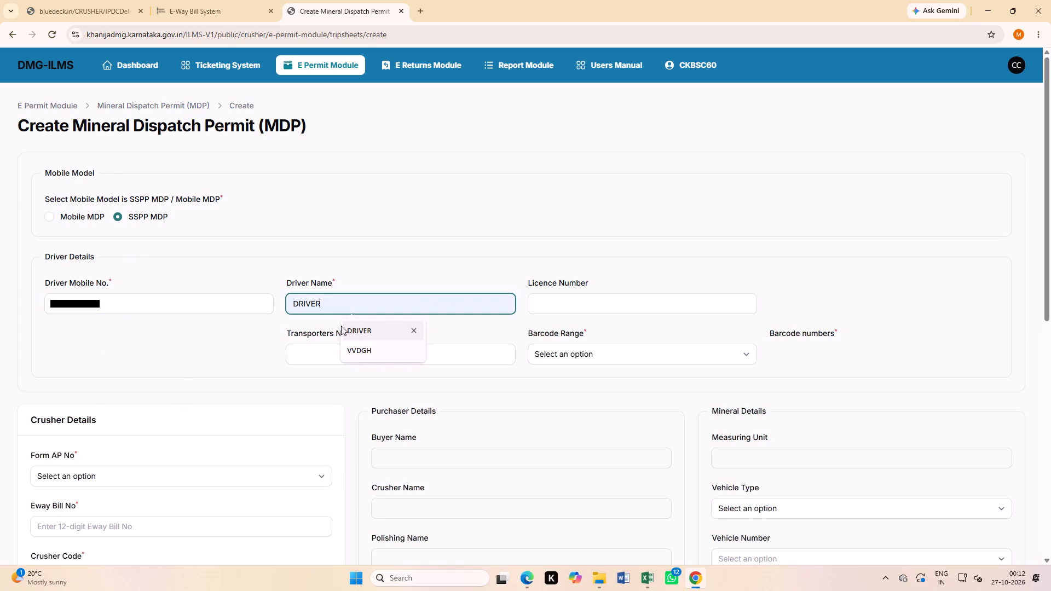
{"action": "left_click", "coordinate": [210, 326]}
{"action": "left_click", "coordinate": [546, 359]}
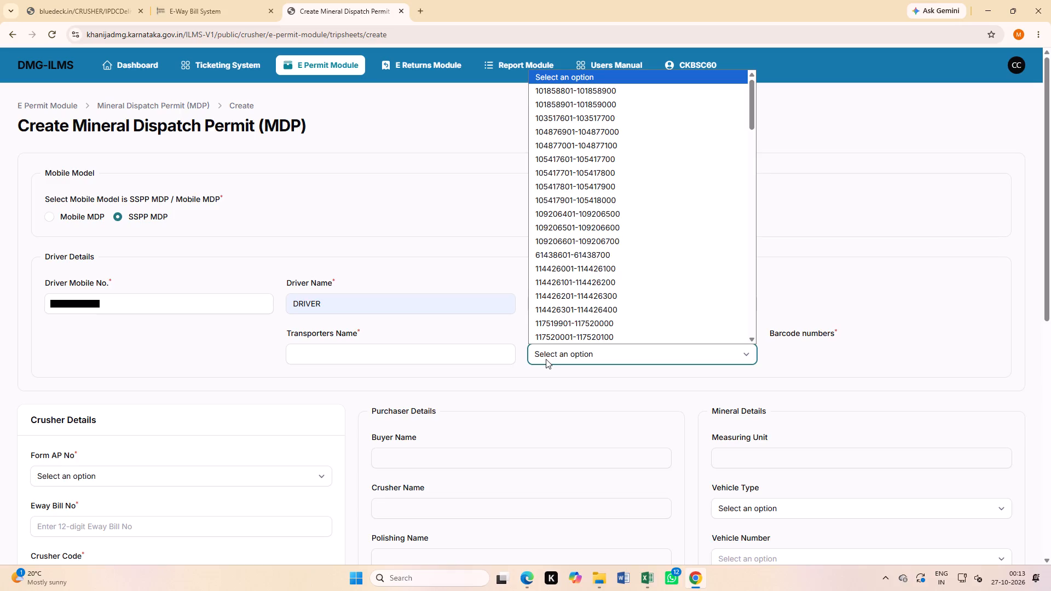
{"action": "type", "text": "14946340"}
{"action": "left_click", "coordinate": [546, 359]}
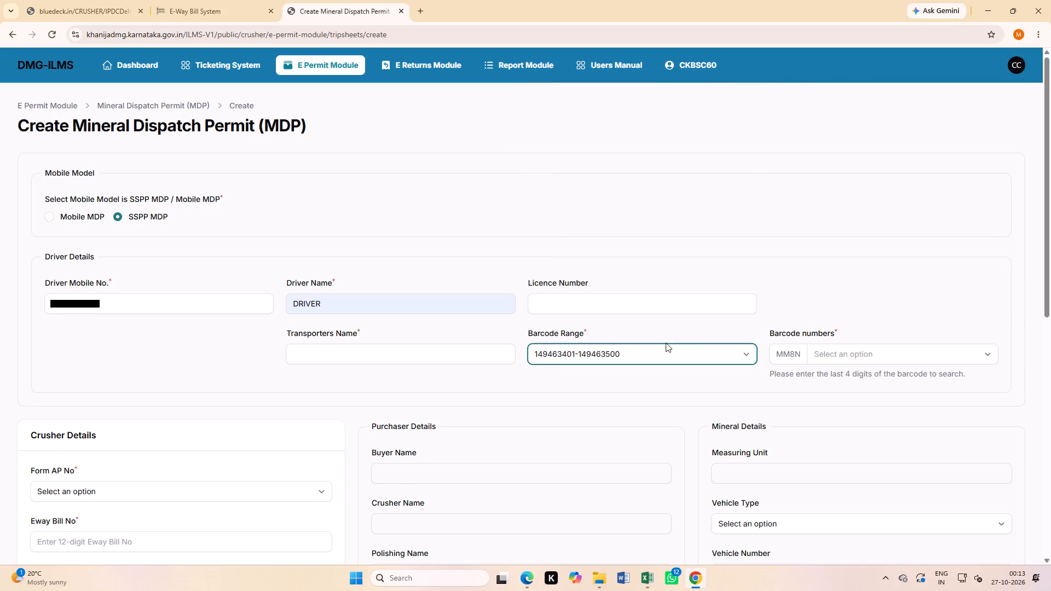
{"action": "left_click", "coordinate": [823, 281]}
{"action": "left_click", "coordinate": [878, 352]}
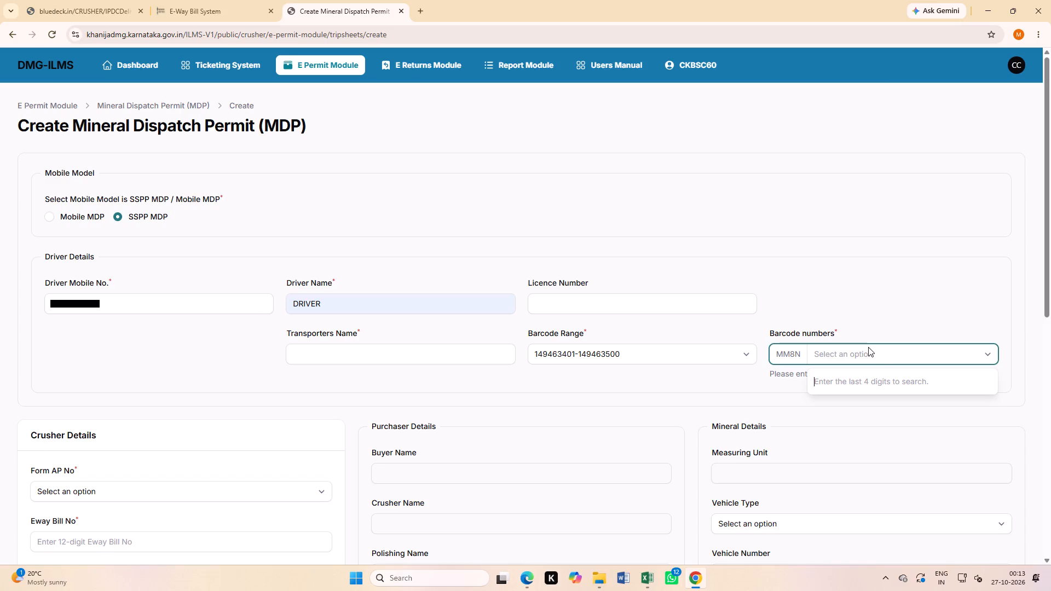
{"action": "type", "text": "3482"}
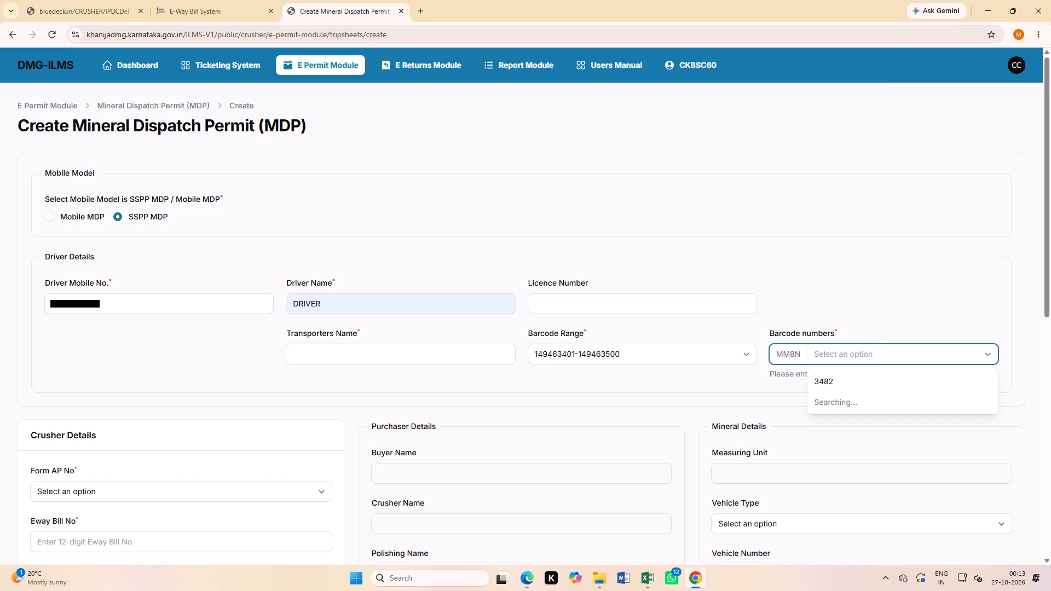
{"action": "left_click", "coordinate": [881, 398]}
{"action": "left_click", "coordinate": [758, 377]}
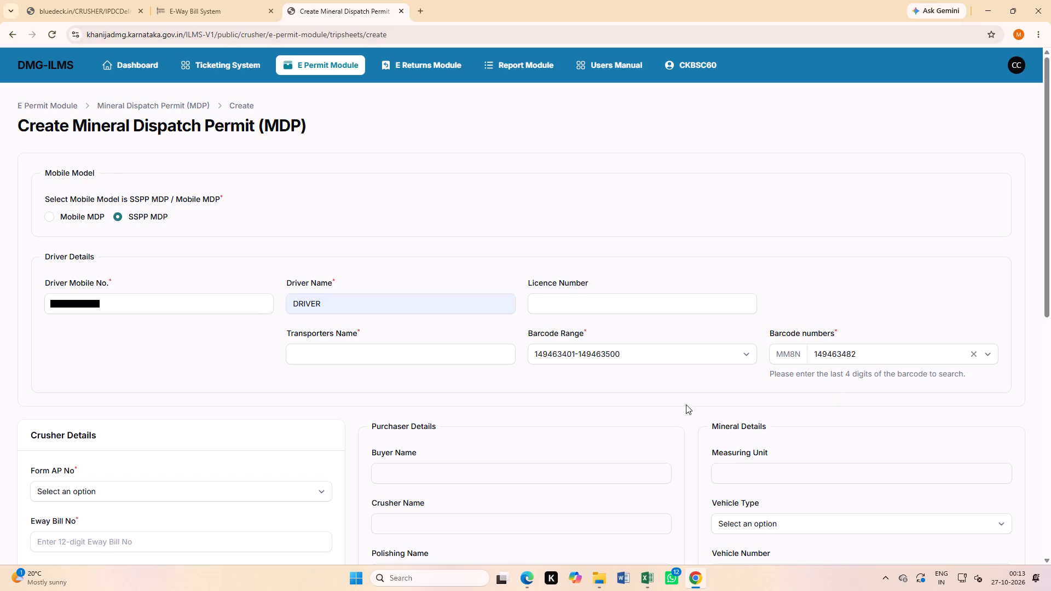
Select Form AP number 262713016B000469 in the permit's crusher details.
{"action": "scroll", "coordinate": [126, 416], "scroll_direction": "down", "scroll_amount": 3}
{"action": "left_click", "coordinate": [128, 323]}
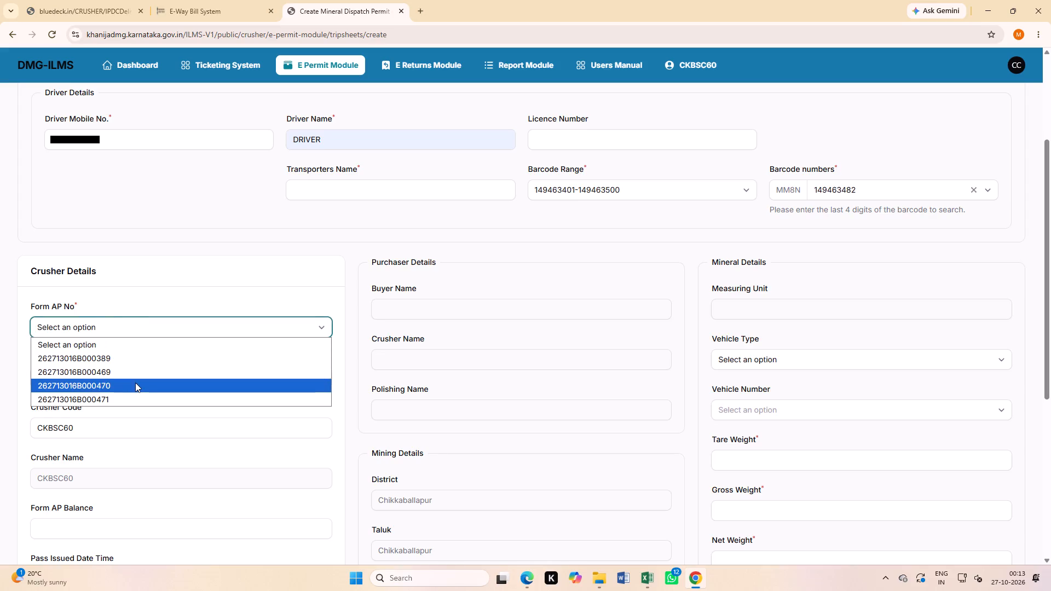
{"action": "left_click", "coordinate": [132, 375]}
{"action": "left_click", "coordinate": [154, 303]}
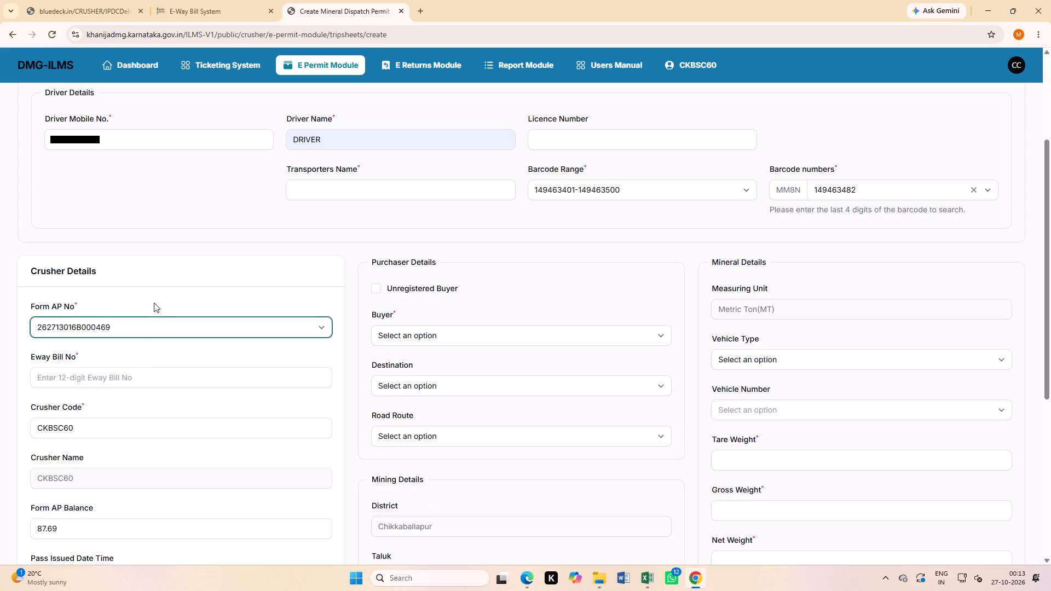
{"action": "scroll", "coordinate": [174, 366], "scroll_direction": "down", "scroll_amount": 6}
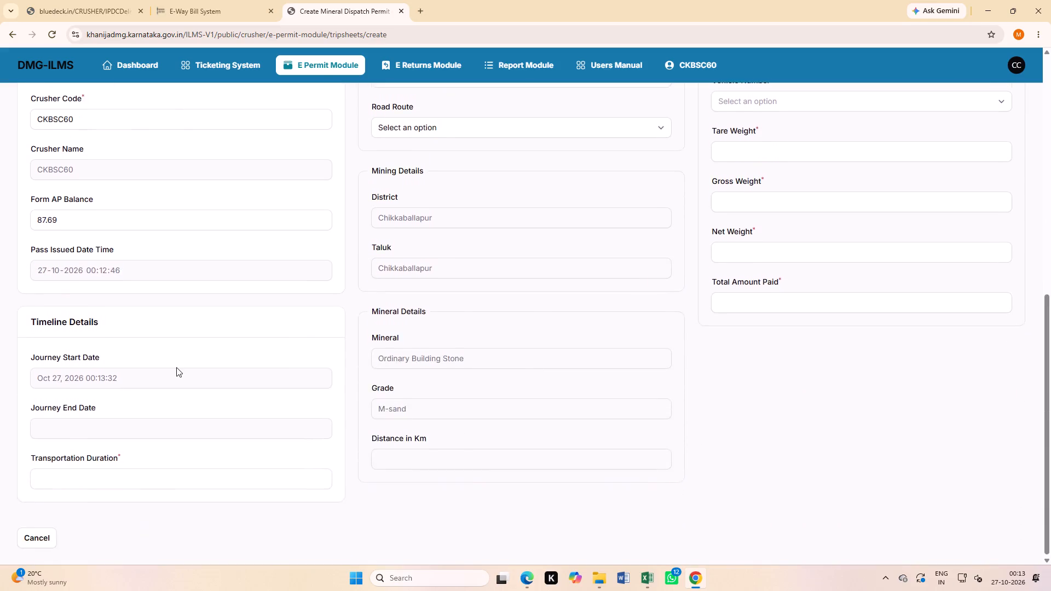
{"action": "scroll", "coordinate": [177, 368], "scroll_direction": "up", "scroll_amount": 5}
{"action": "left_click", "coordinate": [124, 341]}
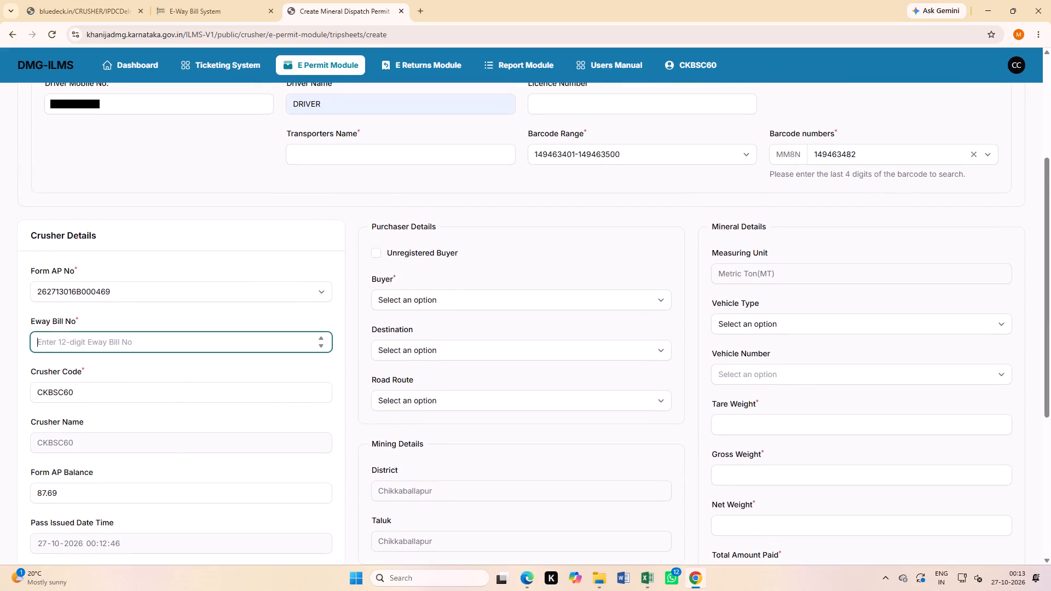
{"action": "left_click", "coordinate": [192, 8]}
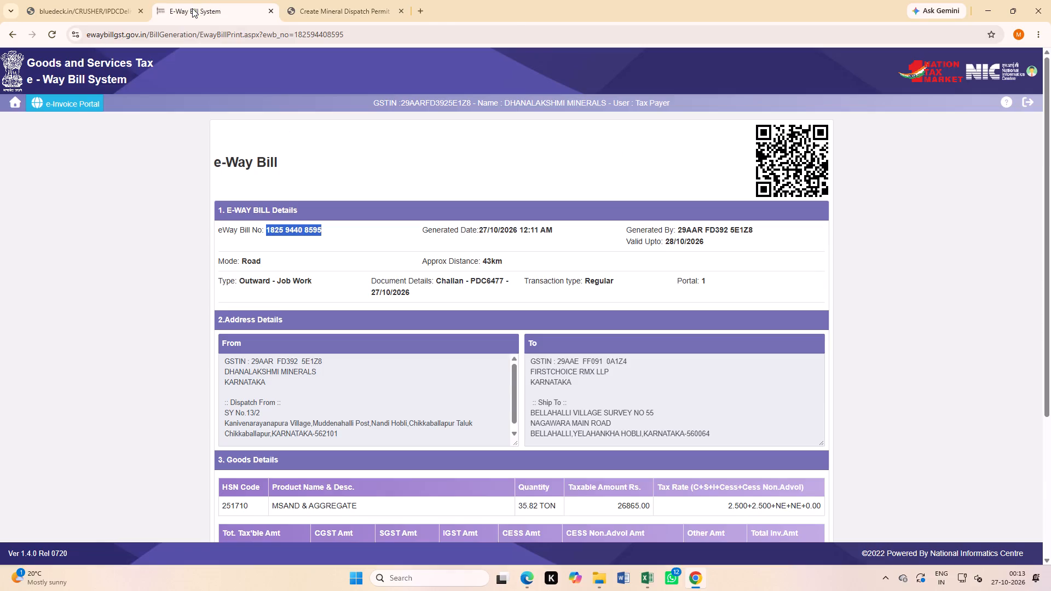
{"action": "scroll", "coordinate": [285, 413], "scroll_direction": "down", "scroll_amount": 8}
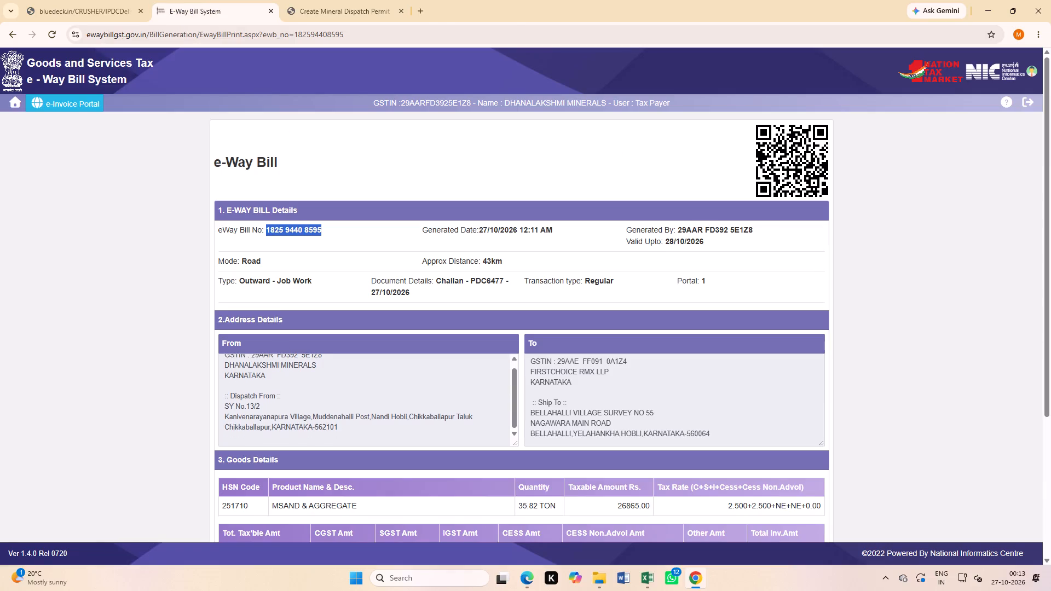
{"action": "scroll", "coordinate": [285, 413], "scroll_direction": "down", "scroll_amount": 1}
{"action": "scroll", "coordinate": [443, 391], "scroll_direction": "down", "scroll_amount": 4}
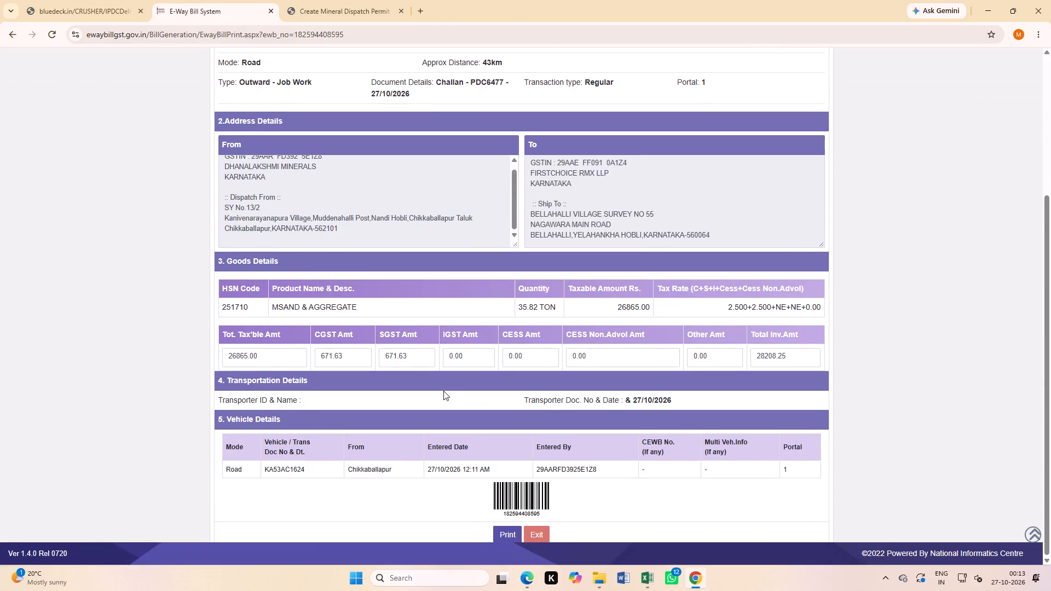
{"action": "key", "text": "ctrl+c"}
{"action": "left_click", "coordinate": [338, 19]}
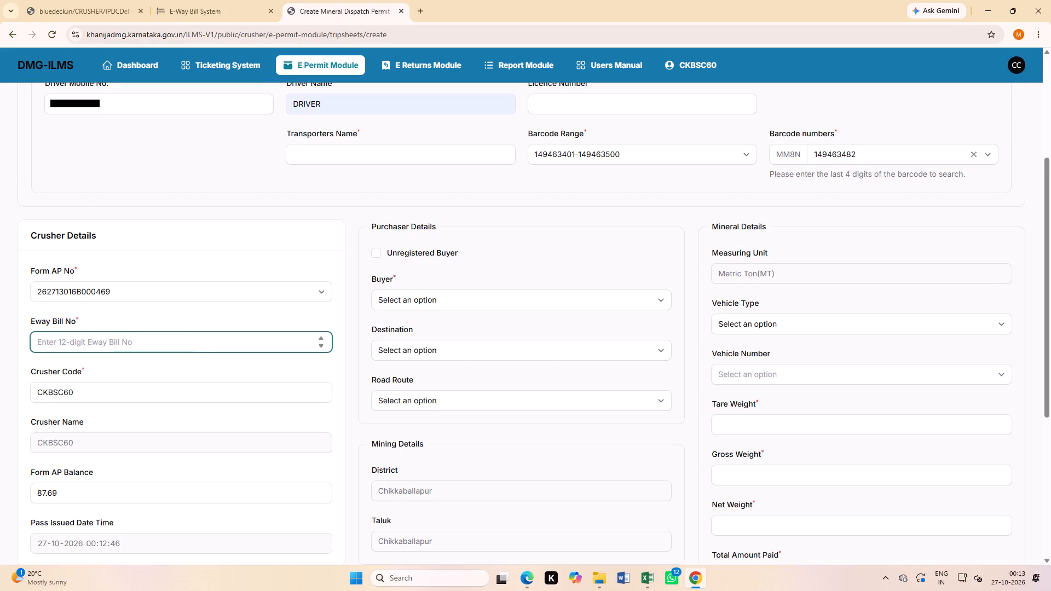
{"action": "key", "text": "ctrl+v"}
{"action": "left_click", "coordinate": [138, 314]}
Mark the permit's purchaser as an unregistered buyer.
{"action": "left_click", "coordinate": [382, 250]}
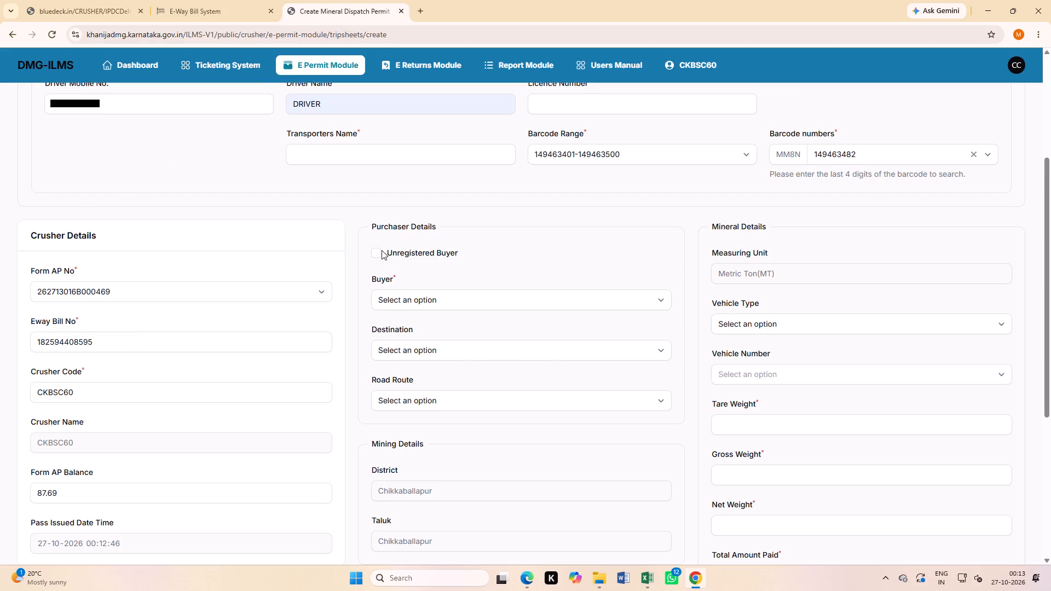
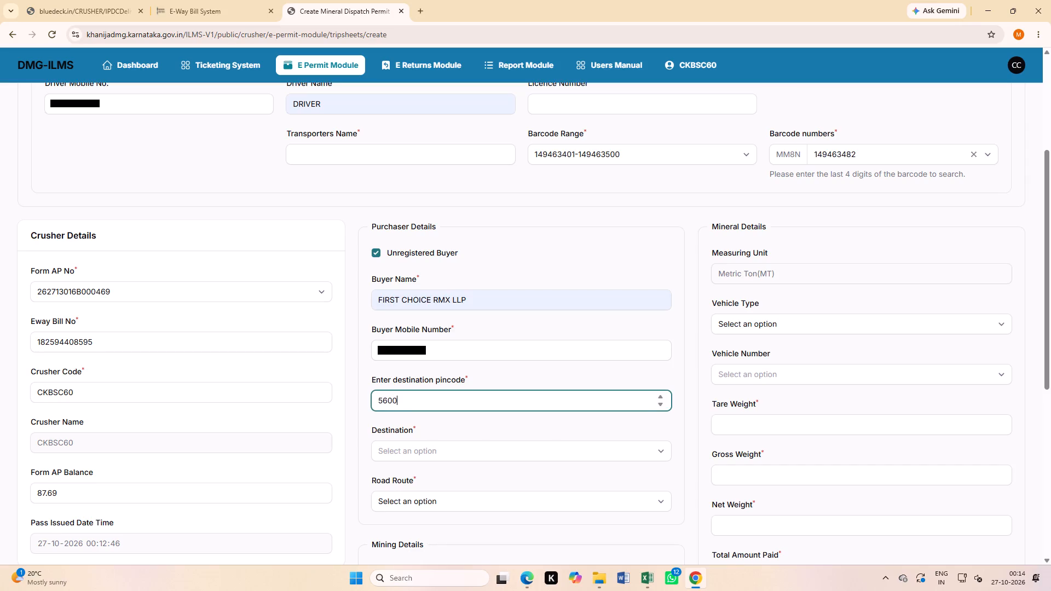
Set the purchaser's destination pincode to 560064, destination to Bellahalli - 560064, and choose the road route from Chikkaballapur to Bangalore.
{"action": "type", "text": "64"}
{"action": "left_click", "coordinate": [433, 445]}
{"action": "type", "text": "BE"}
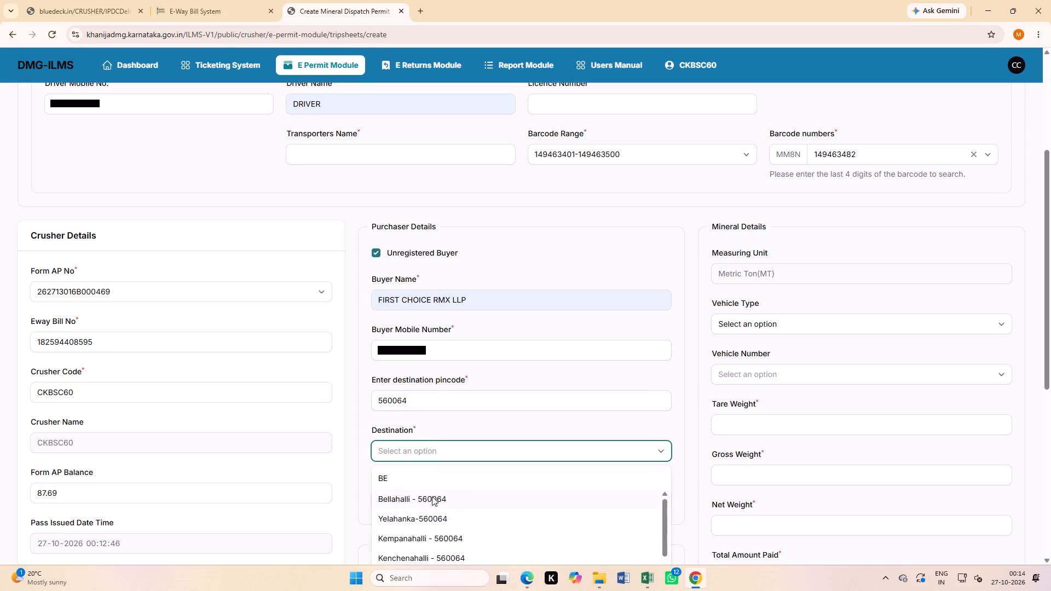
{"action": "left_click", "coordinate": [431, 497]}
{"action": "left_click", "coordinate": [427, 472]}
{"action": "left_click", "coordinate": [437, 501]}
{"action": "double_click", "coordinate": [442, 500]}
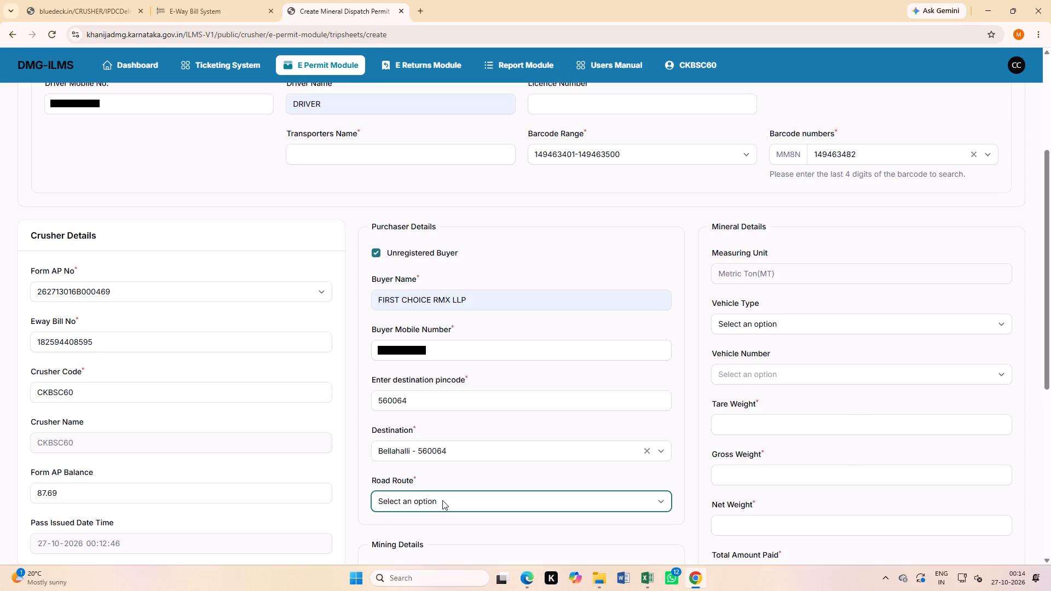
{"action": "left_click", "coordinate": [452, 482]}
{"action": "left_click", "coordinate": [757, 315]}
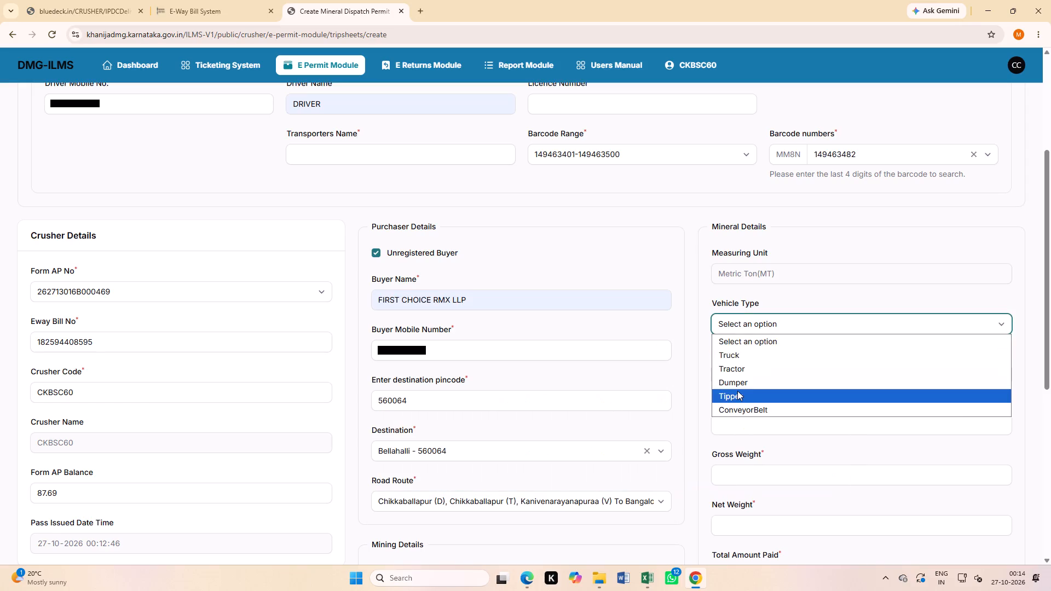
{"action": "left_click", "coordinate": [737, 391]}
{"action": "left_click", "coordinate": [726, 384]}
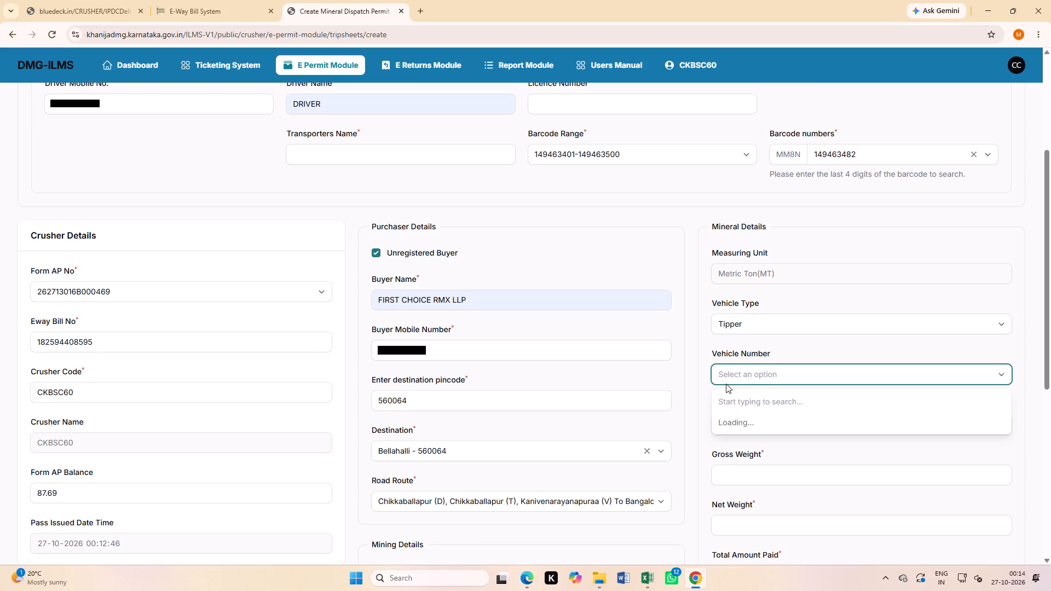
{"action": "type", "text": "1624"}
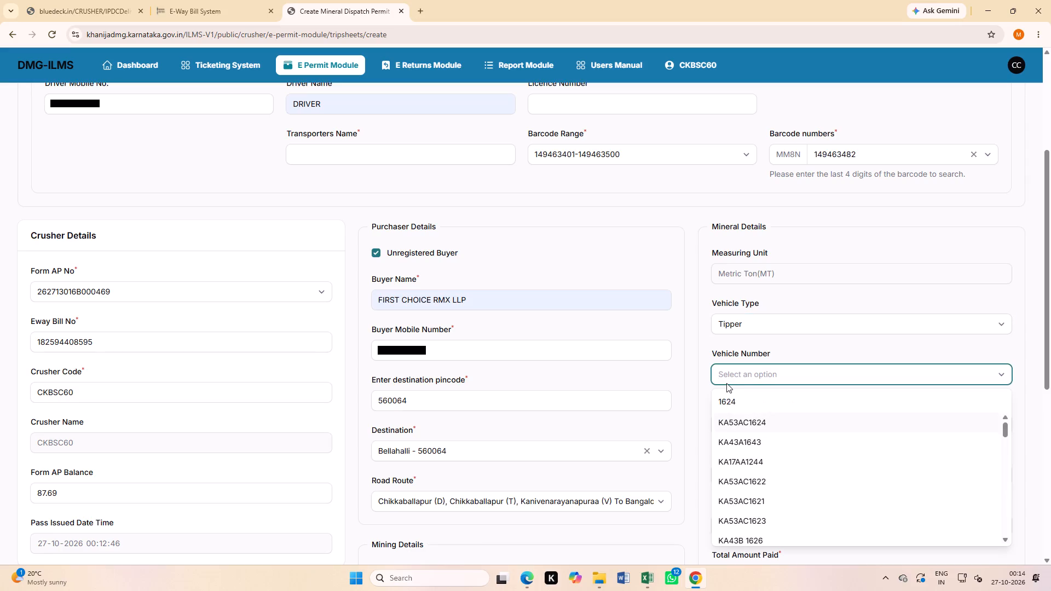
{"action": "left_click", "coordinate": [731, 424]}
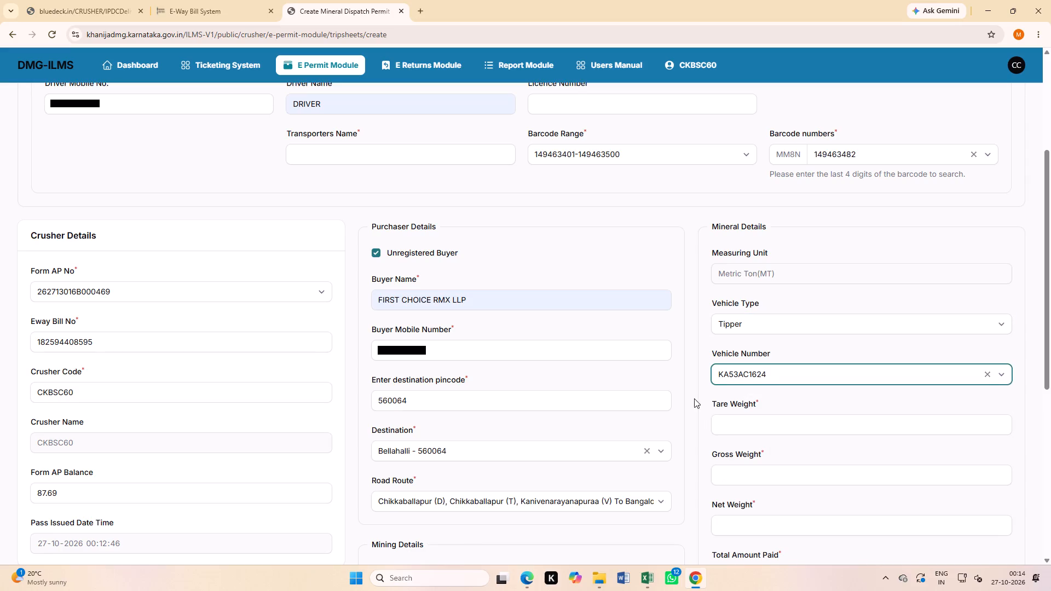
{"action": "left_click", "coordinate": [691, 398]}
Enter 50.21 as the permit's gross weight in the mineral details.
{"action": "scroll", "coordinate": [719, 417], "scroll_direction": "down", "scroll_amount": 1}
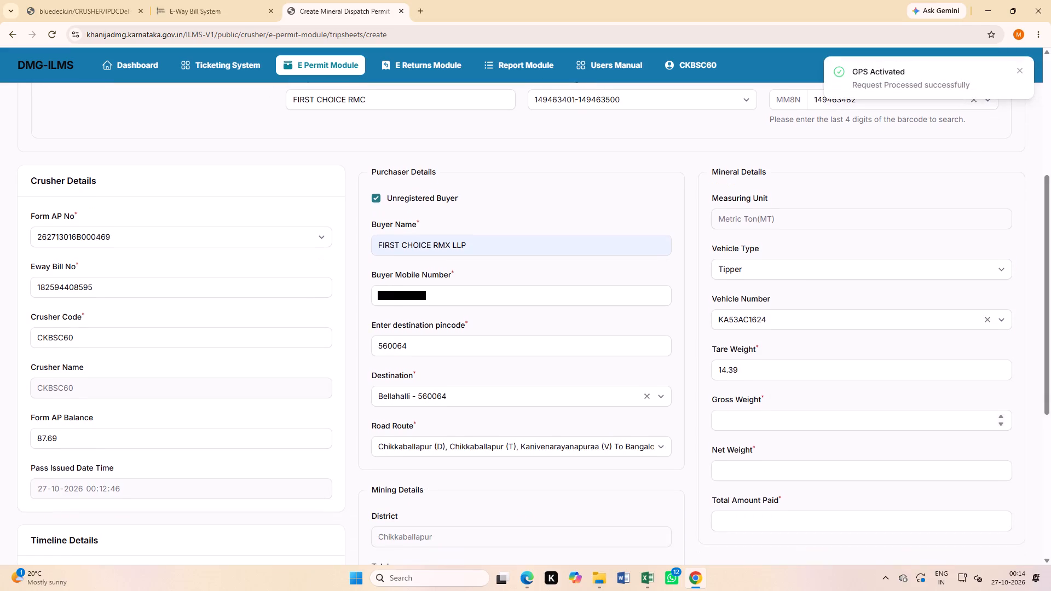
{"action": "left_click", "coordinate": [734, 424]}
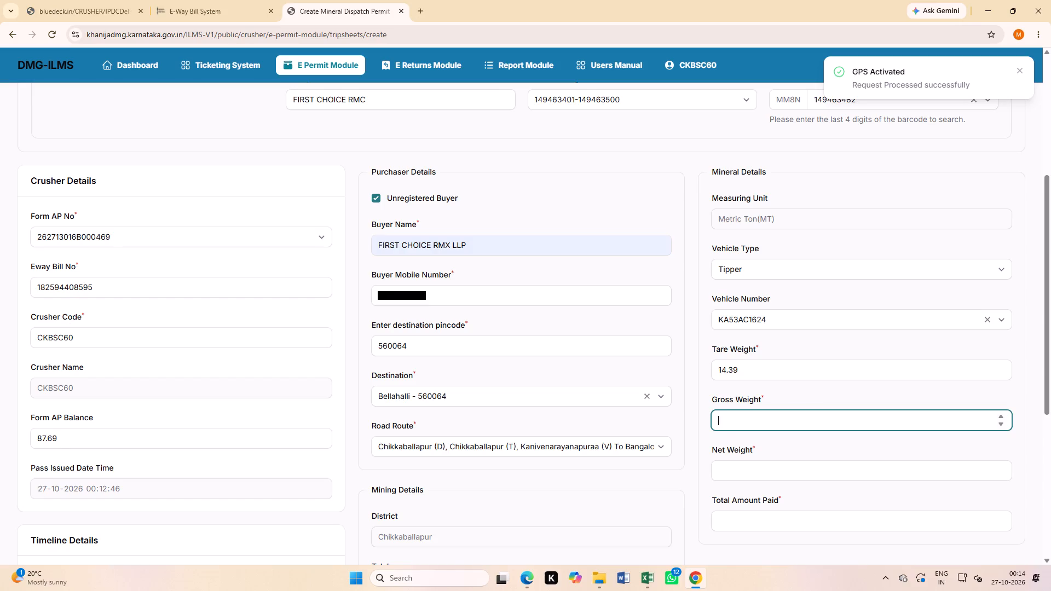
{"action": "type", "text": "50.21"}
{"action": "left_click", "coordinate": [689, 436]}
Check the completed permit entries and issue the mineral dispatch permit with its print information.
{"action": "scroll", "coordinate": [217, 357], "scroll_direction": "down", "scroll_amount": 5}
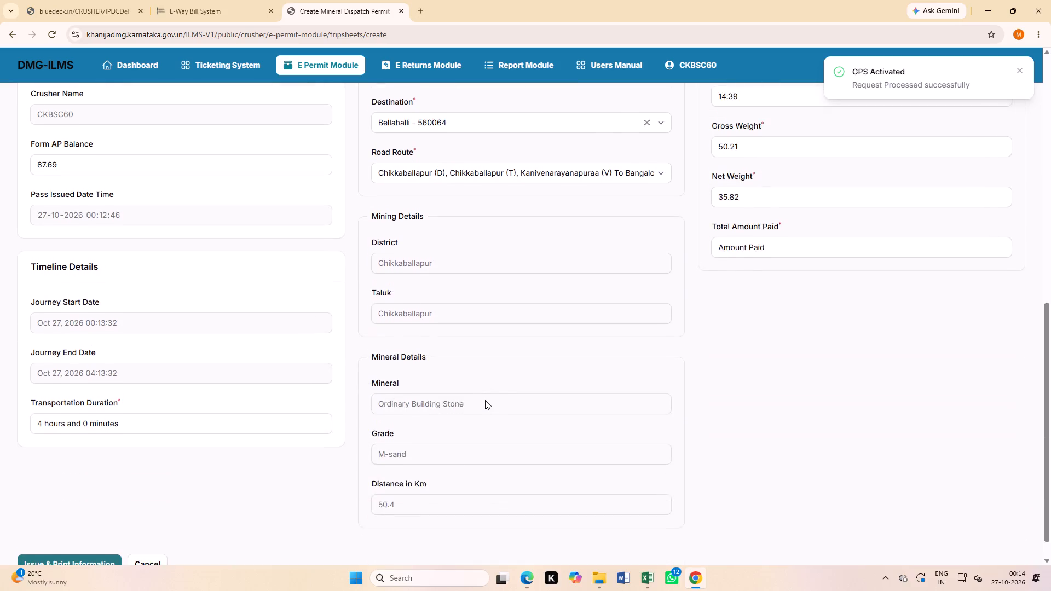
{"action": "scroll", "coordinate": [485, 400], "scroll_direction": "down", "scroll_amount": 3}
{"action": "scroll", "coordinate": [616, 404], "scroll_direction": "up", "scroll_amount": 8}
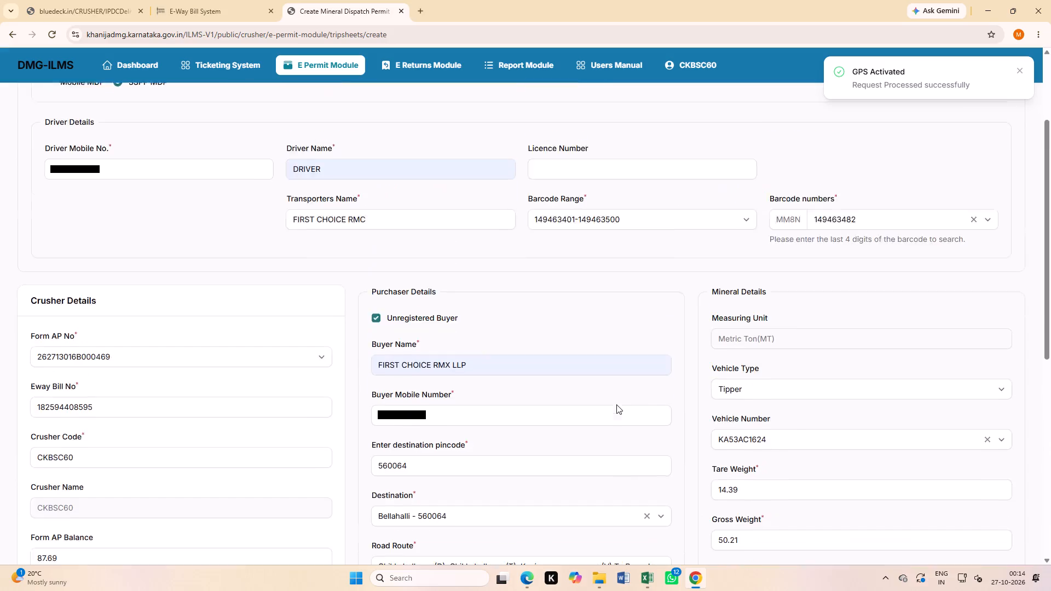
{"action": "scroll", "coordinate": [616, 404], "scroll_direction": "up", "scroll_amount": 3}
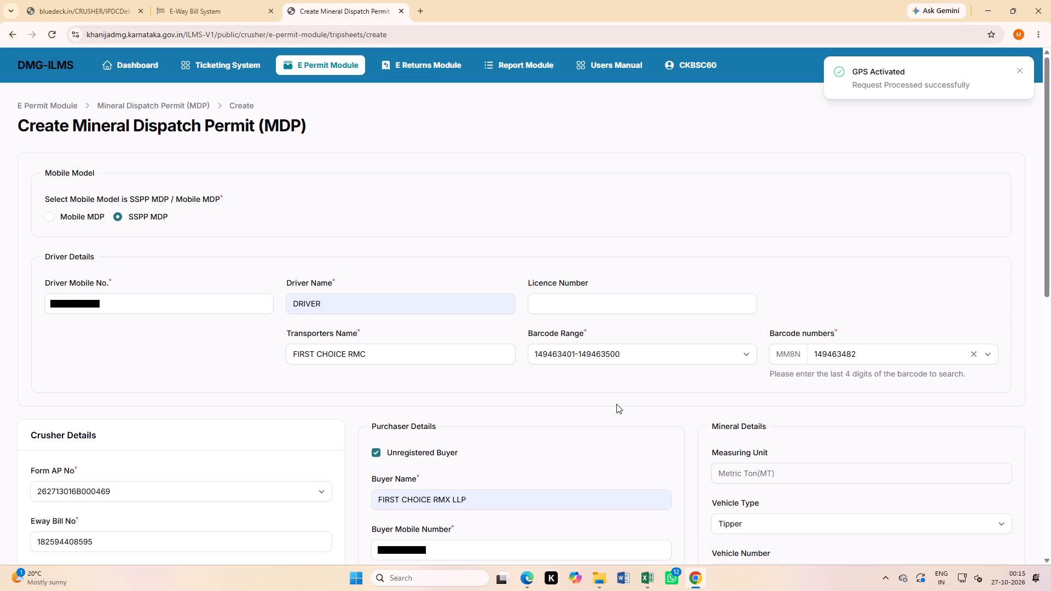
{"action": "scroll", "coordinate": [171, 373], "scroll_direction": "down", "scroll_amount": 4}
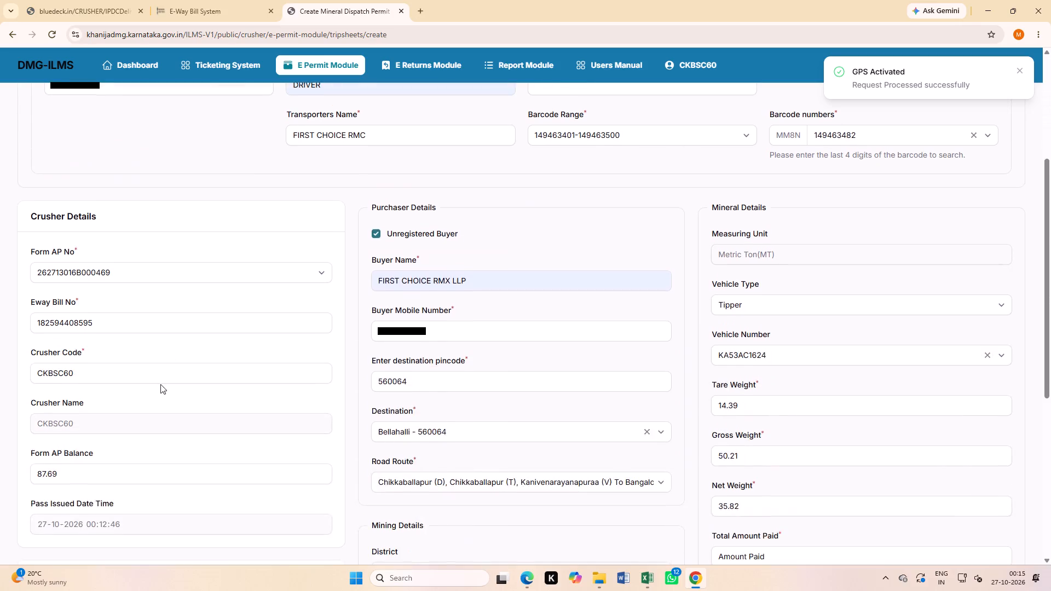
{"action": "scroll", "coordinate": [160, 384], "scroll_direction": "down", "scroll_amount": 11}
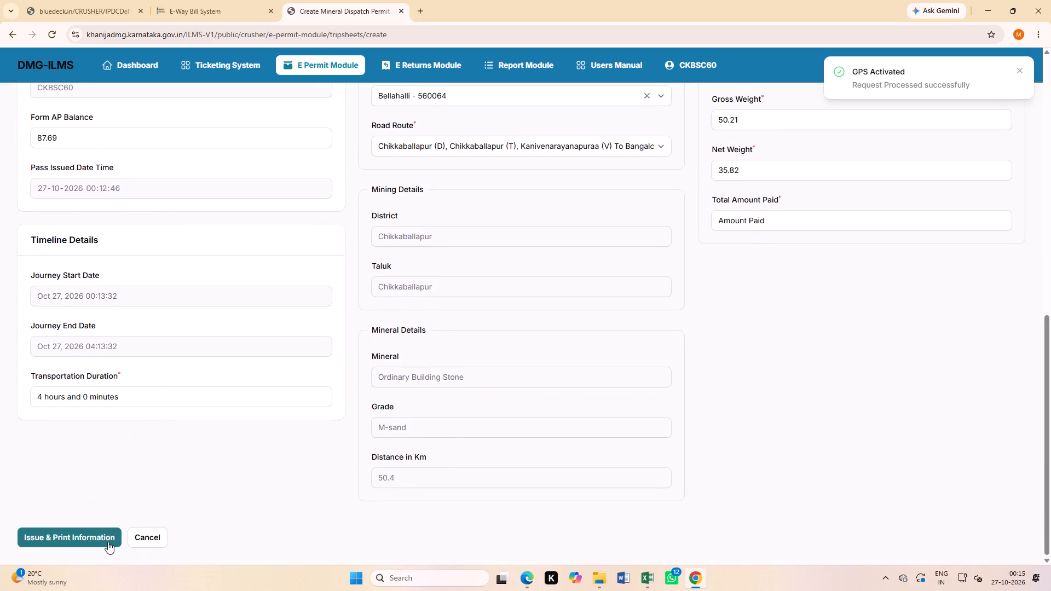
{"action": "left_click", "coordinate": [103, 537]}
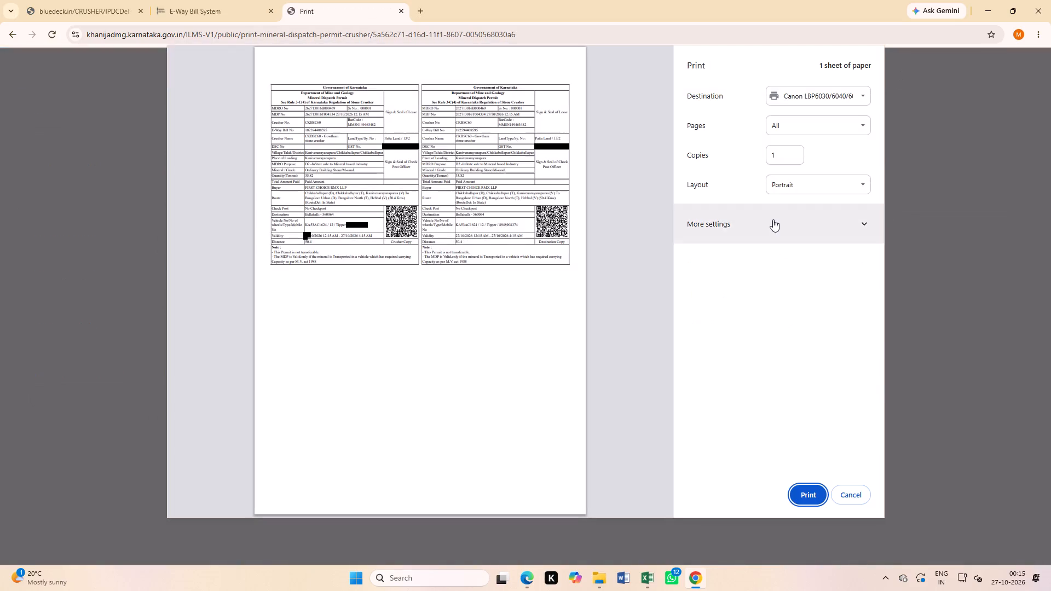
Print the issued mineral dispatch permit in landscape layout.
{"action": "left_click", "coordinate": [781, 189]}
{"action": "left_click", "coordinate": [793, 212]}
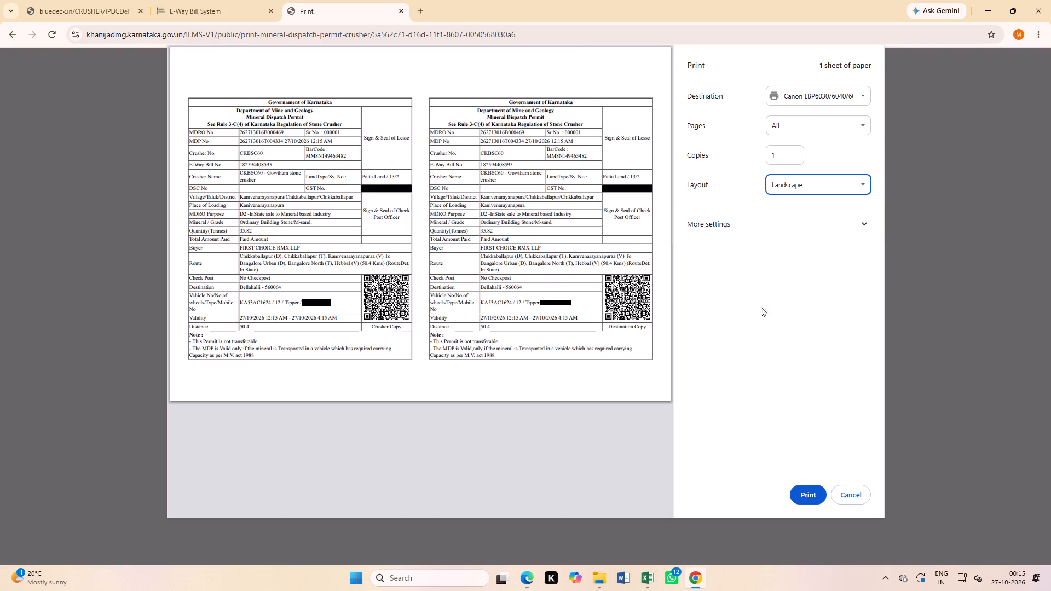
{"action": "left_click", "coordinate": [809, 496]}
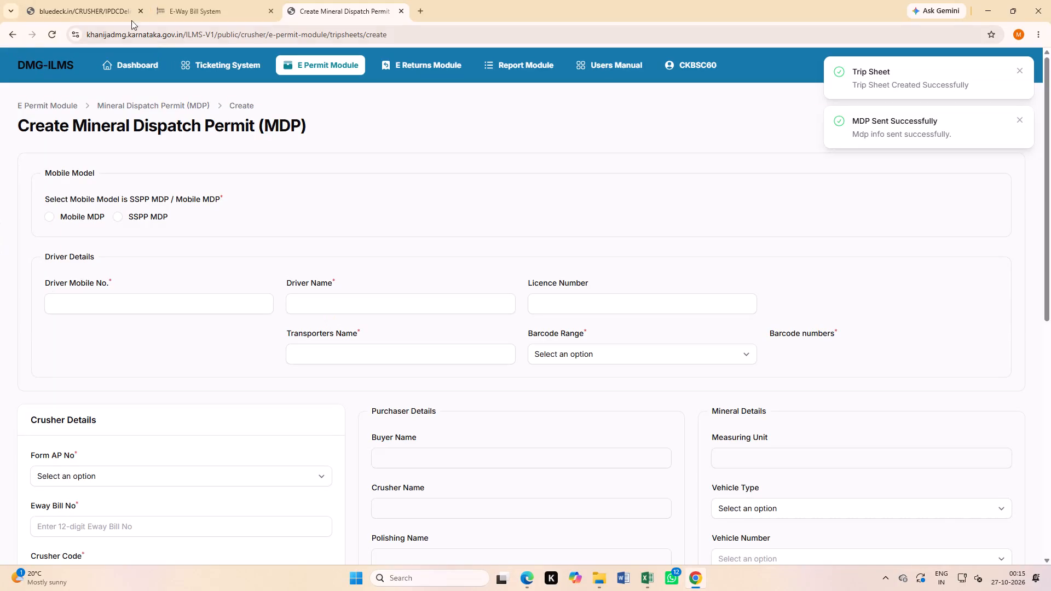
Return to the E-Way Bill System and open a new e-way bill entry form.
{"action": "left_click", "coordinate": [192, 14]}
{"action": "scroll", "coordinate": [49, 177], "scroll_direction": "up", "scroll_amount": 6}
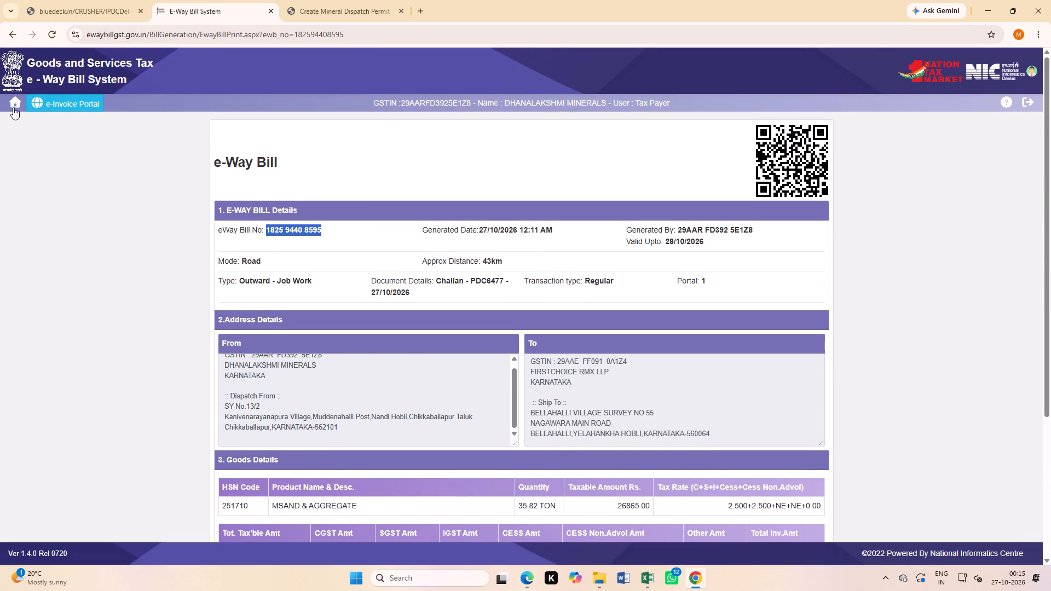
{"action": "left_click", "coordinate": [13, 107]}
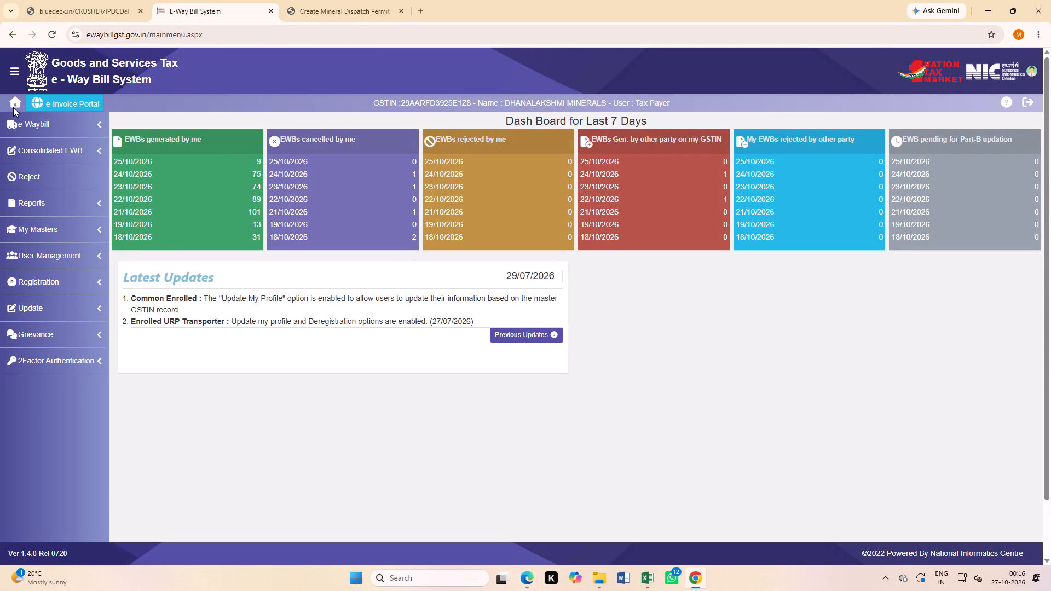
{"action": "left_click", "coordinate": [25, 119]}
{"action": "left_click", "coordinate": [43, 150]}
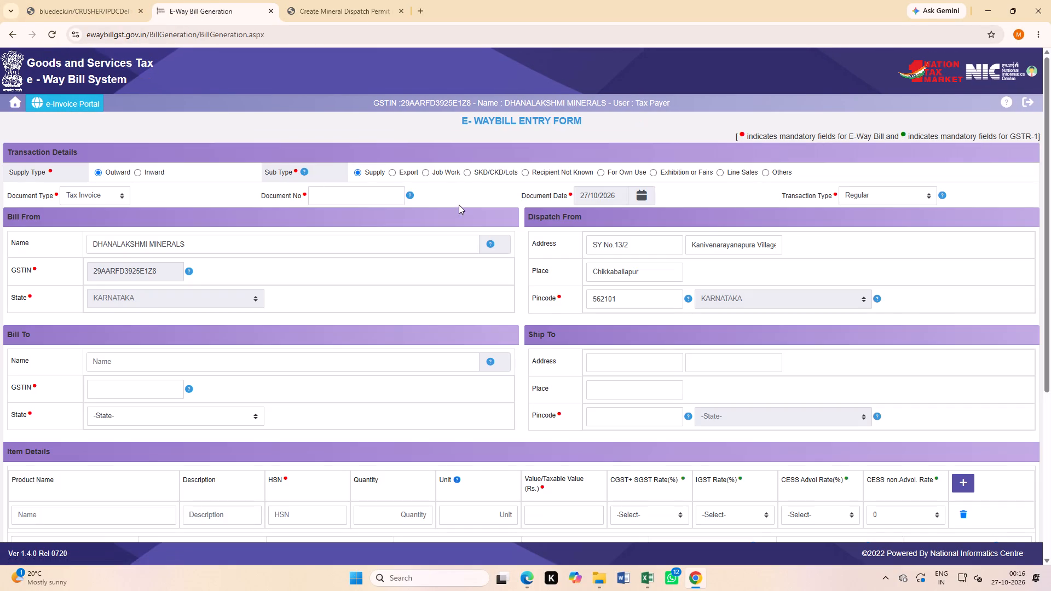
Set the e-way bill's sub type to For Own Use and its document number to IN8721.
{"action": "left_click", "coordinate": [602, 172]}
{"action": "left_click", "coordinate": [611, 128]}
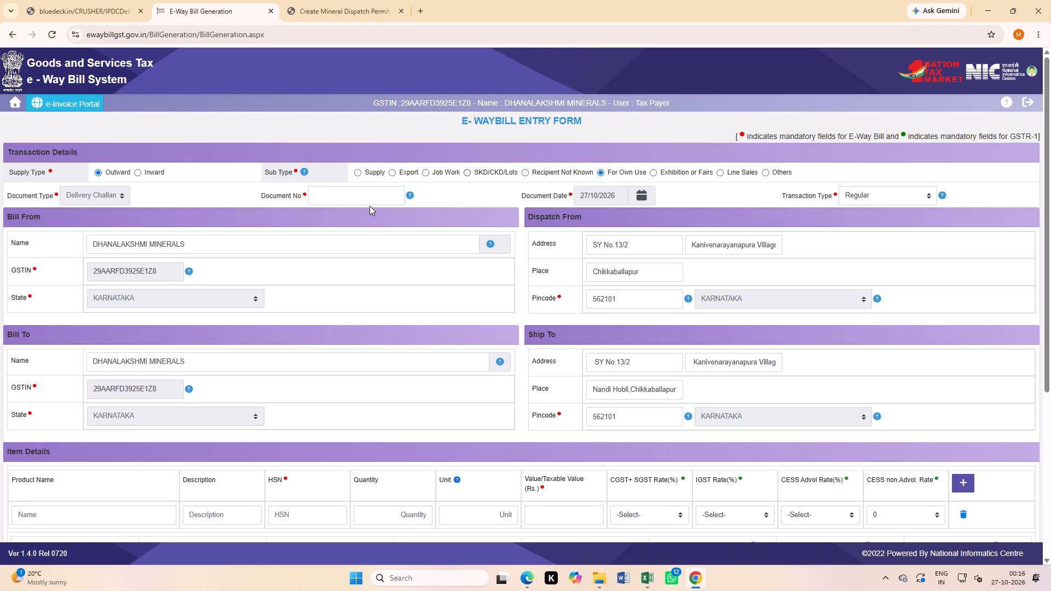
{"action": "left_click", "coordinate": [368, 204]}
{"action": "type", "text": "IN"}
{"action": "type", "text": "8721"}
{"action": "left_click", "coordinate": [469, 192]}
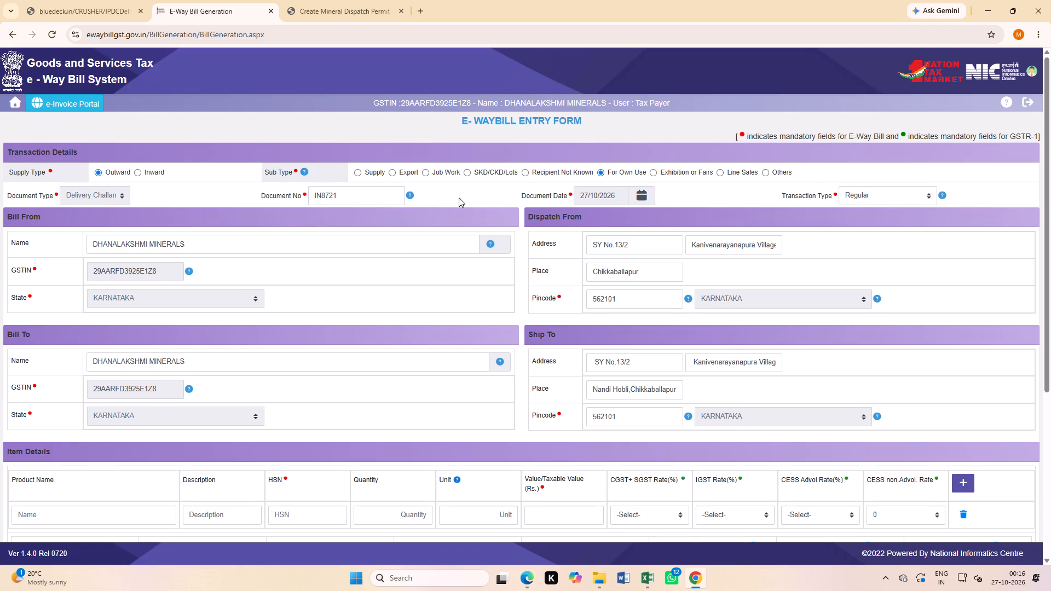
Enter the e-way bill item as product BOULDERS STONE with description ODBS and HSN 251710.
{"action": "scroll", "coordinate": [172, 320], "scroll_direction": "down", "scroll_amount": 4}
{"action": "left_click", "coordinate": [139, 298]}
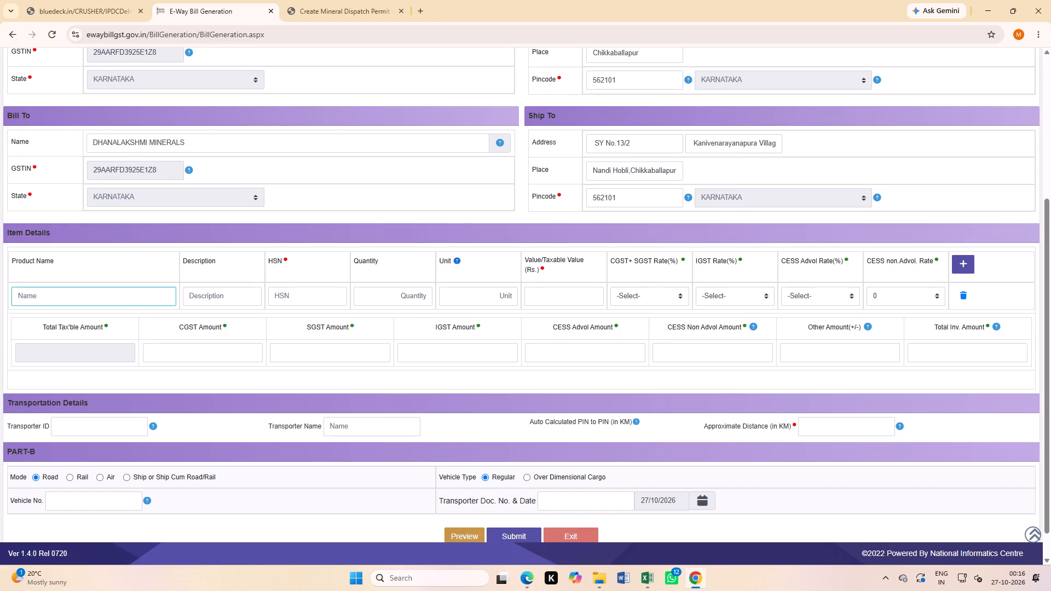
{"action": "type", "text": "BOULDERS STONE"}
{"action": "left_click", "coordinate": [222, 297]}
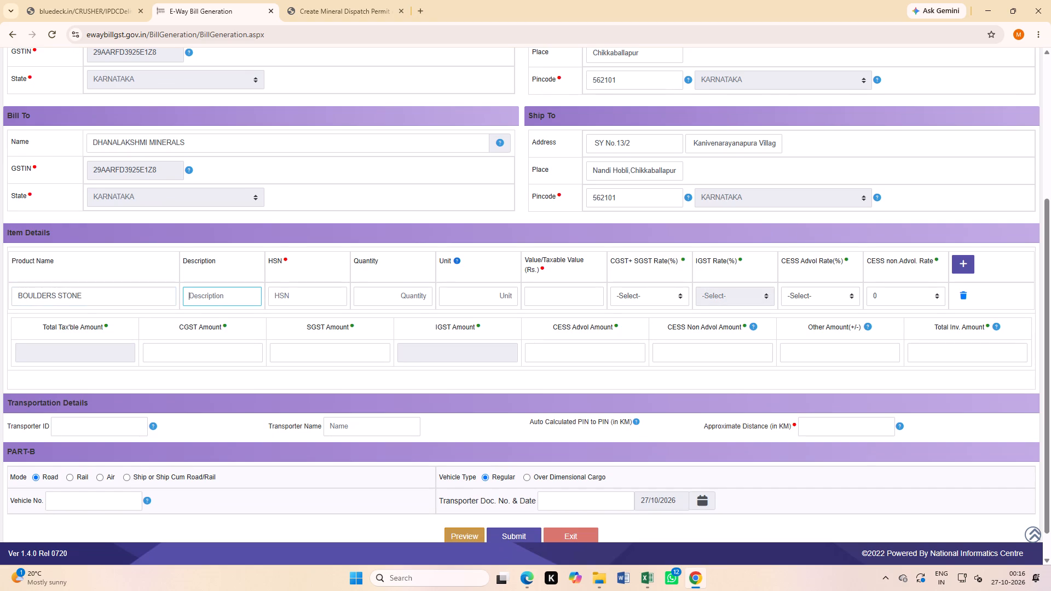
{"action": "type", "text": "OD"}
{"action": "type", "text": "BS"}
{"action": "left_click", "coordinate": [268, 300]}
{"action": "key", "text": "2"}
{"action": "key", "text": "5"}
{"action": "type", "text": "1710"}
{"action": "left_click", "coordinate": [382, 297]}
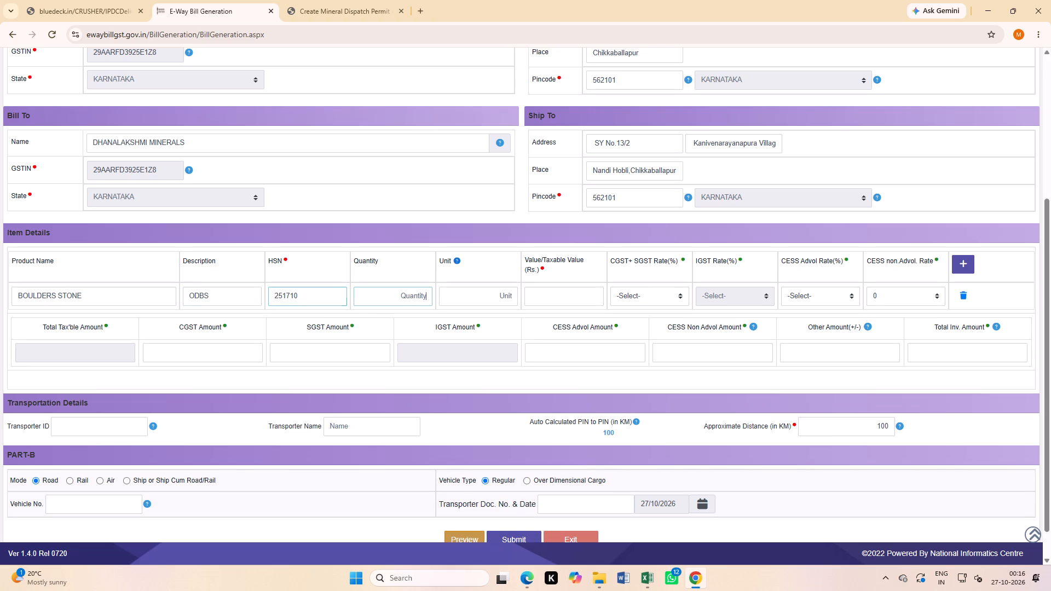
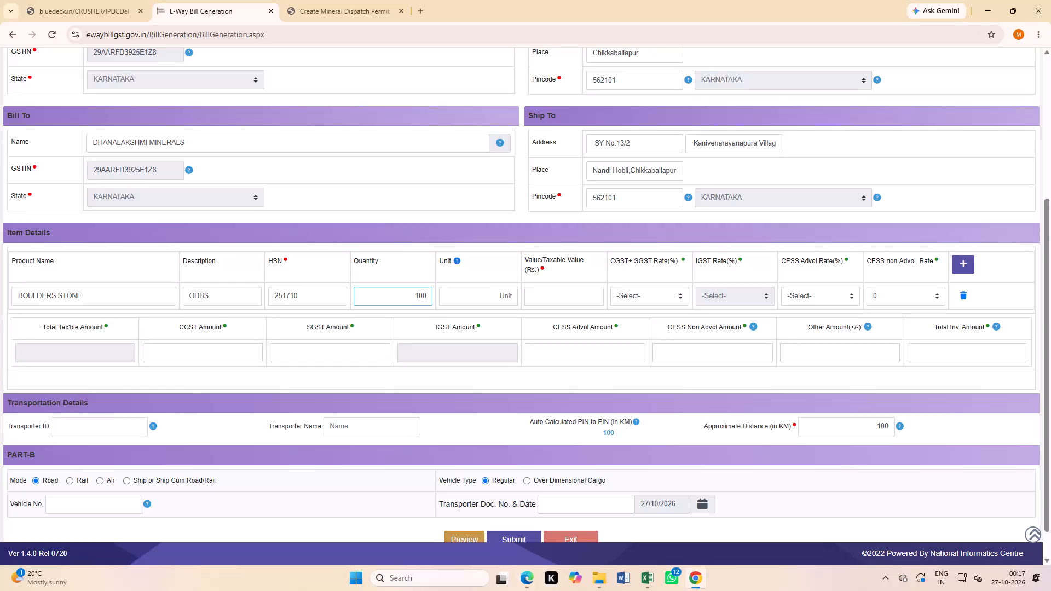
Set the boulder item's unit to TON, taxable value to 20000 and CGST+SGST rate to 0 + 0.
{"action": "left_click", "coordinate": [504, 304]}
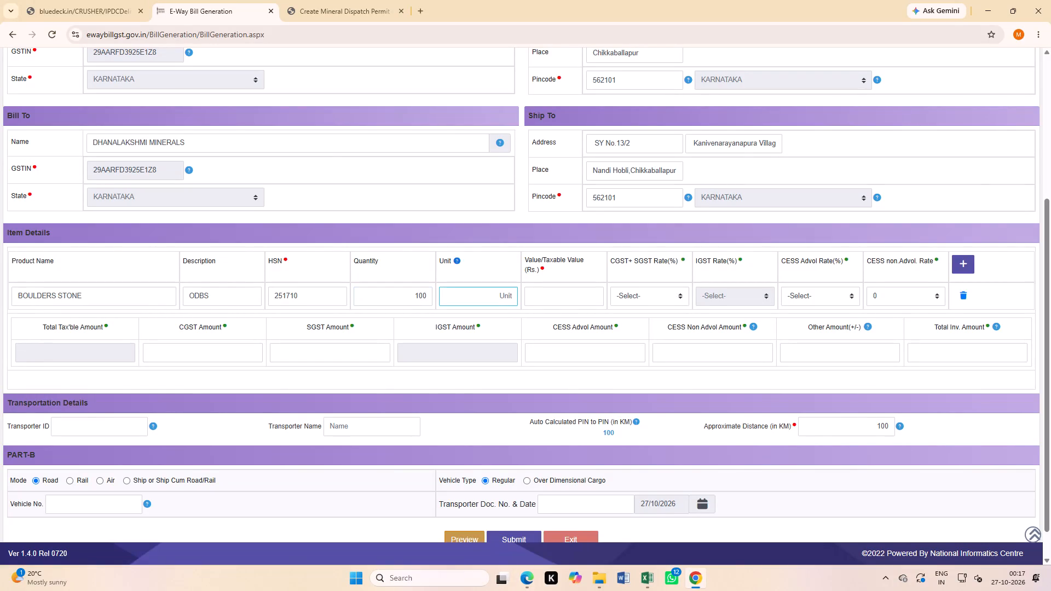
{"action": "type", "text": "TON"}
{"action": "left_click", "coordinate": [585, 291]}
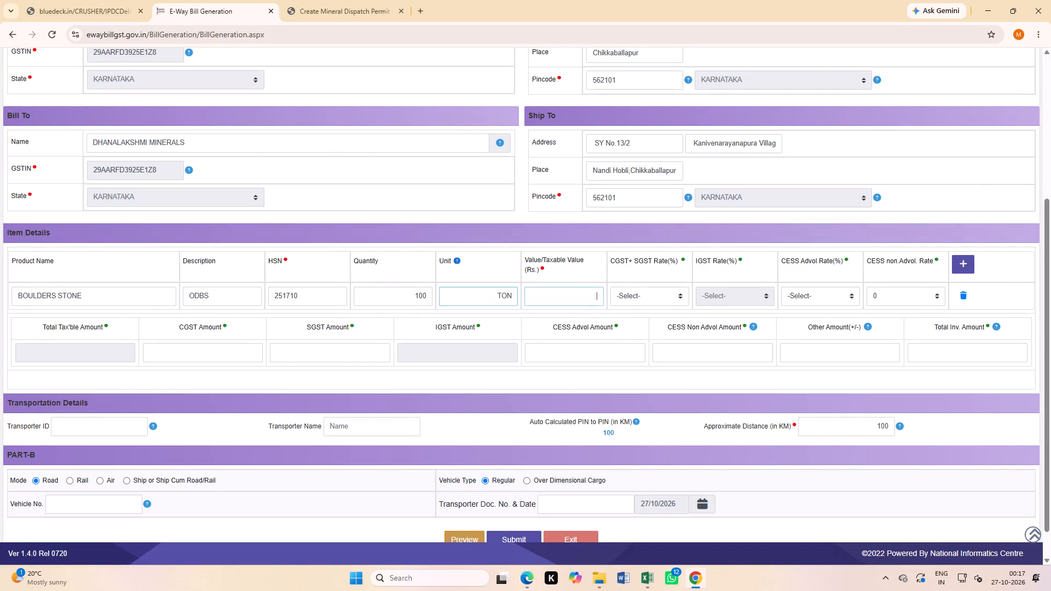
{"action": "scroll", "coordinate": [595, 234], "scroll_direction": "up", "scroll_amount": 3}
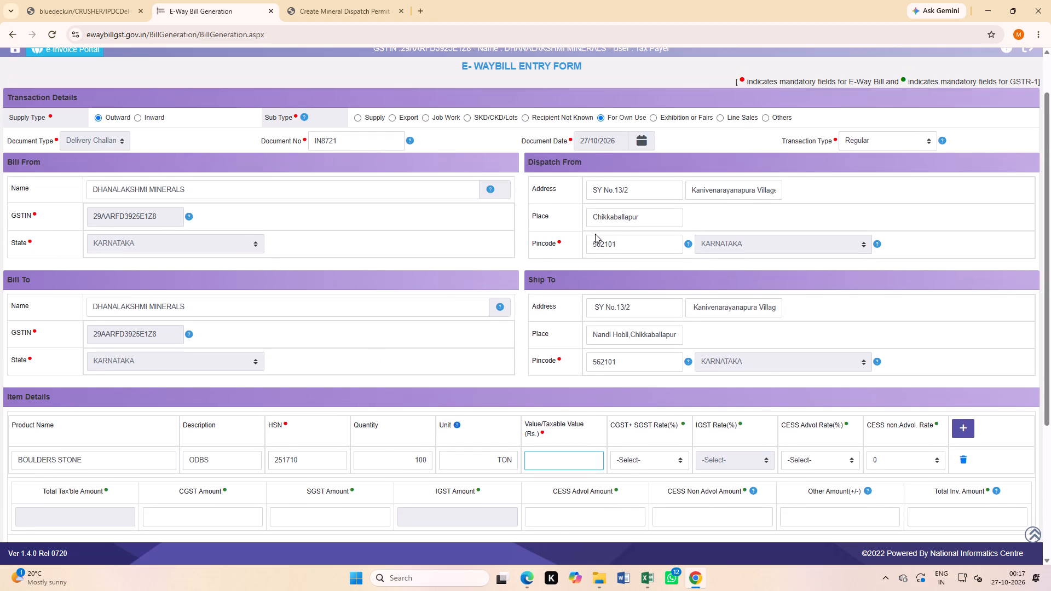
{"action": "scroll", "coordinate": [590, 237], "scroll_direction": "down", "scroll_amount": 1}
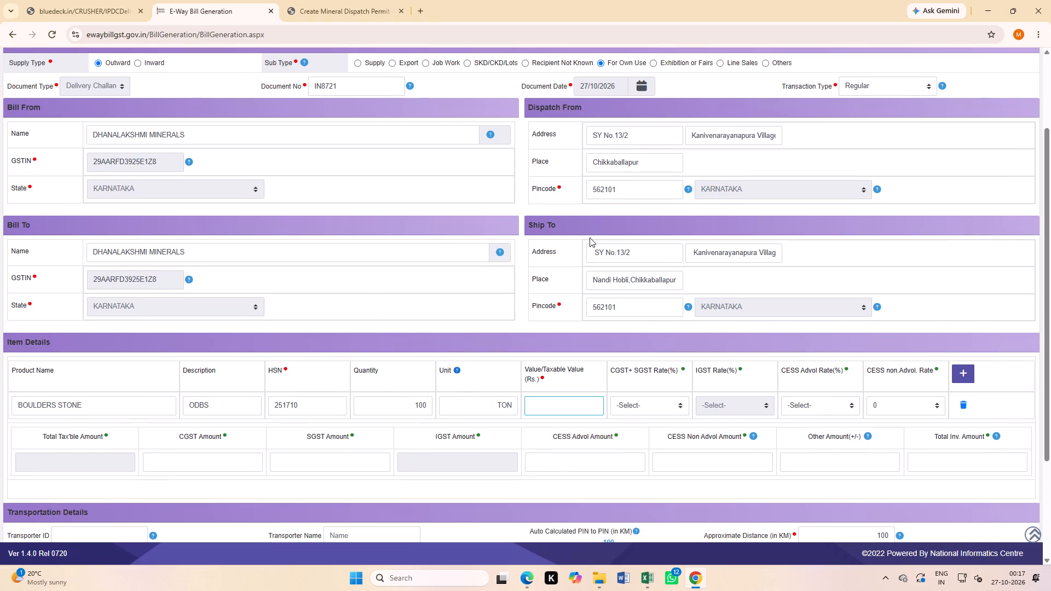
{"action": "scroll", "coordinate": [588, 241], "scroll_direction": "down", "scroll_amount": 4}
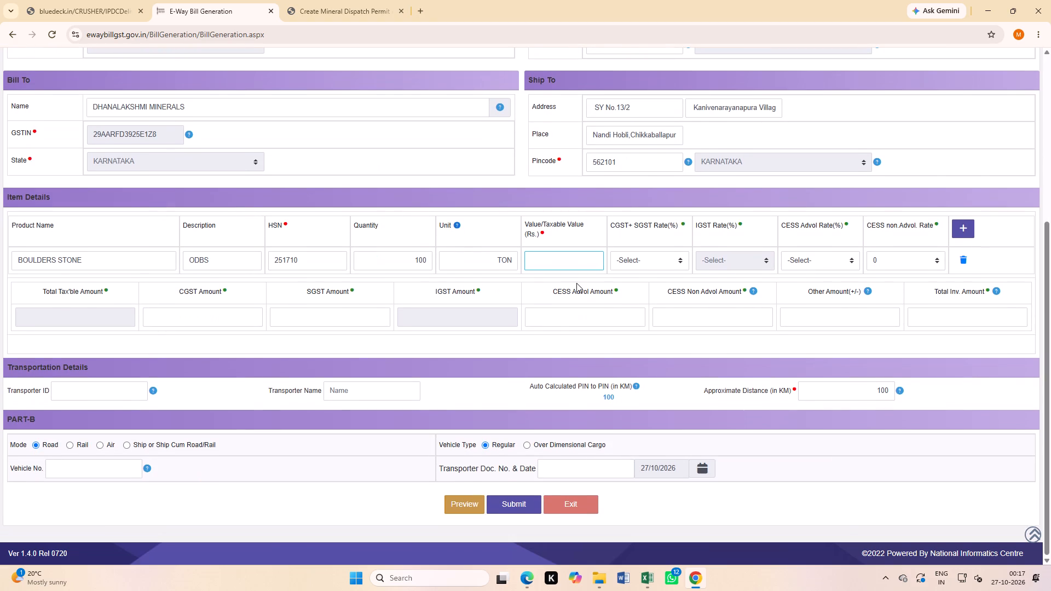
{"action": "type", "text": "20000"}
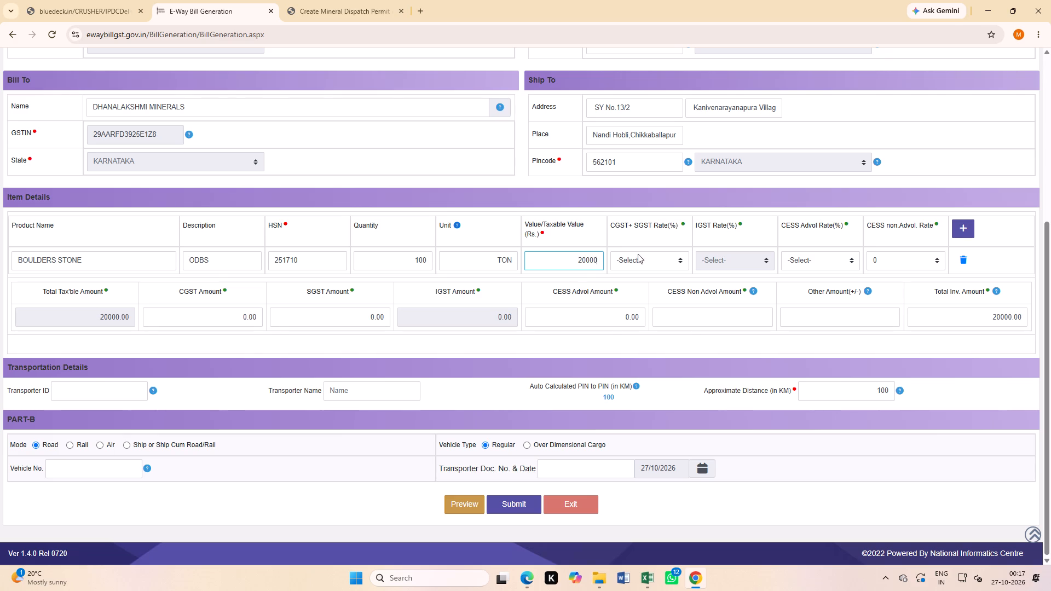
{"action": "left_click", "coordinate": [642, 256]}
{"action": "left_click", "coordinate": [637, 287]}
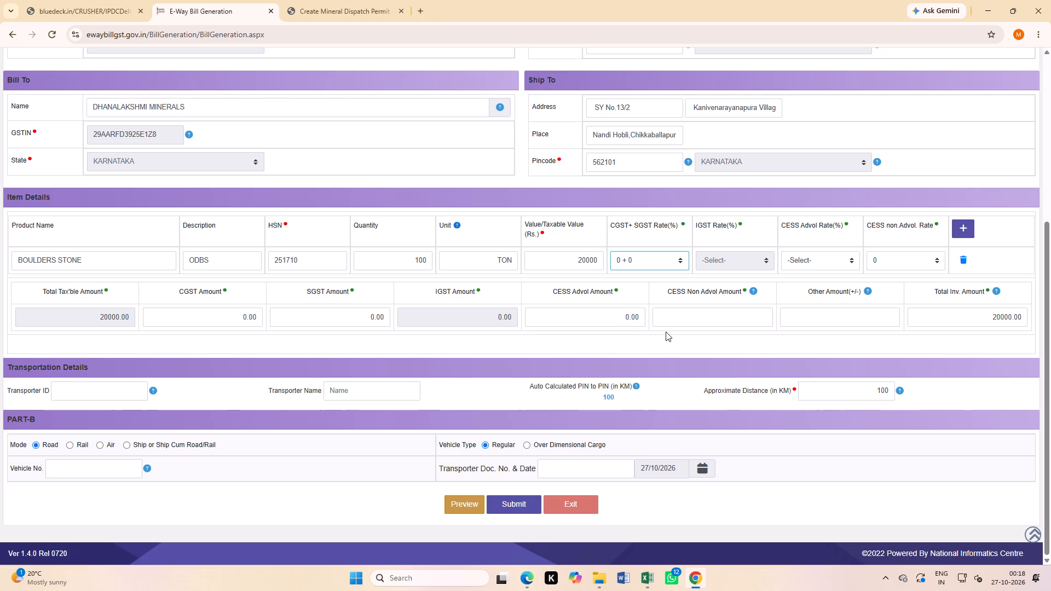
{"action": "scroll", "coordinate": [73, 409], "scroll_direction": "down", "scroll_amount": 4}
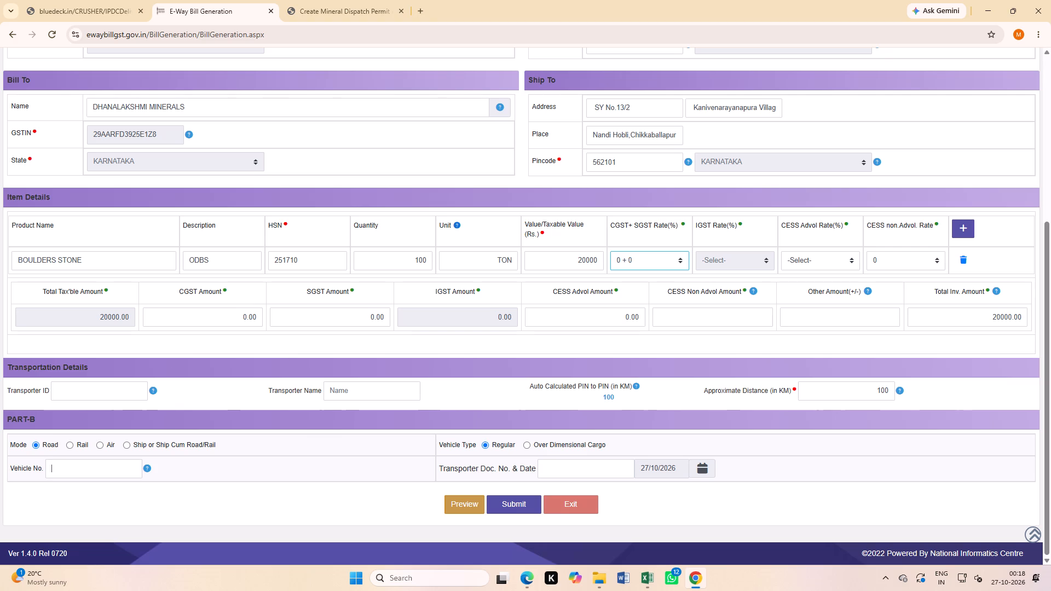
{"action": "left_click", "coordinate": [106, 467]}
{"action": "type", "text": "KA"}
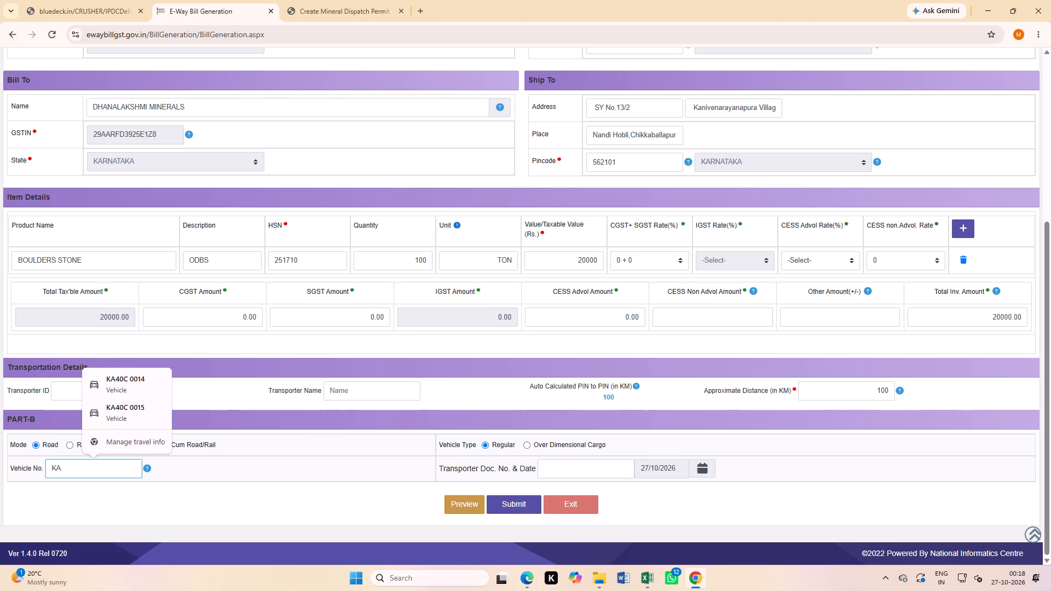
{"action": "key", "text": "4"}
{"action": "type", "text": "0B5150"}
{"action": "left_click", "coordinate": [126, 503]}
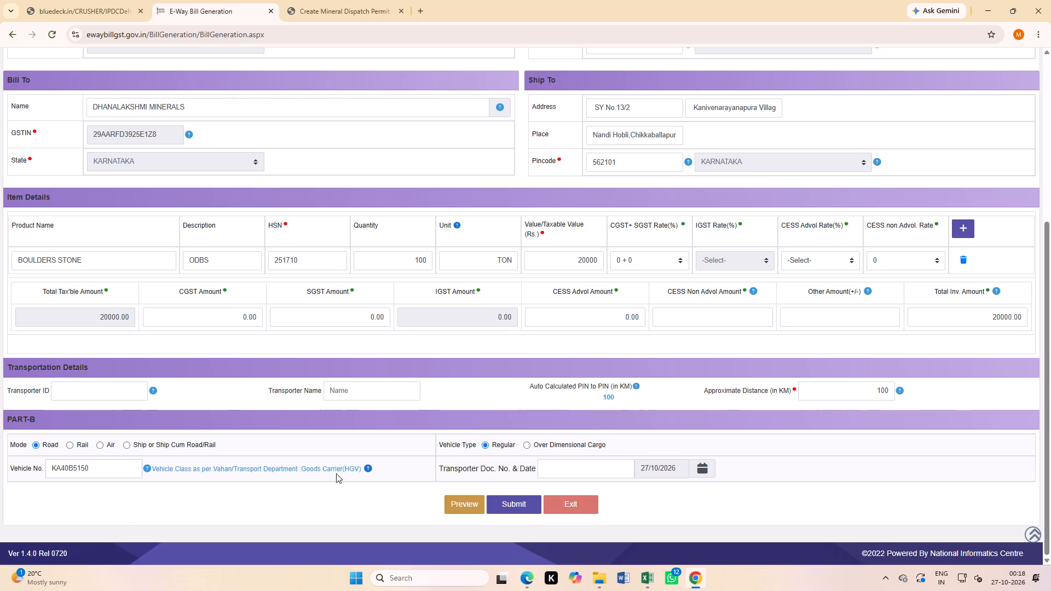
{"action": "left_click", "coordinate": [515, 500]}
{"action": "left_click", "coordinate": [571, 118]}
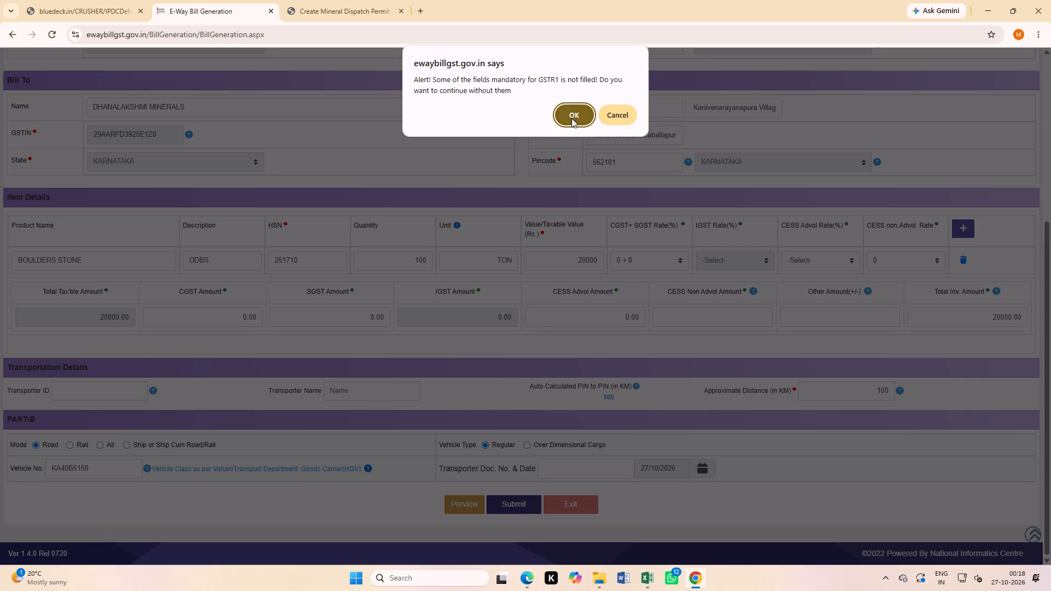
{"action": "left_click", "coordinate": [574, 130]}
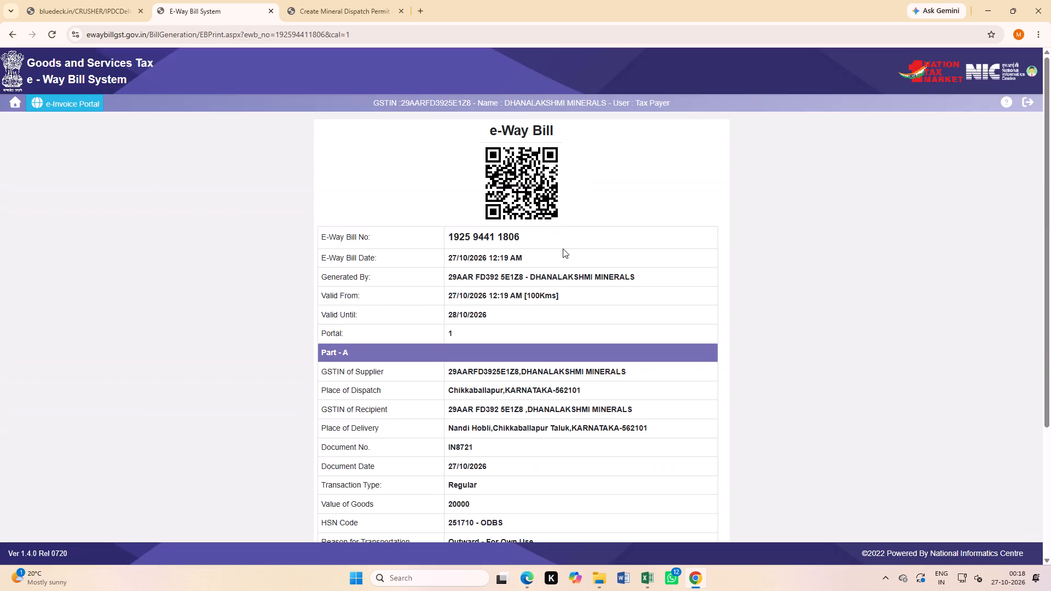
Open the detailed print view of the generated e-way bill and print it in portrait layout.
{"action": "scroll", "coordinate": [501, 447], "scroll_direction": "down", "scroll_amount": 6}
{"action": "left_click", "coordinate": [523, 512]}
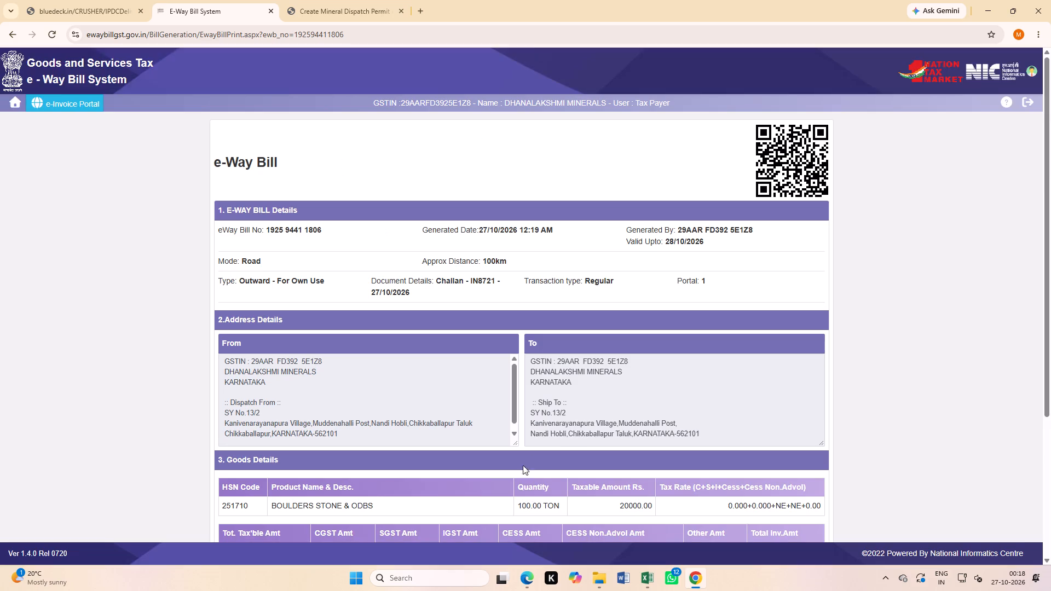
{"action": "scroll", "coordinate": [553, 397], "scroll_direction": "down", "scroll_amount": 10}
{"action": "left_click", "coordinate": [507, 535]}
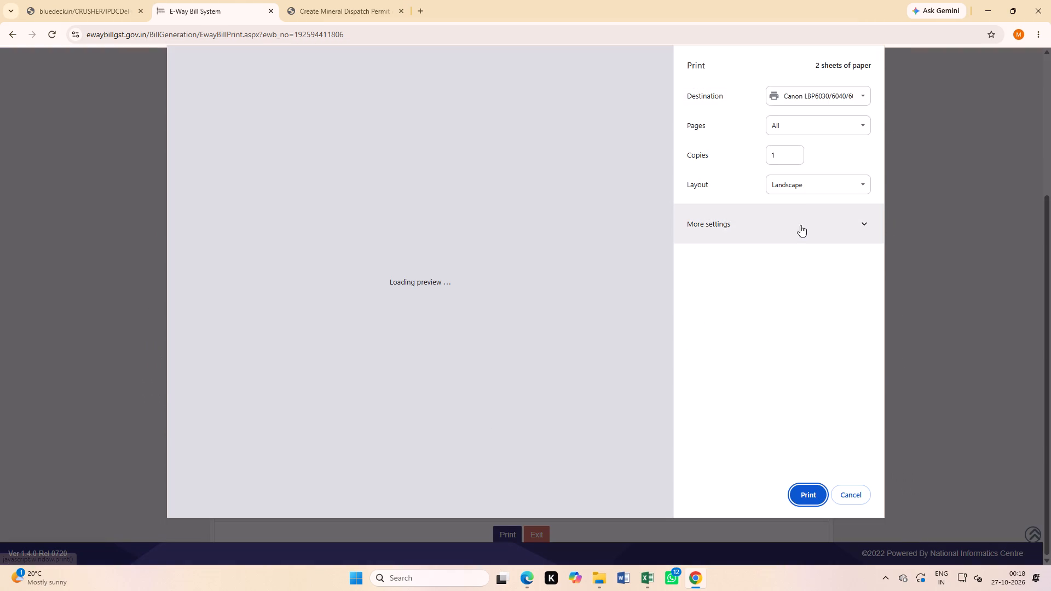
{"action": "left_click", "coordinate": [800, 192]}
{"action": "left_click", "coordinate": [801, 200]}
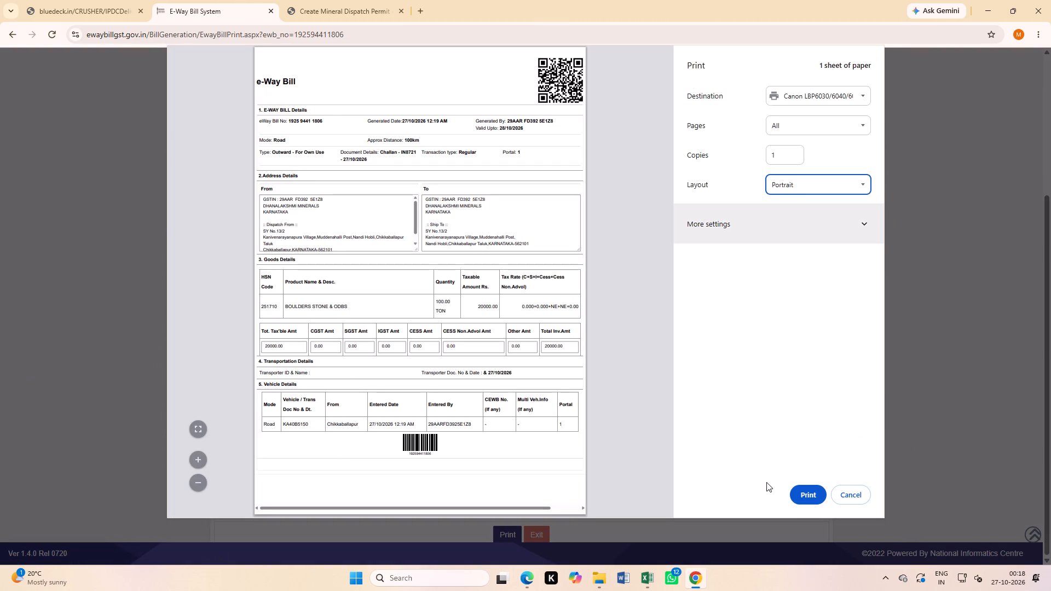
{"action": "left_click", "coordinate": [801, 496]}
Return to the E-Way Bill System home page and open a new e-way bill entry form.
{"action": "scroll", "coordinate": [469, 318], "scroll_direction": "up", "scroll_amount": 5}
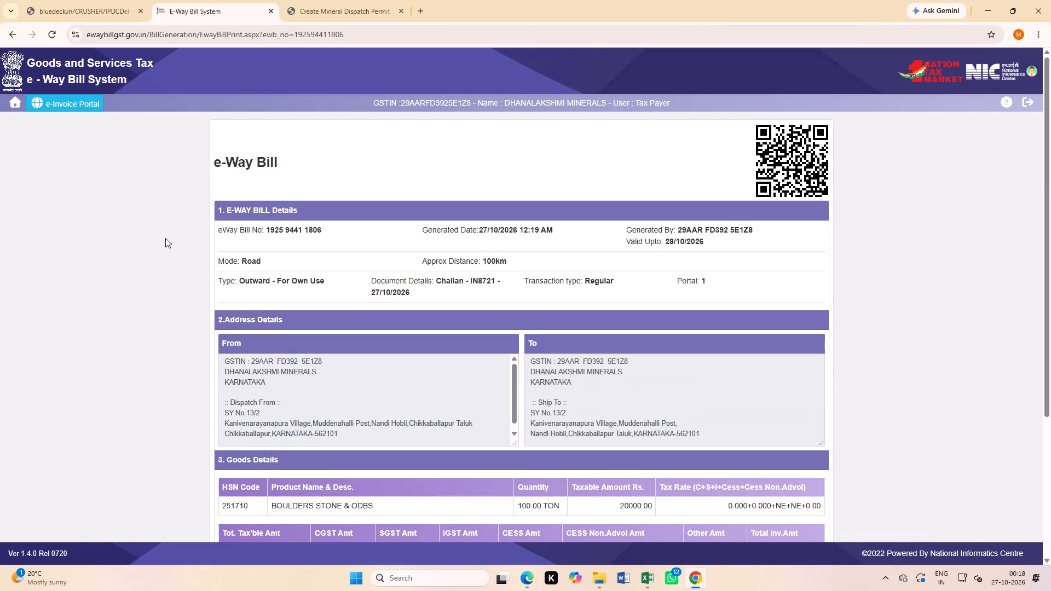
{"action": "scroll", "coordinate": [41, 150], "scroll_direction": "up", "scroll_amount": 1}
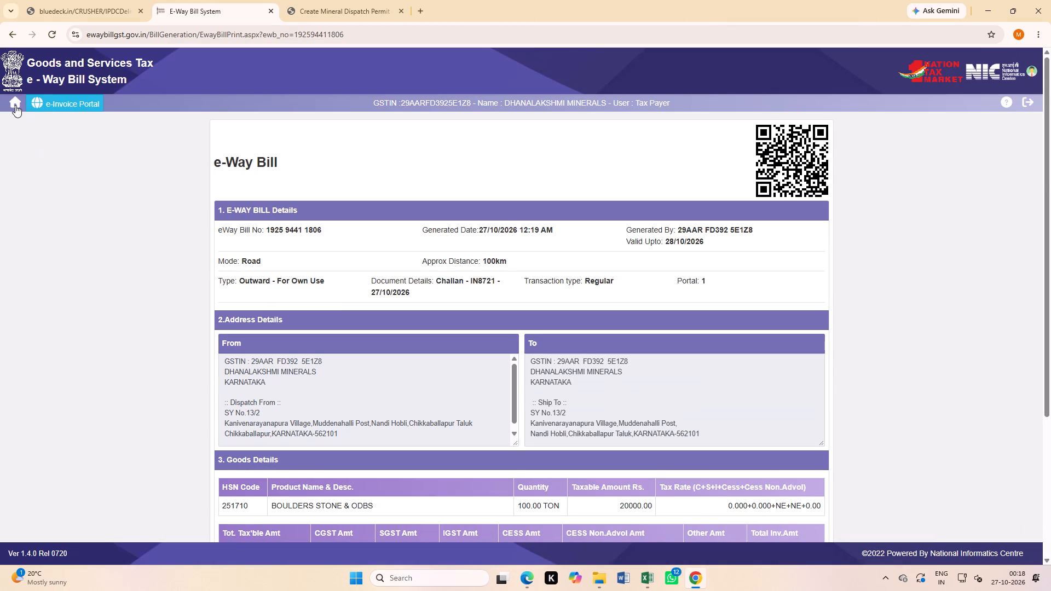
{"action": "left_click", "coordinate": [15, 105]}
{"action": "left_click", "coordinate": [25, 126]}
{"action": "left_click", "coordinate": [33, 143]}
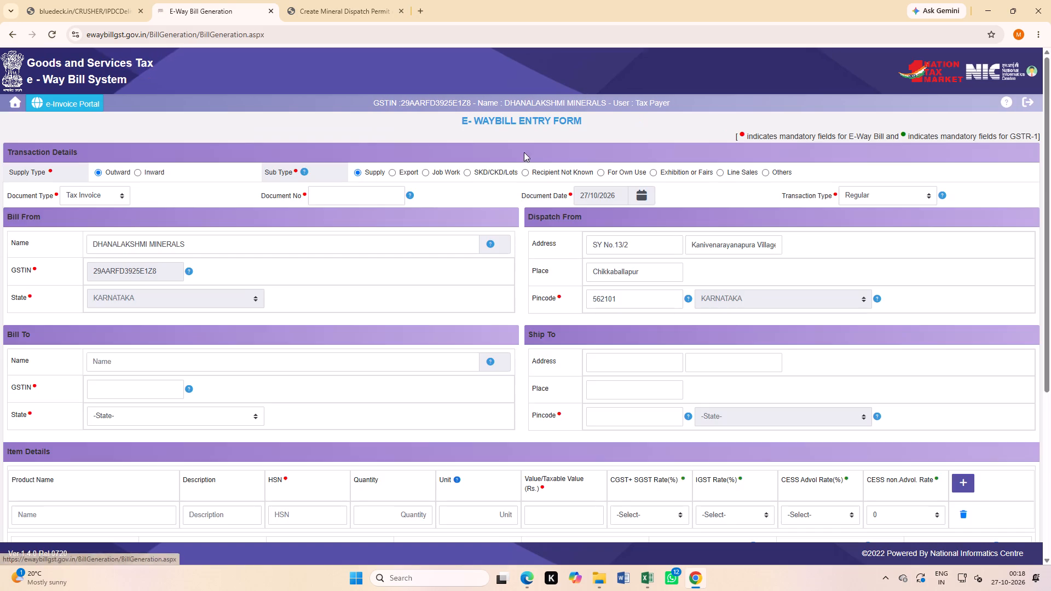
Set the new e-way bill's sub type to For Own Use and its document number to IN8724.
{"action": "left_click", "coordinate": [599, 171]}
{"action": "left_click", "coordinate": [602, 129]}
{"action": "left_click", "coordinate": [328, 193]}
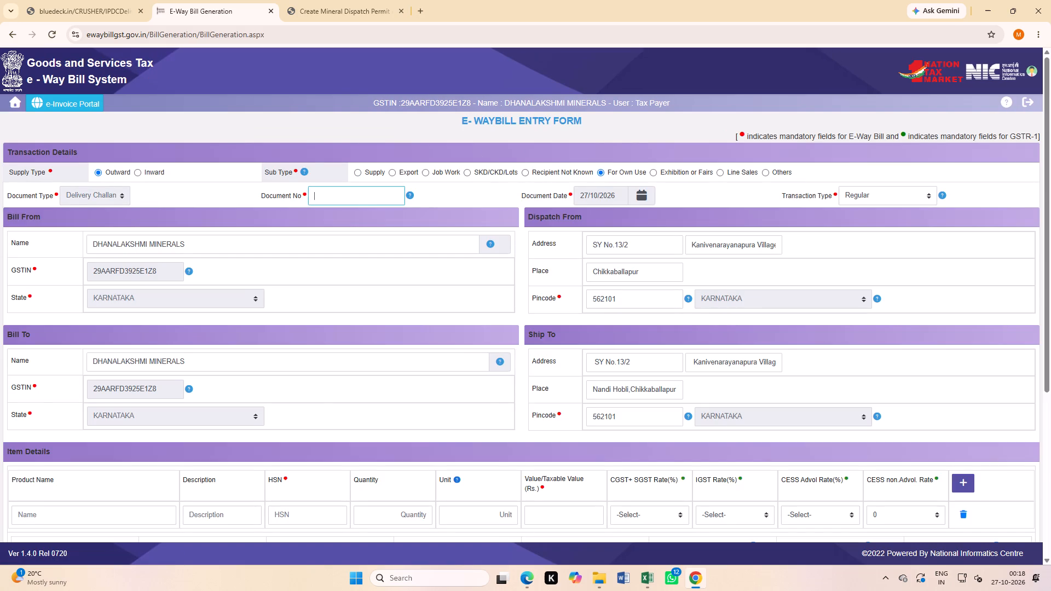
{"action": "type", "text": "IN"}
{"action": "type", "text": "872"}
{"action": "key", "text": "4"}
{"action": "left_click_drag", "start_coordinate": [426, 195], "coordinate": [432, 195]}
Enter the e-way bill item as product BOULDERS STONE with description ODBS and HSN 251710.
{"action": "scroll", "coordinate": [164, 395], "scroll_direction": "down", "scroll_amount": 3}
{"action": "left_click", "coordinate": [138, 358]}
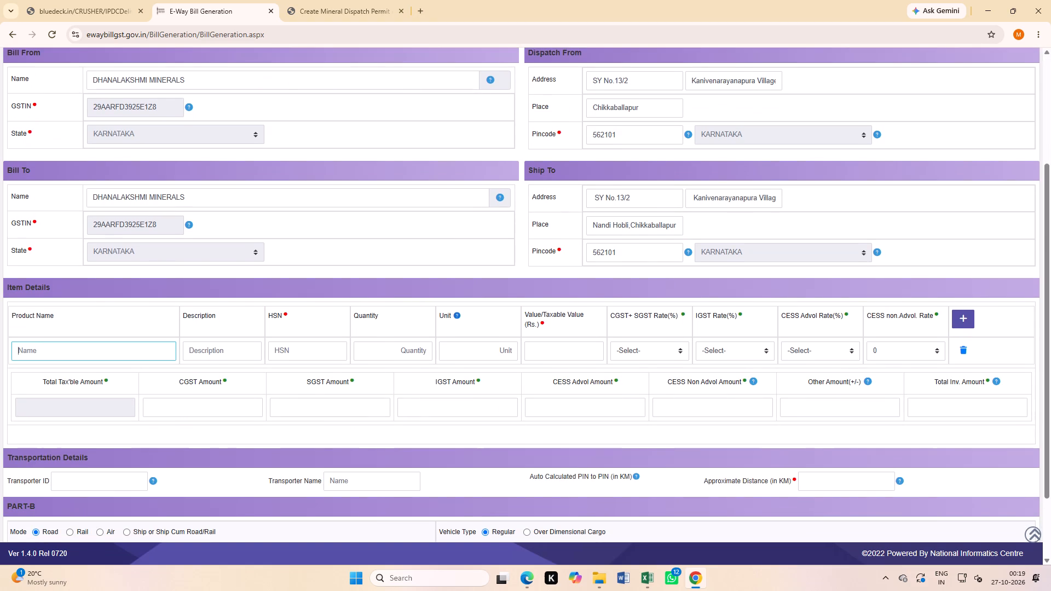
{"action": "type", "text": "BOULDERS STONE"}
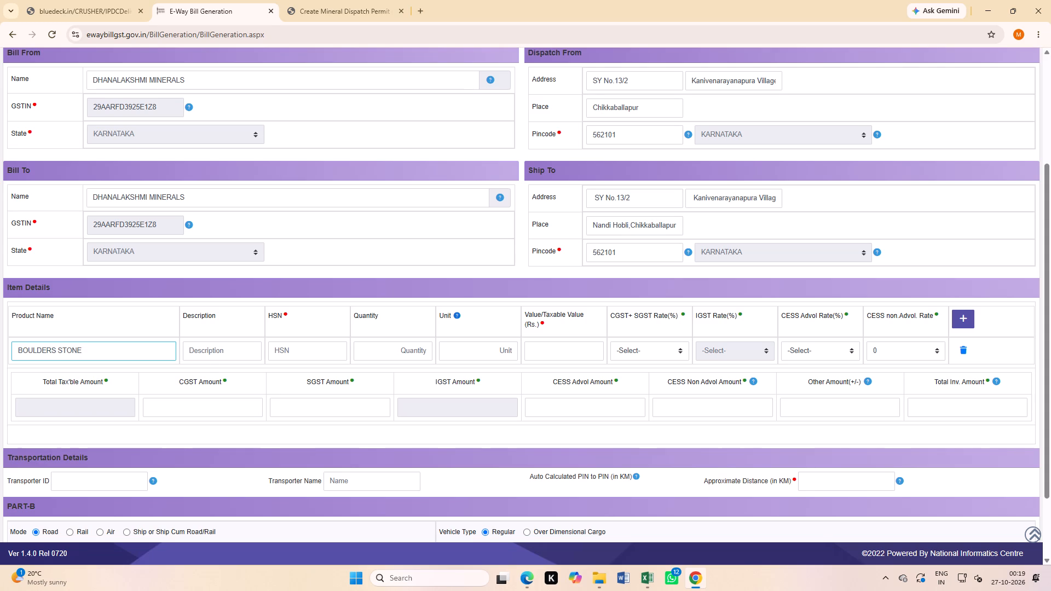
{"action": "left_click", "coordinate": [213, 356]}
{"action": "key", "text": "o"}
{"action": "key", "text": "d"}
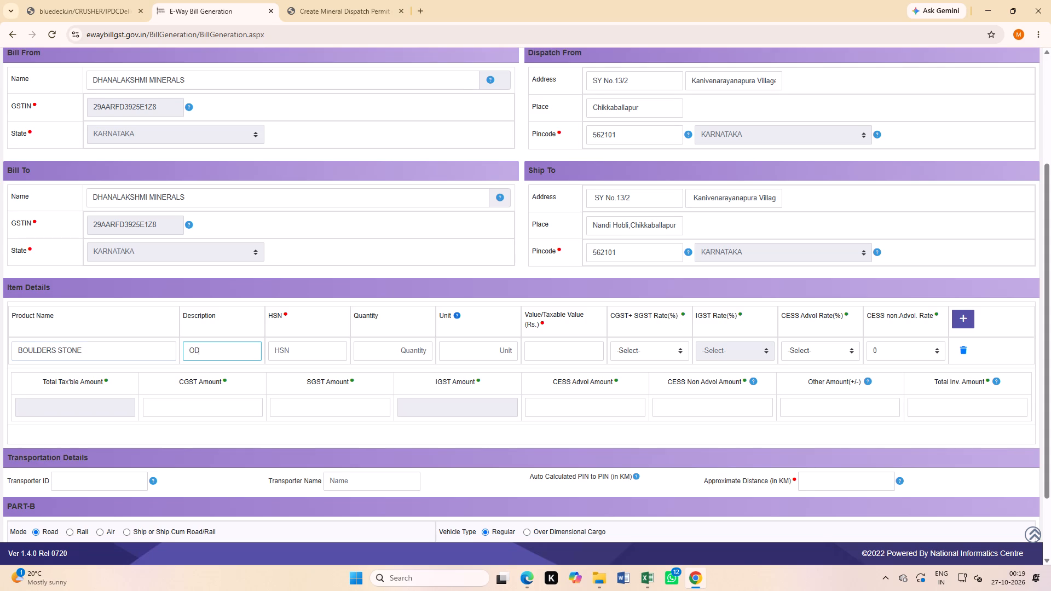
{"action": "type", "text": "BS"}
{"action": "left_click", "coordinate": [282, 356]}
{"action": "key", "text": "2"}
{"action": "key", "text": "5"}
{"action": "type", "text": "1710"}
Set the item's quantity to 100, unit to TON, taxable value to 20000 and CGST+SGST rate to 0 + 0.
{"action": "left_click", "coordinate": [395, 355]}
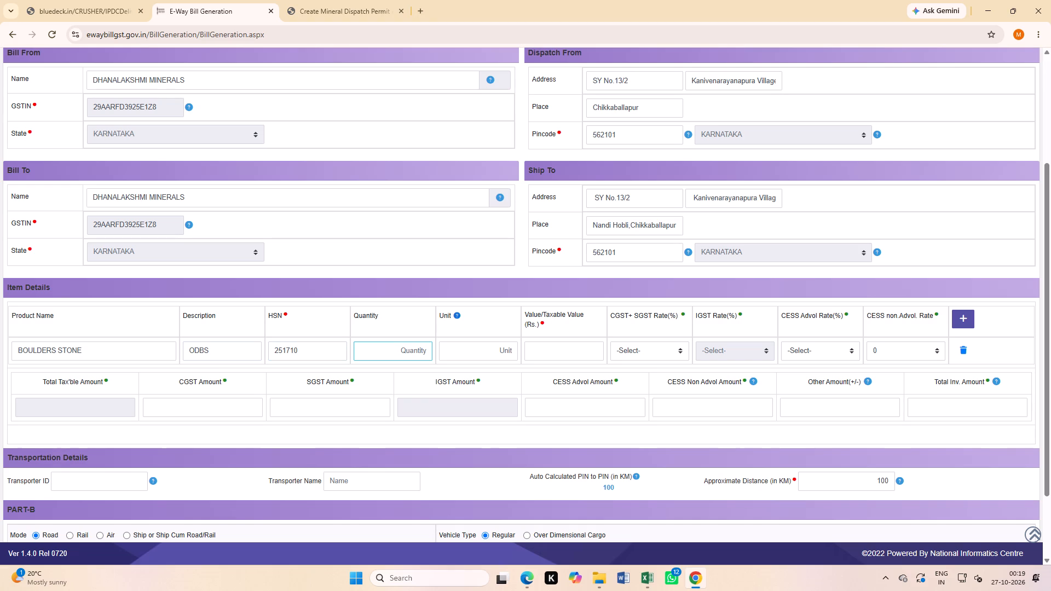
{"action": "type", "text": "100"}
{"action": "left_click", "coordinate": [501, 355]}
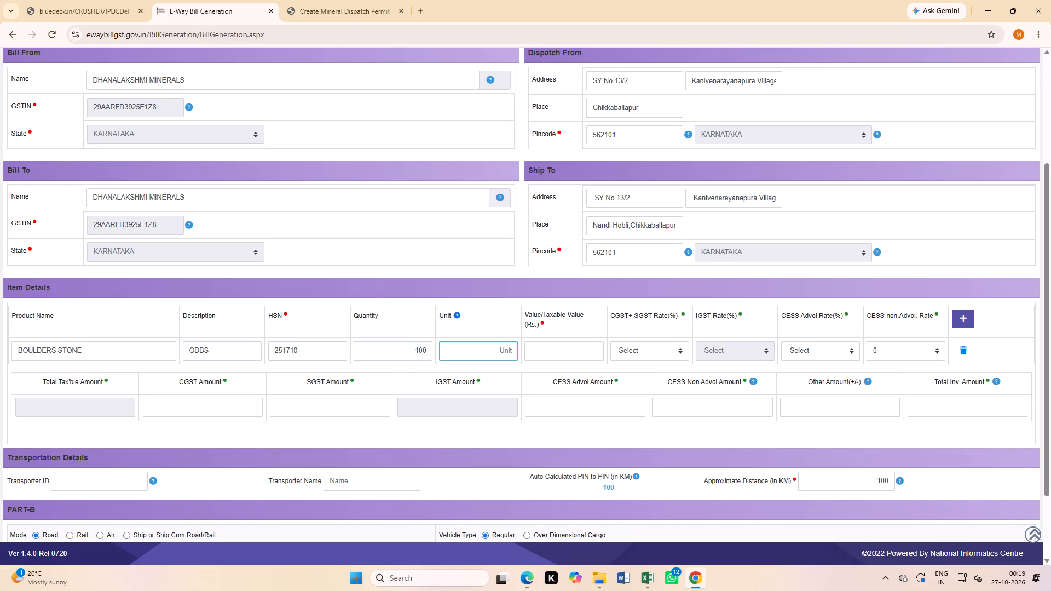
{"action": "left_click", "coordinate": [488, 347]}
{"action": "type", "text": "TON"}
{"action": "left_click", "coordinate": [572, 347]}
{"action": "type", "text": "20"}
{"action": "key", "text": "0"}
{"action": "type", "text": "00"}
{"action": "left_click", "coordinate": [665, 352]}
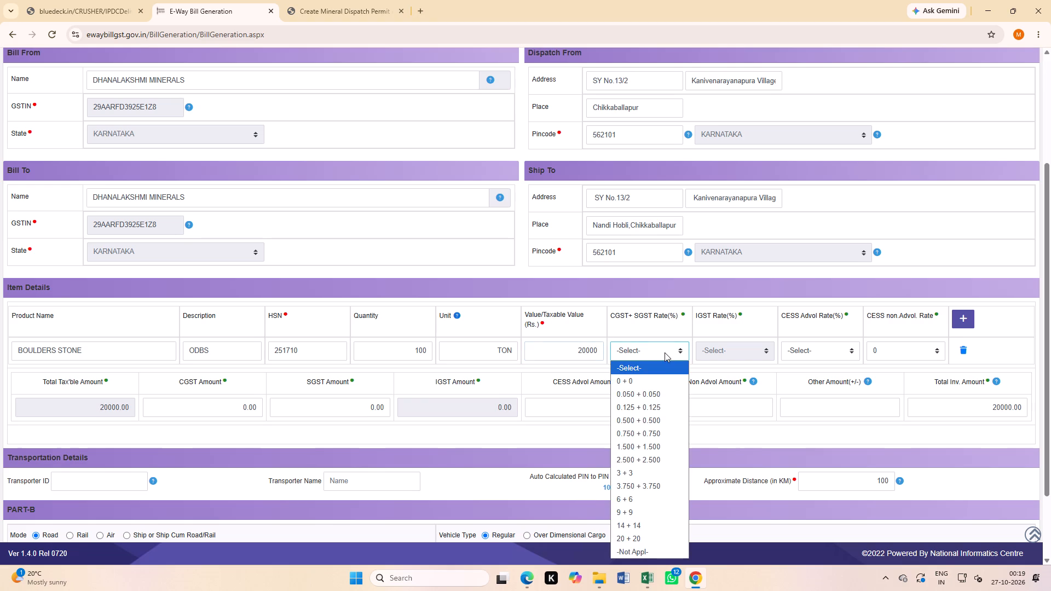
{"action": "left_click", "coordinate": [651, 380]}
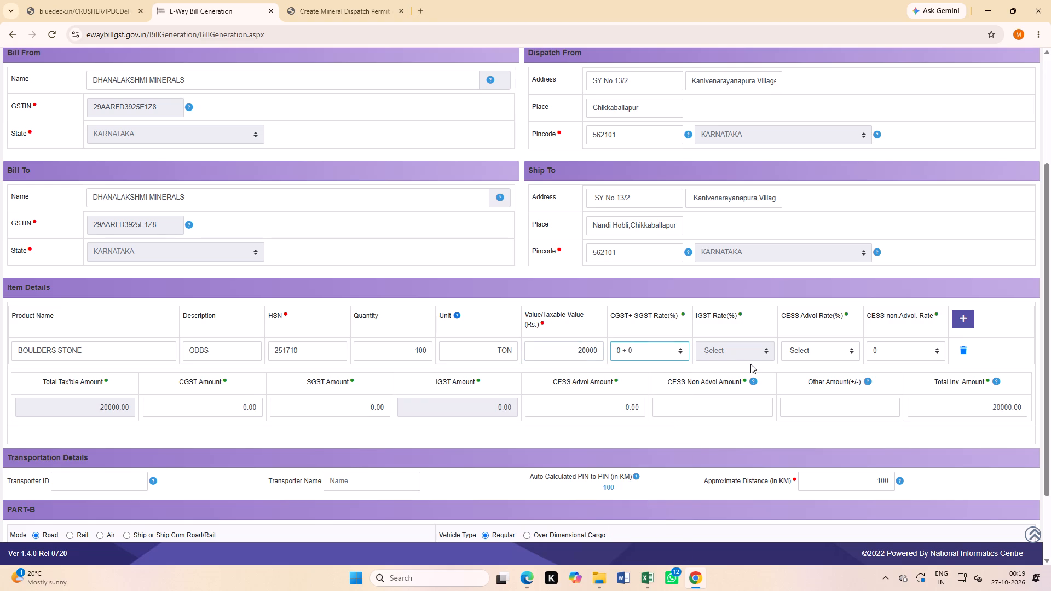
{"action": "scroll", "coordinate": [394, 375], "scroll_direction": "down", "scroll_amount": 5}
{"action": "left_click", "coordinate": [90, 465]}
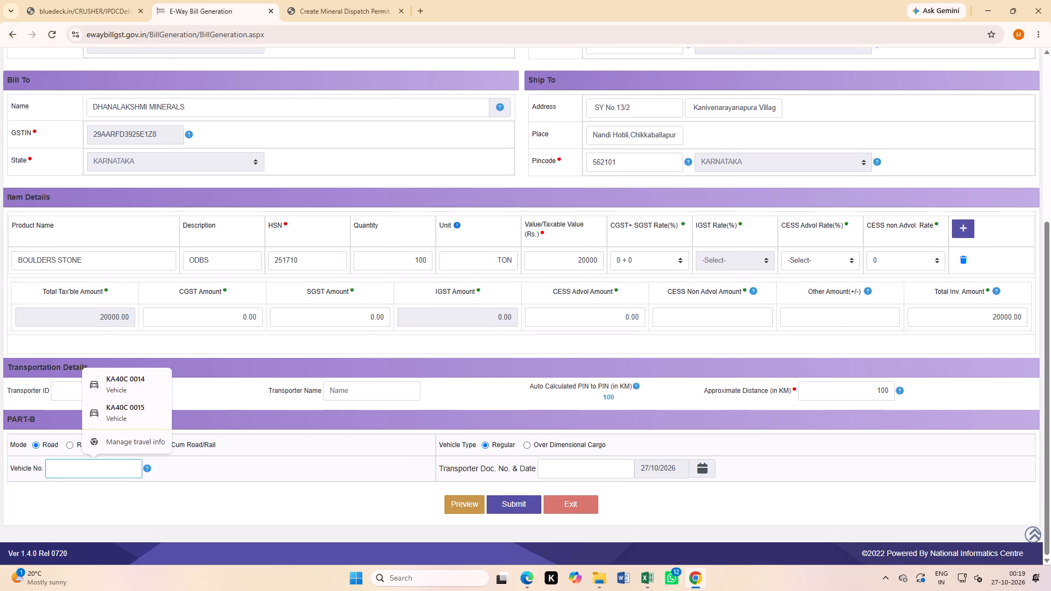
{"action": "key", "text": "k"}
{"action": "key", "text": "a"}
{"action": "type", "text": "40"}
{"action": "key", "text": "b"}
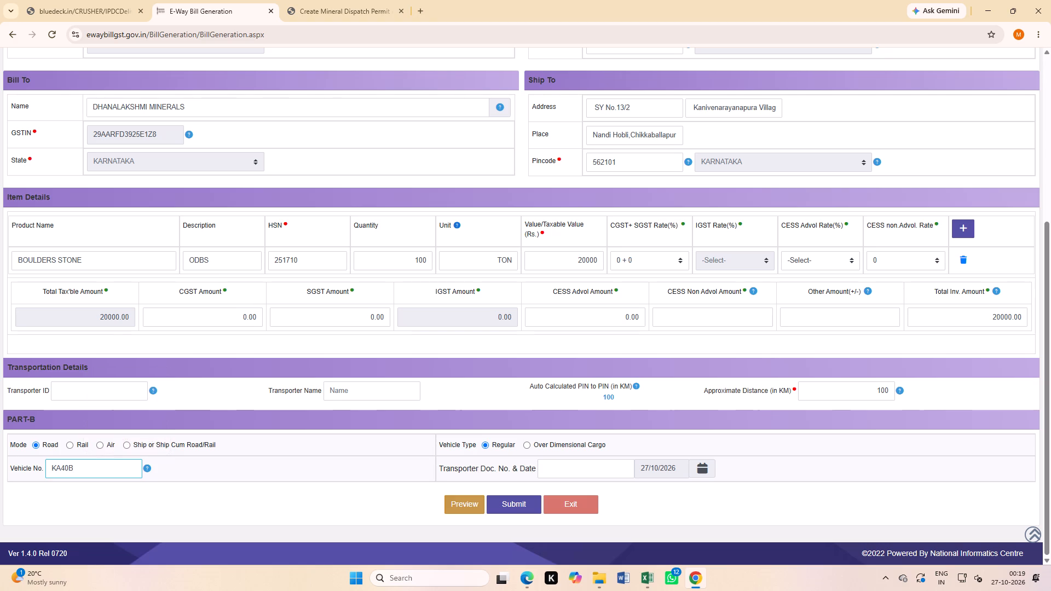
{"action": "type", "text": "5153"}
{"action": "left_click", "coordinate": [137, 504]}
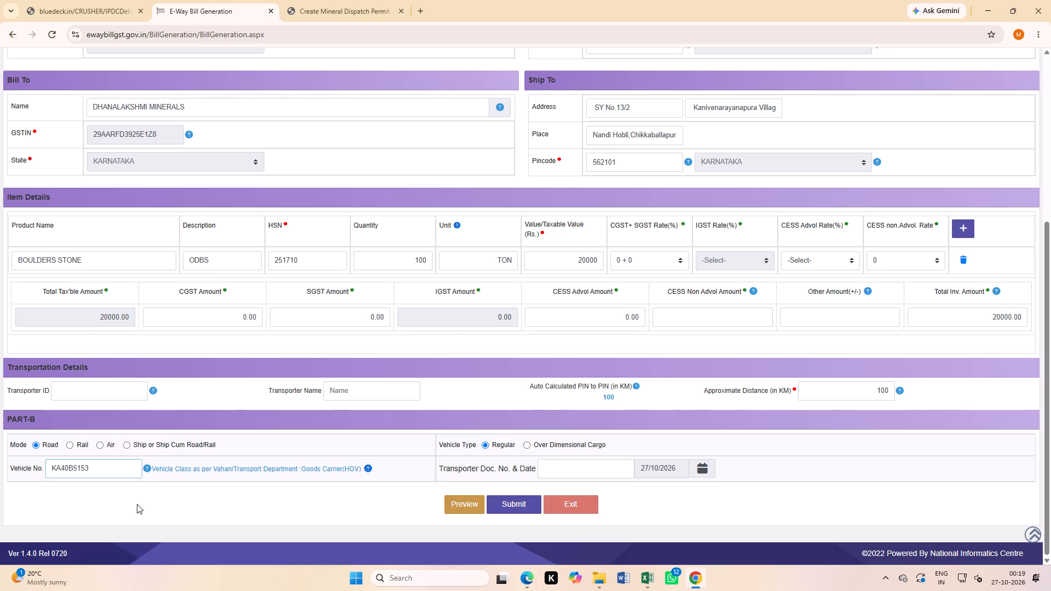
{"action": "left_click", "coordinate": [530, 502]}
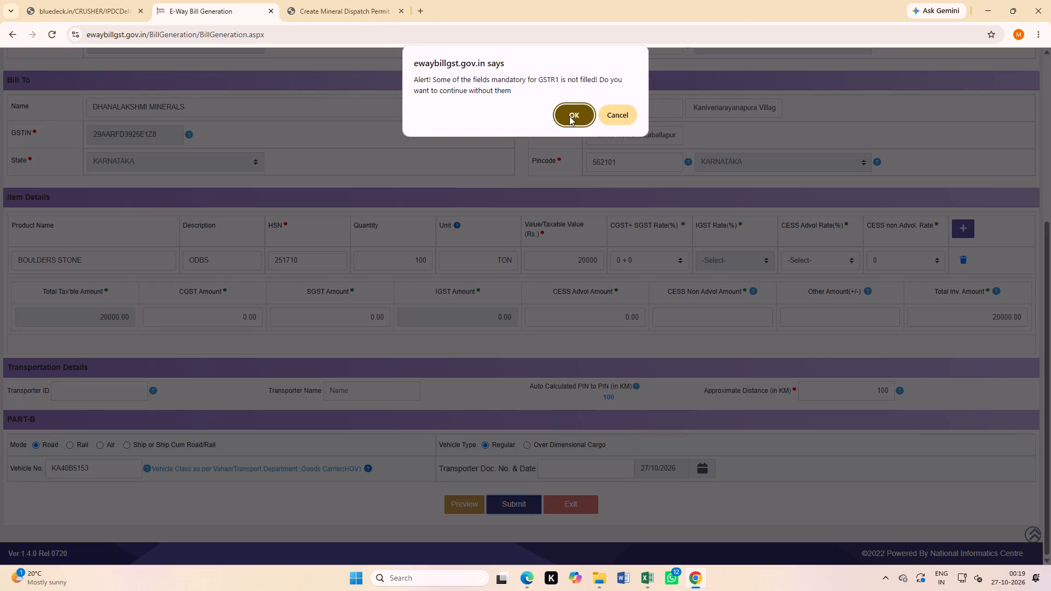
{"action": "left_click", "coordinate": [569, 115]}
{"action": "left_click", "coordinate": [572, 121]}
Print one copy of the generated e-way bill's detailed version on the Canon LBP6030/6040 printer in portrait layout.
{"action": "scroll", "coordinate": [505, 401], "scroll_direction": "down", "scroll_amount": 6}
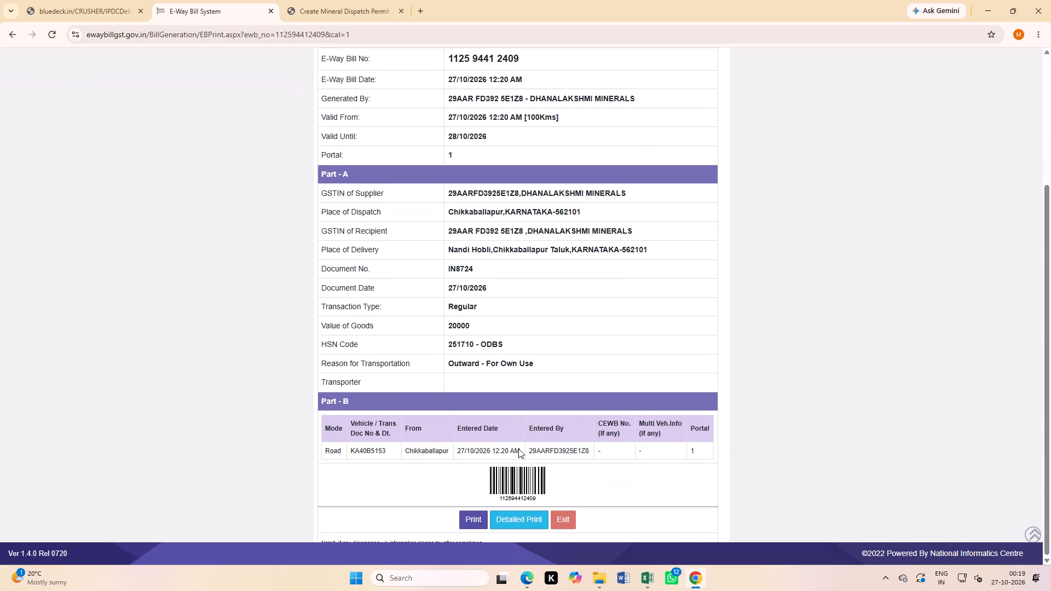
{"action": "left_click", "coordinate": [533, 519]}
{"action": "scroll", "coordinate": [580, 403], "scroll_direction": "down", "scroll_amount": 10}
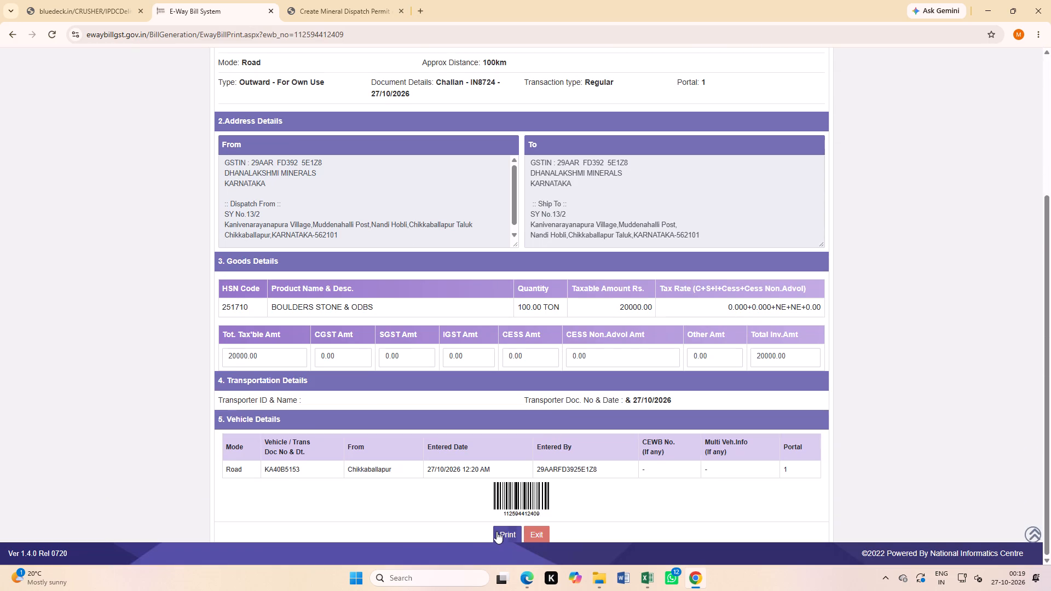
{"action": "left_click", "coordinate": [500, 535]}
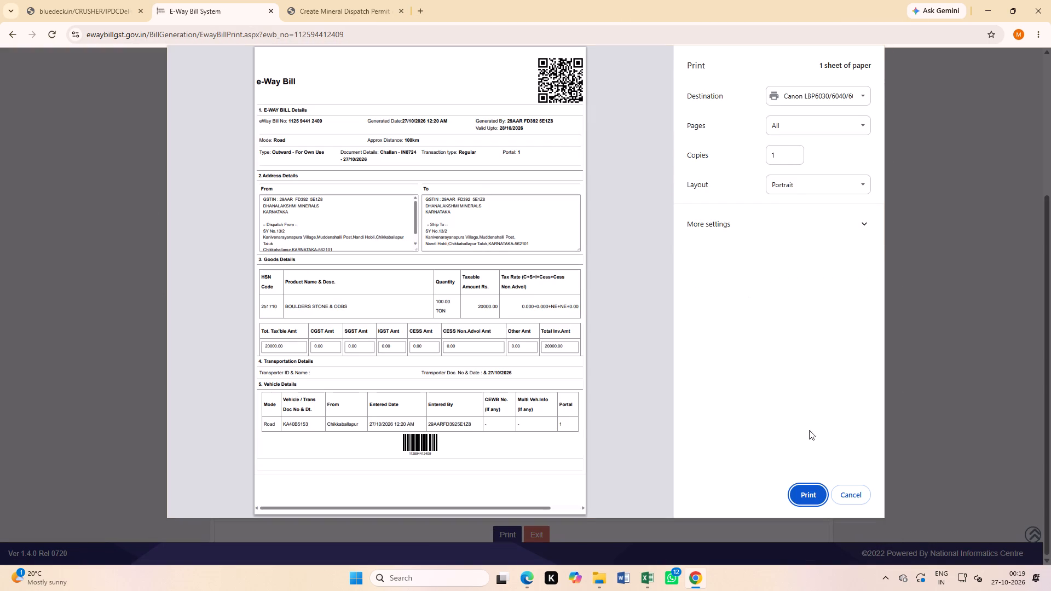
{"action": "left_click", "coordinate": [810, 499]}
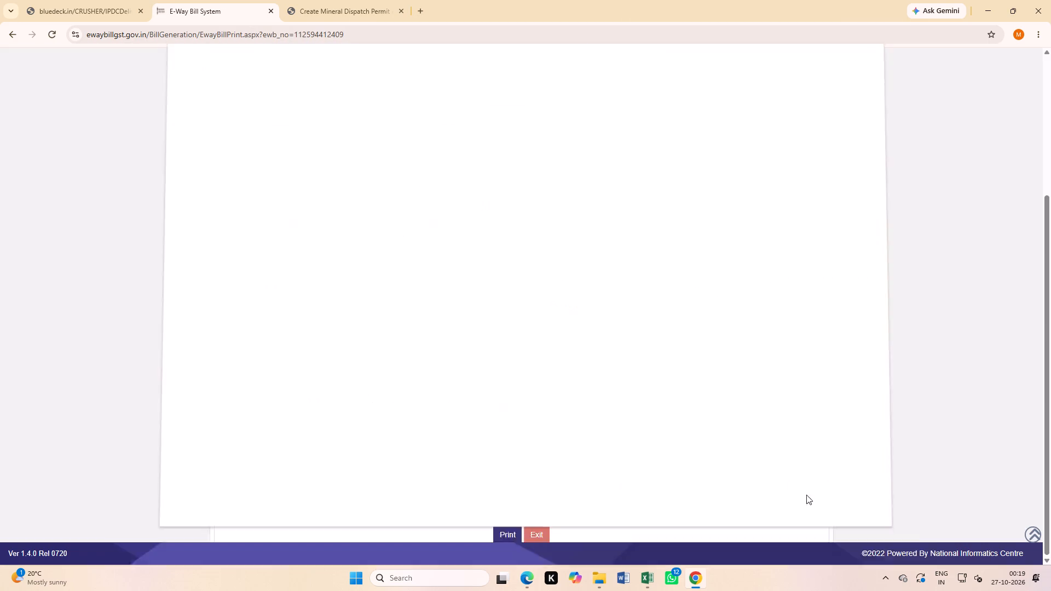
Start a new outward e-way bill entry form and set its sub type to For Own Use.
{"action": "scroll", "coordinate": [53, 170], "scroll_direction": "up", "scroll_amount": 4}
{"action": "scroll", "coordinate": [36, 114], "scroll_direction": "up", "scroll_amount": 1}
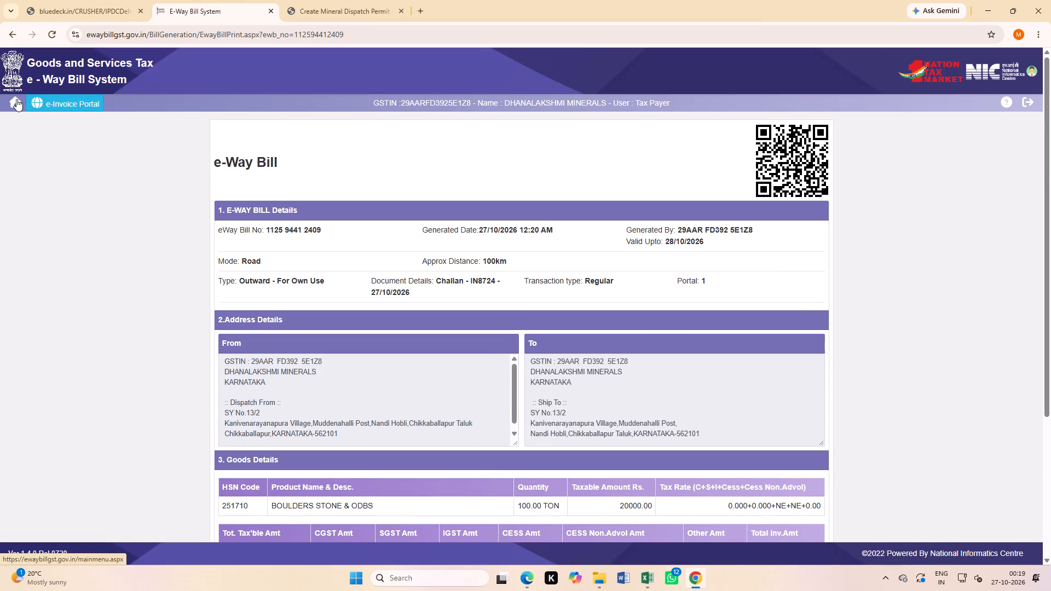
{"action": "left_click", "coordinate": [16, 99]}
{"action": "left_click", "coordinate": [44, 128]}
{"action": "left_click", "coordinate": [53, 145]}
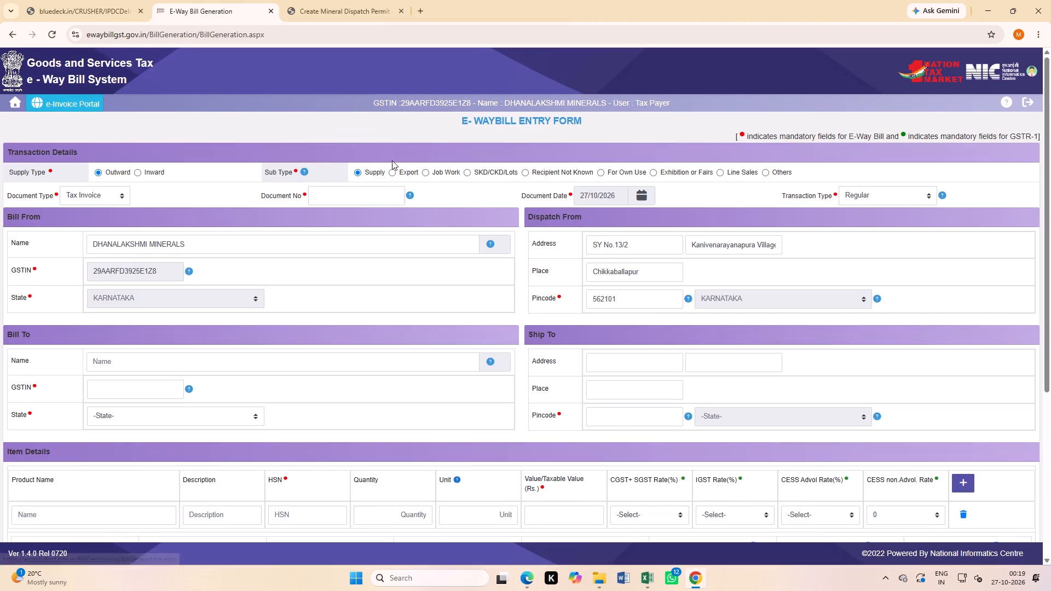
{"action": "left_click", "coordinate": [599, 172]}
{"action": "left_click", "coordinate": [609, 127]}
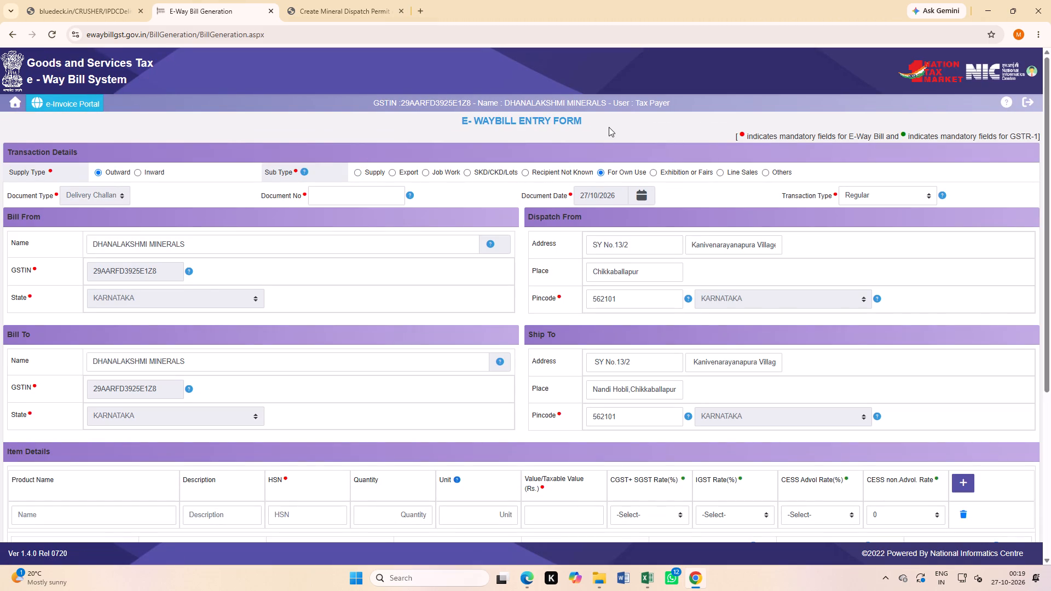
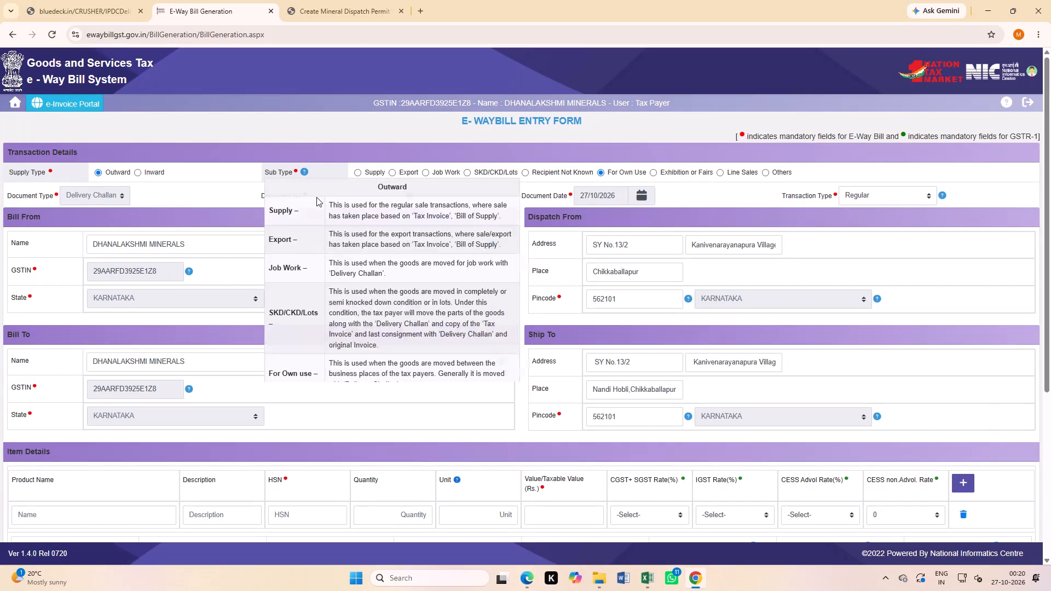
Enter IN8726 as the document number of the own-use e-way bill.
{"action": "left_click", "coordinate": [324, 199]}
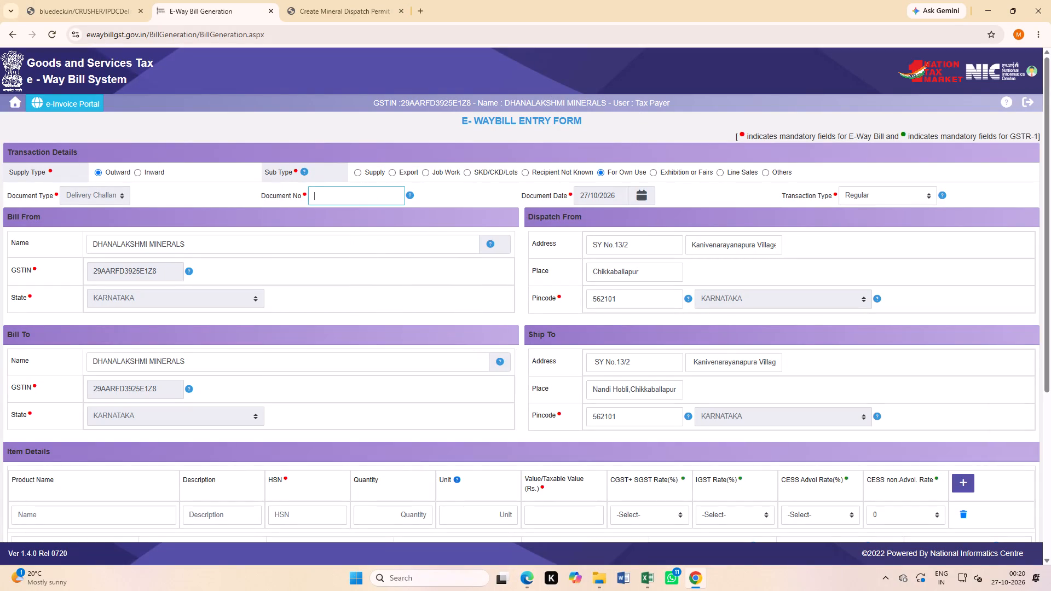
{"action": "type", "text": "IN"}
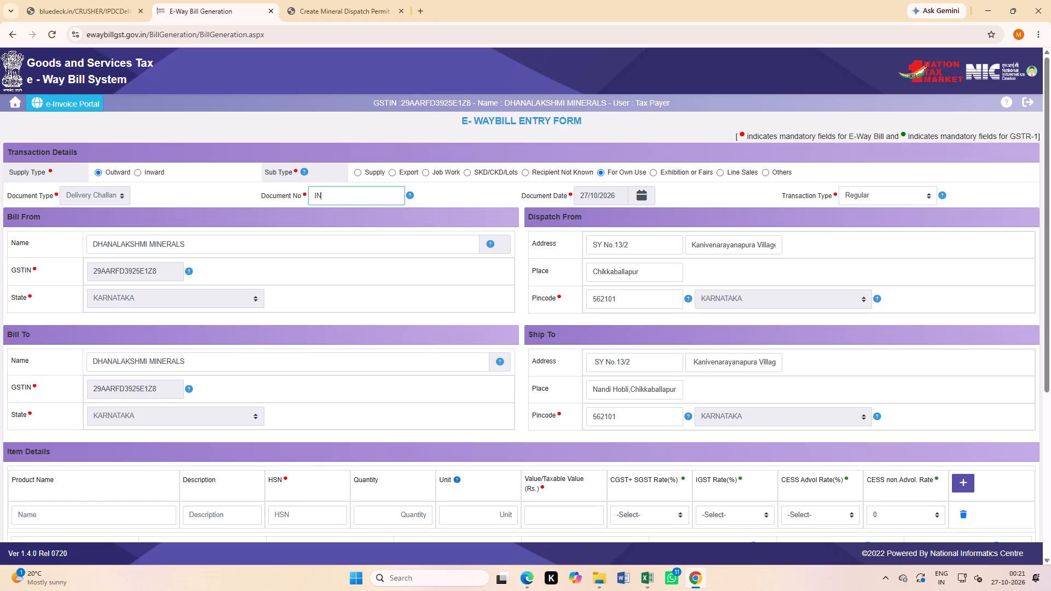
{"action": "type", "text": "87"}
{"action": "type", "text": "26"}
Fill in the item's product name BOULDERS STONE, description ODBS and HSN code 251710.
{"action": "scroll", "coordinate": [46, 211], "scroll_direction": "down", "scroll_amount": 4}
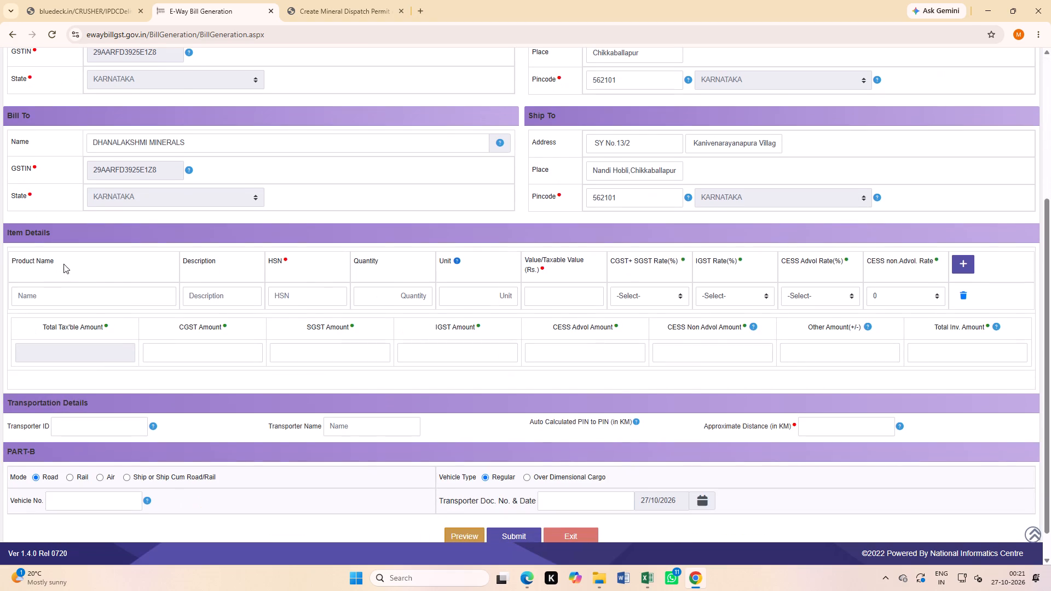
{"action": "left_click", "coordinate": [73, 287]}
{"action": "type", "text": "BOULDE"}
{"action": "type", "text": "RS"}
{"action": "key", "text": "space"}
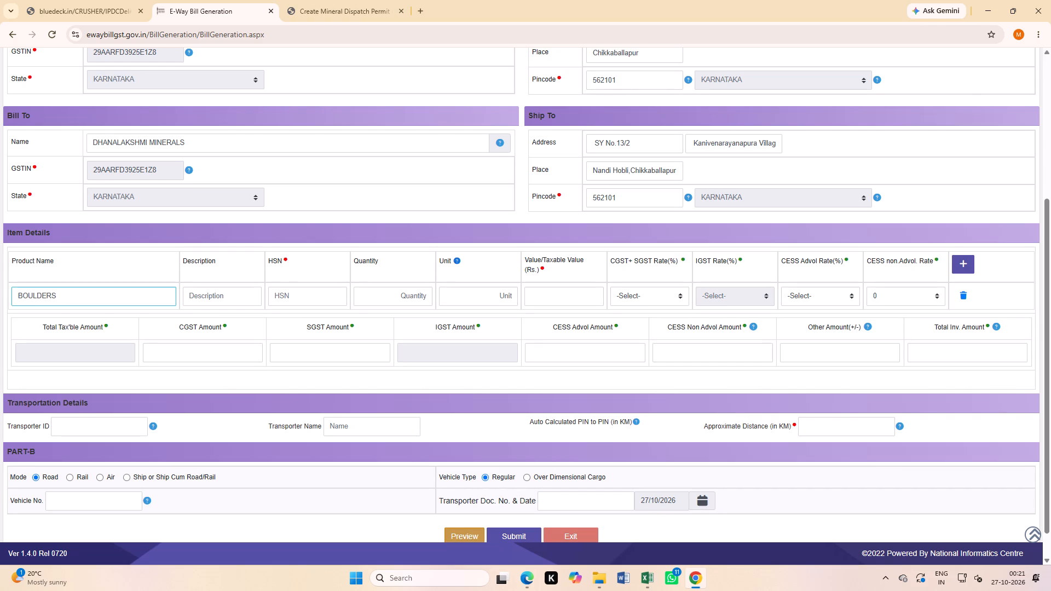
{"action": "key", "text": "s"}
{"action": "key", "text": "t"}
{"action": "type", "text": "ON"}
{"action": "key", "text": "e"}
{"action": "left_click", "coordinate": [205, 292]}
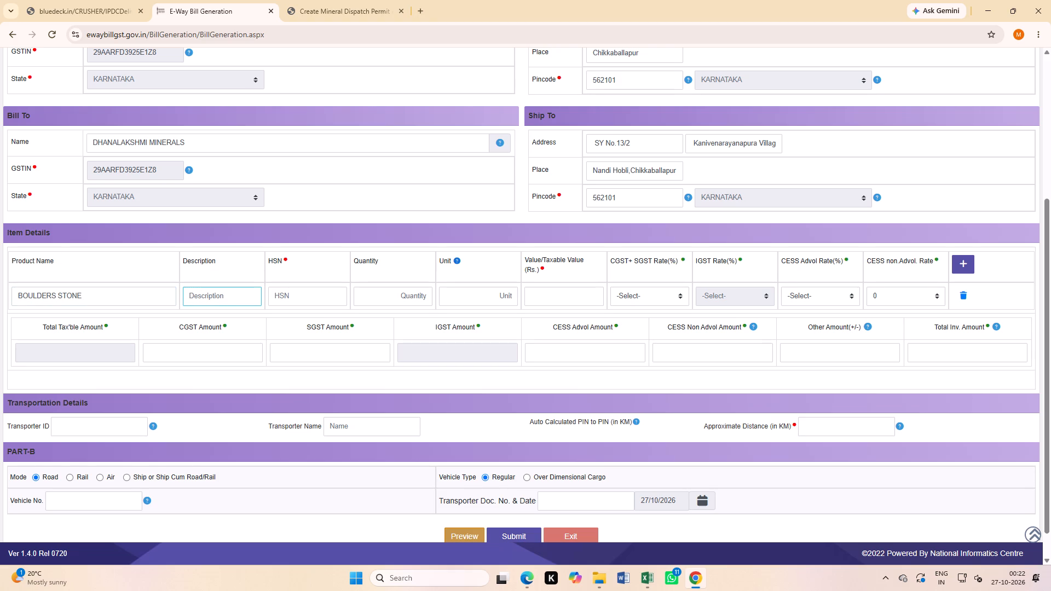
{"action": "type", "text": "ODBS"}
{"action": "left_click", "coordinate": [287, 294]}
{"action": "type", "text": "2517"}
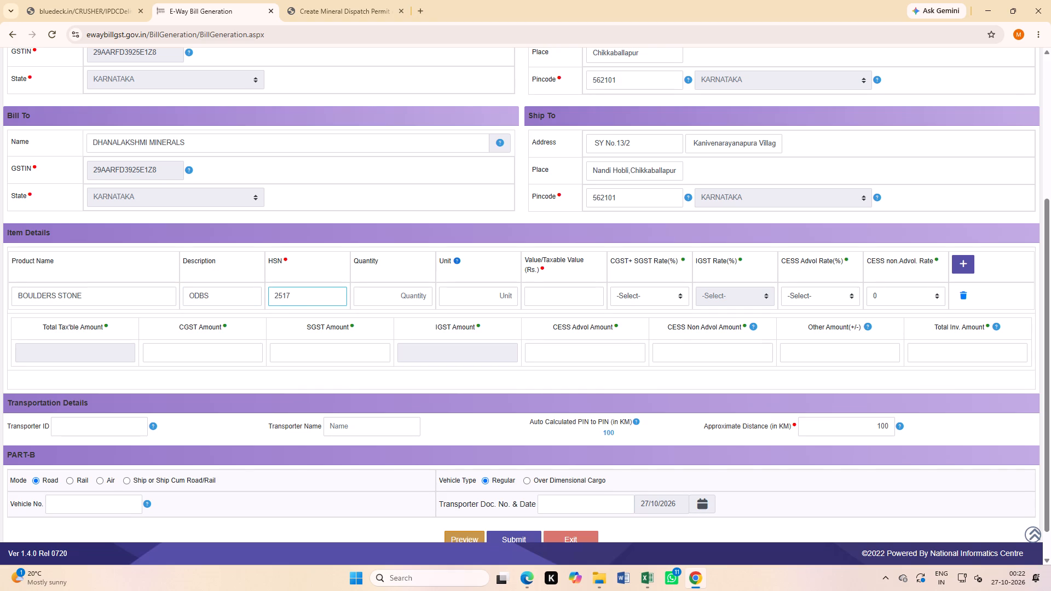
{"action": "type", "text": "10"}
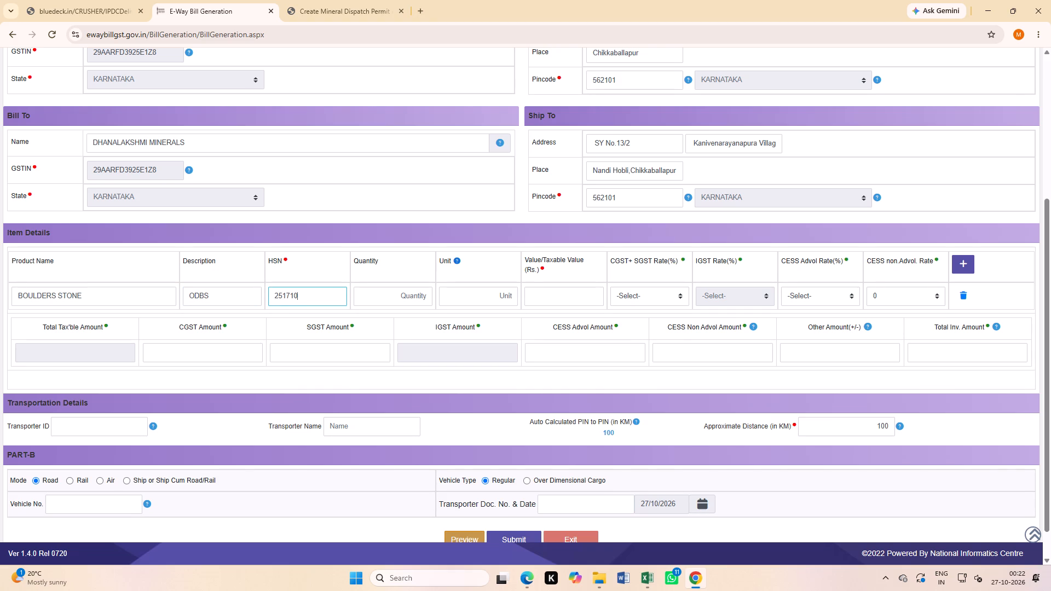
Set the boulder item's quantity to 100 TON, taxable value to Rs. 20000 and CGST+SGST rate to 0 + 0.
{"action": "left_click", "coordinate": [383, 297]}
{"action": "type", "text": "100"}
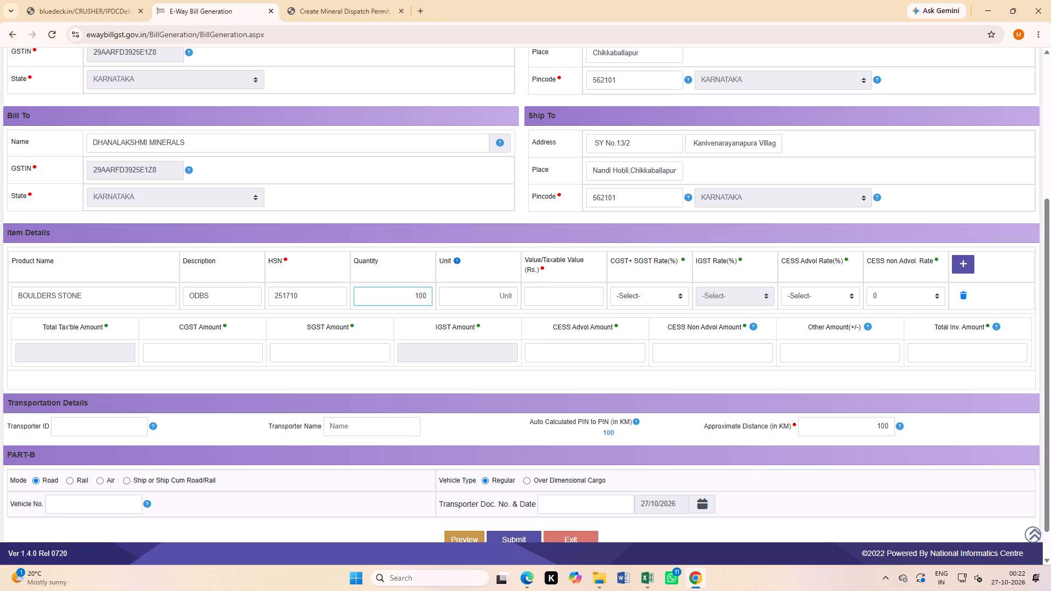
{"action": "left_click", "coordinate": [459, 304]}
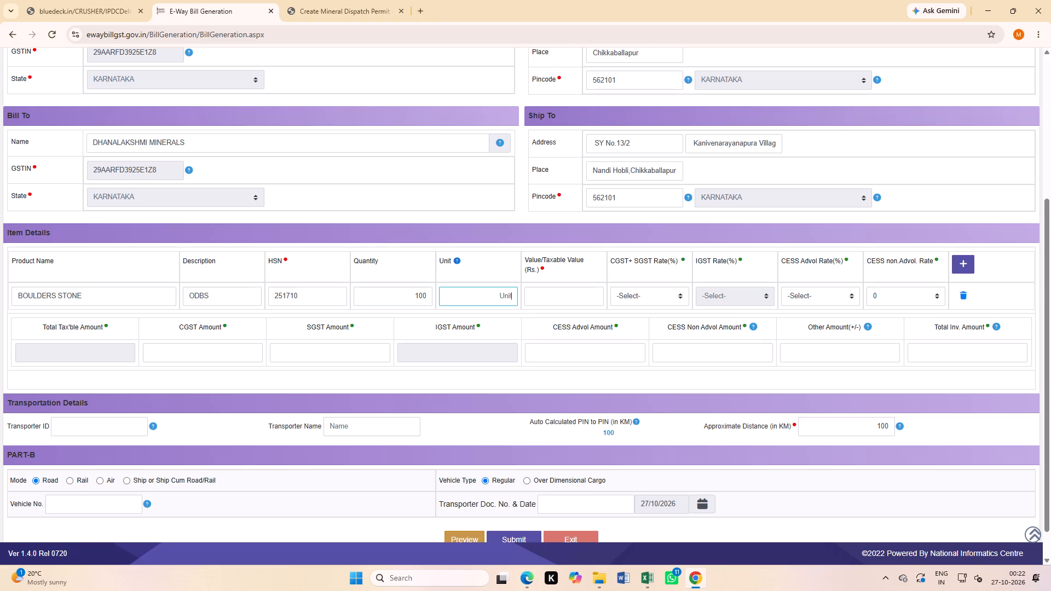
{"action": "key", "text": "t"}
{"action": "type", "text": "ON"}
{"action": "left_click", "coordinate": [547, 291]}
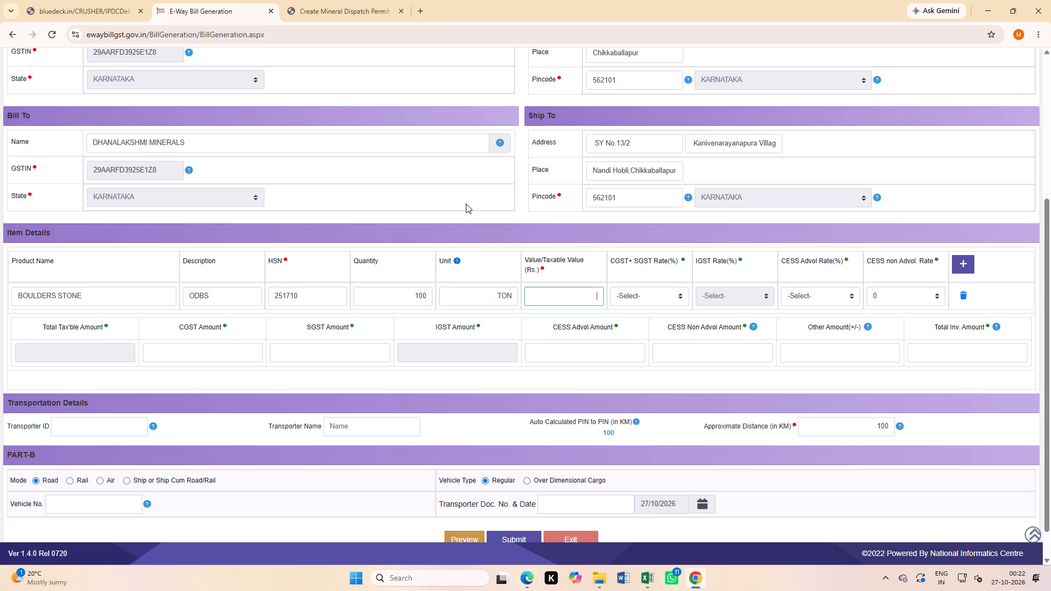
{"action": "type", "text": "2000"}
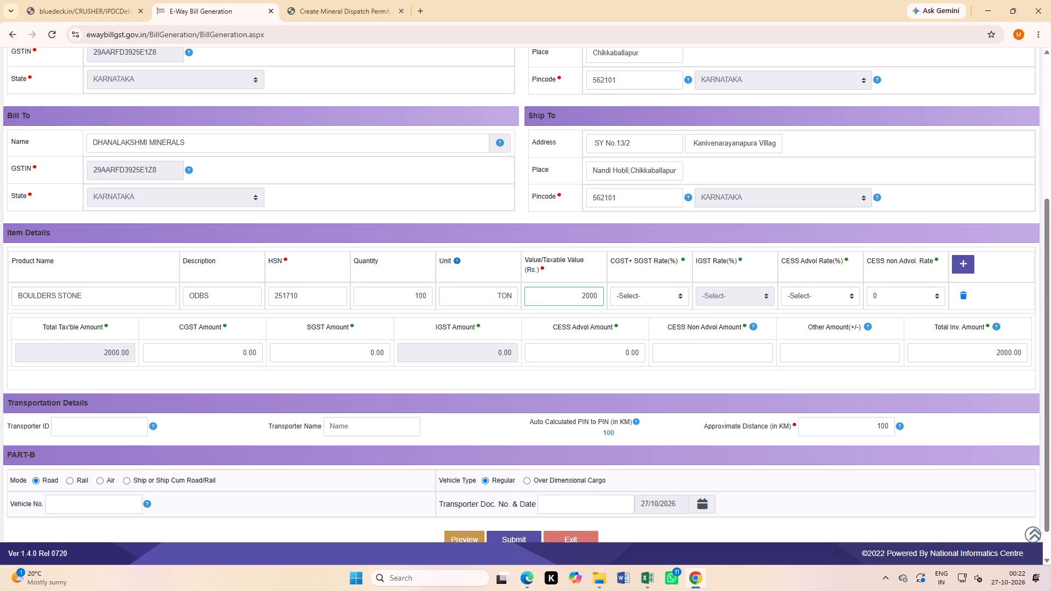
{"action": "key", "text": "0"}
{"action": "left_click", "coordinate": [625, 300]}
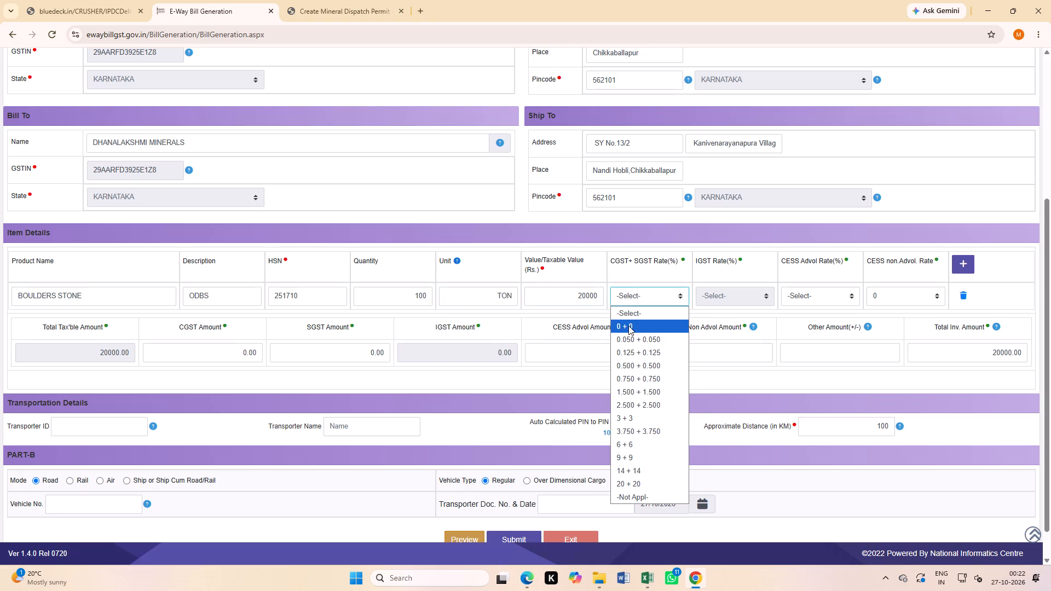
{"action": "left_click", "coordinate": [628, 326]}
{"action": "scroll", "coordinate": [73, 463], "scroll_direction": "down", "scroll_amount": 4}
{"action": "left_click", "coordinate": [89, 467]}
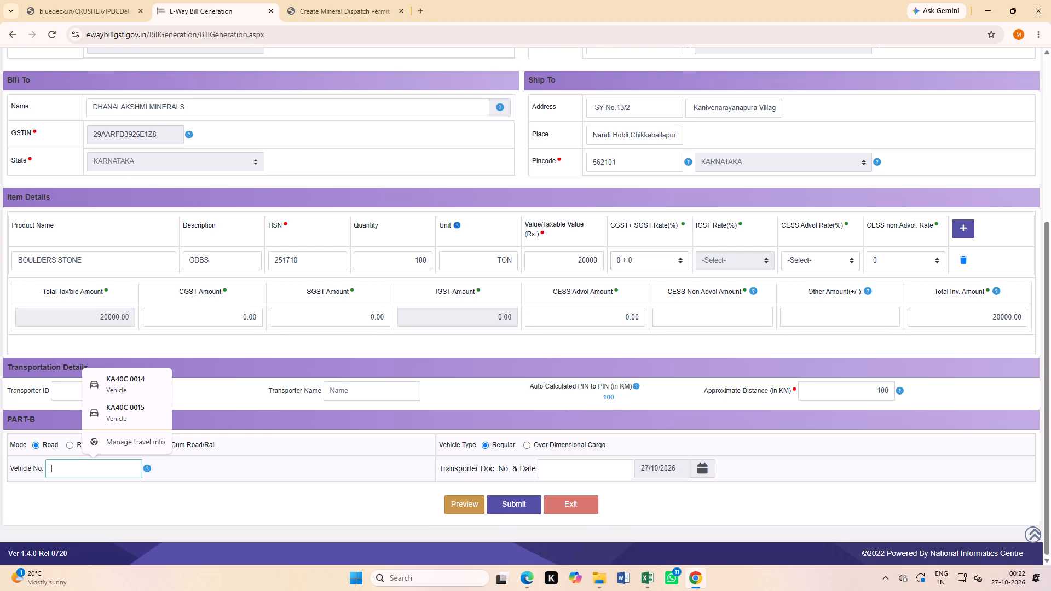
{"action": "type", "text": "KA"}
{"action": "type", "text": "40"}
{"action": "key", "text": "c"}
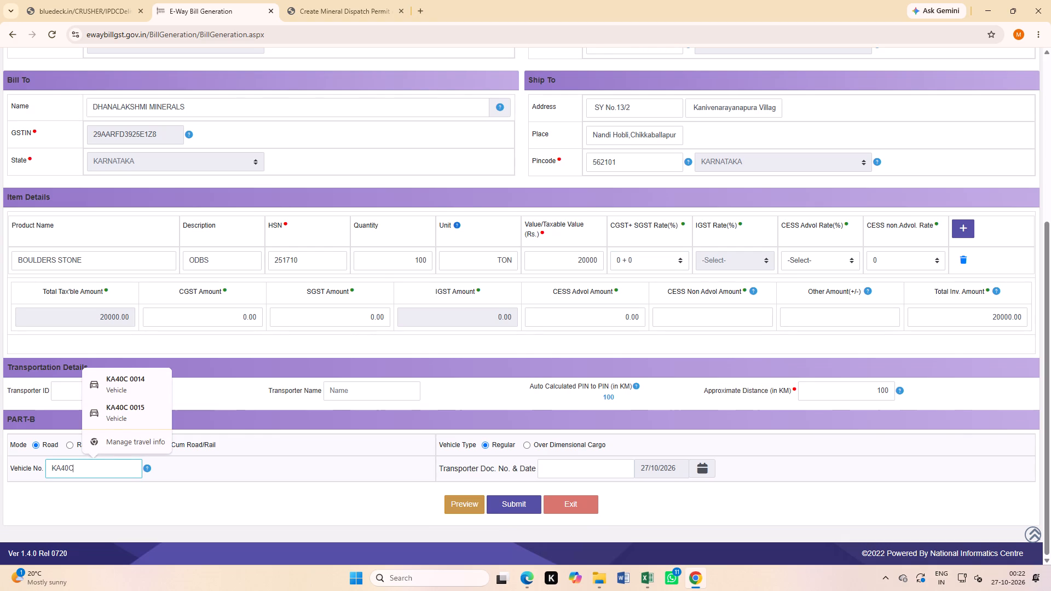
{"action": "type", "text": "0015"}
{"action": "left_click", "coordinate": [116, 511]}
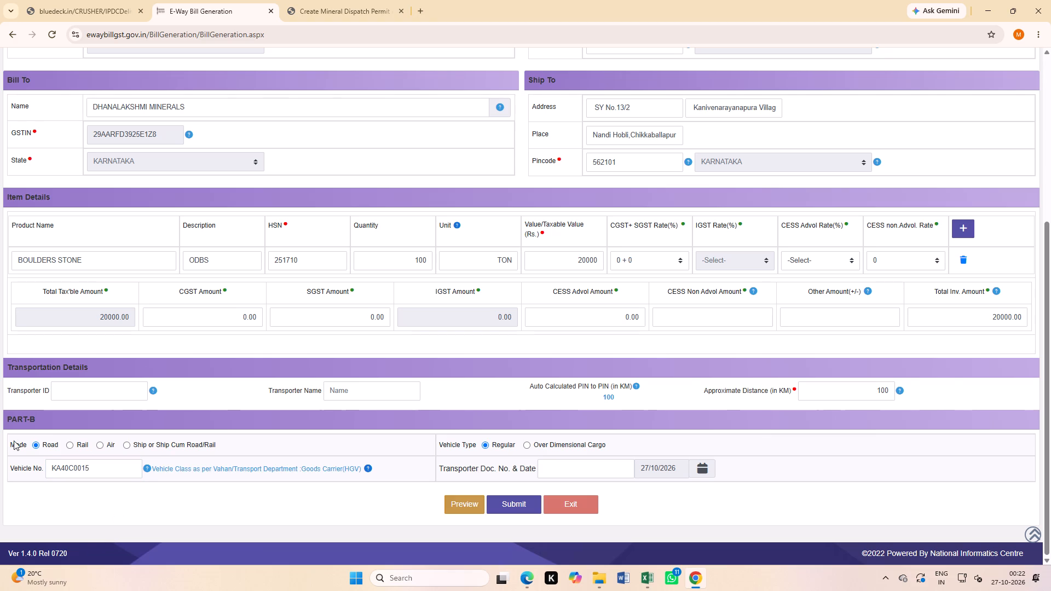
{"action": "left_click", "coordinate": [518, 505]}
{"action": "left_click", "coordinate": [572, 113]}
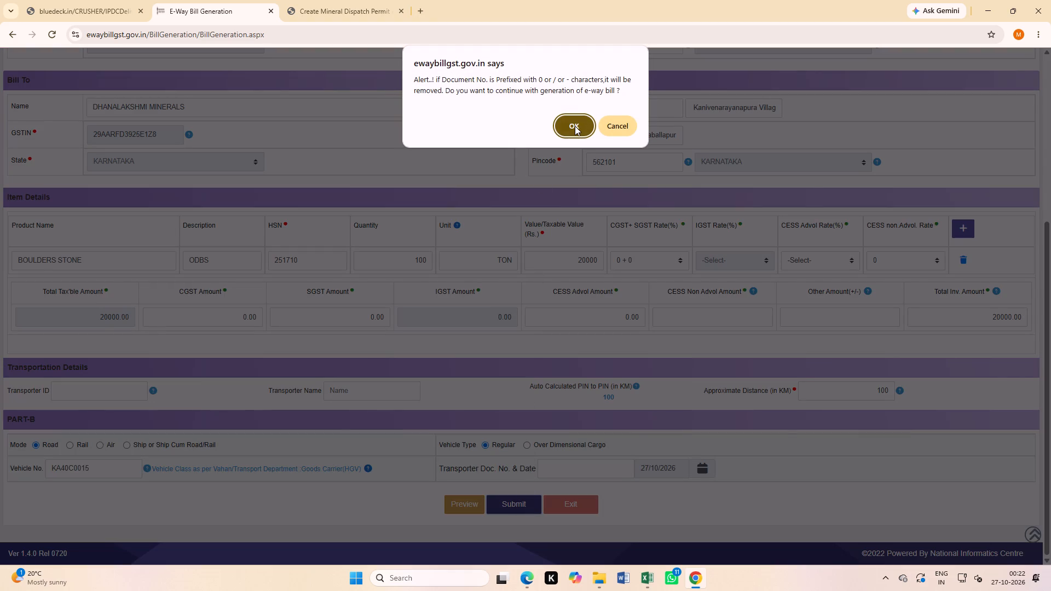
{"action": "left_click", "coordinate": [575, 126]}
{"action": "left_click", "coordinate": [575, 131]}
Print one copy of the generated e-way bill's detailed version on the Canon LBP6030/6040 printer in portrait layout.
{"action": "scroll", "coordinate": [489, 356], "scroll_direction": "down", "scroll_amount": 3}
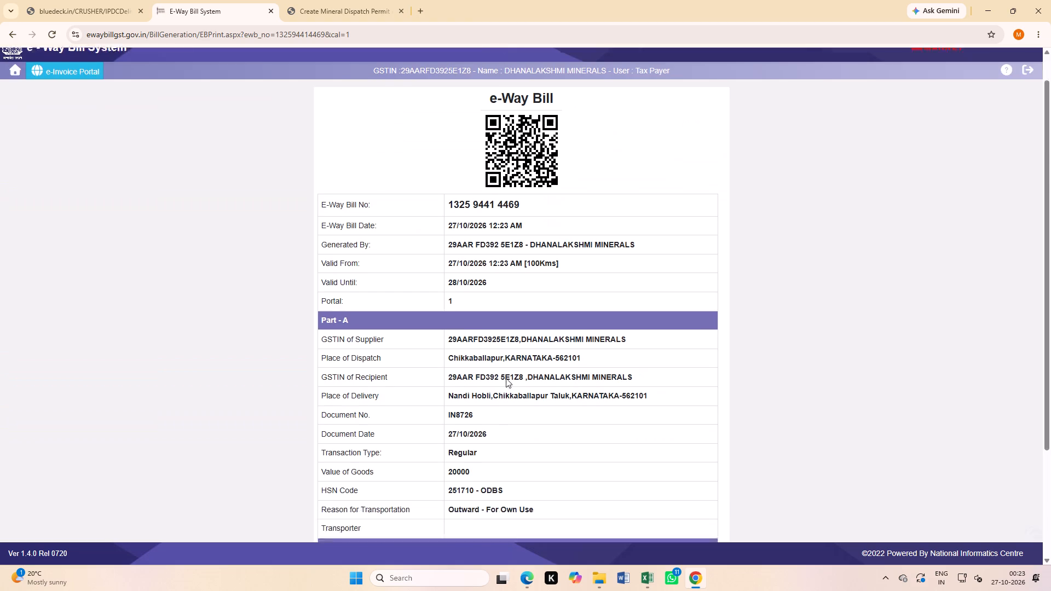
{"action": "scroll", "coordinate": [506, 378], "scroll_direction": "down", "scroll_amount": 5}
{"action": "left_click", "coordinate": [505, 518]}
{"action": "scroll", "coordinate": [509, 357], "scroll_direction": "down", "scroll_amount": 5}
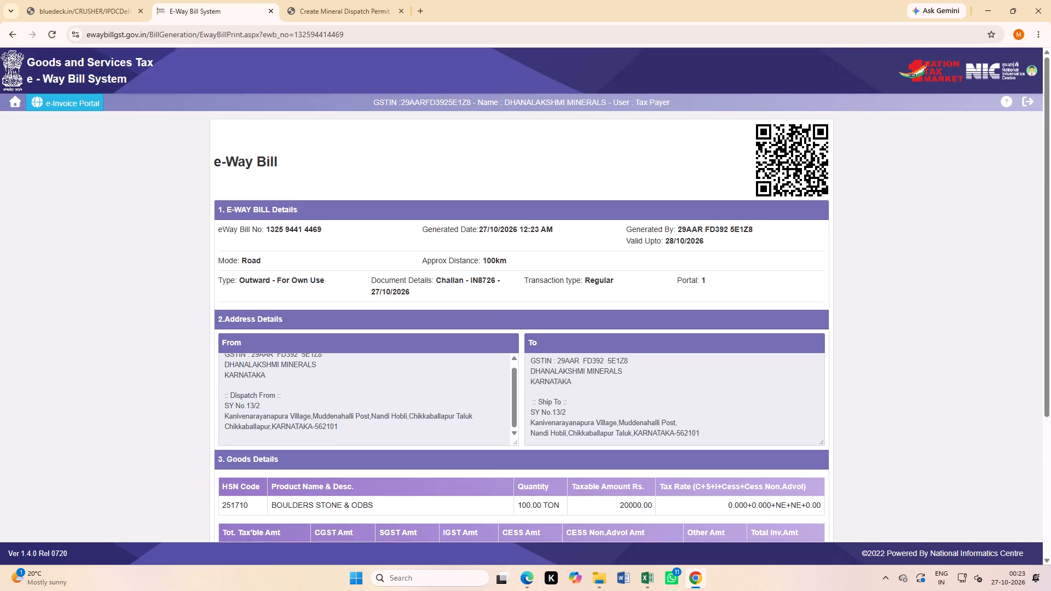
{"action": "scroll", "coordinate": [501, 385], "scroll_direction": "down", "scroll_amount": 5}
{"action": "left_click", "coordinate": [509, 537]}
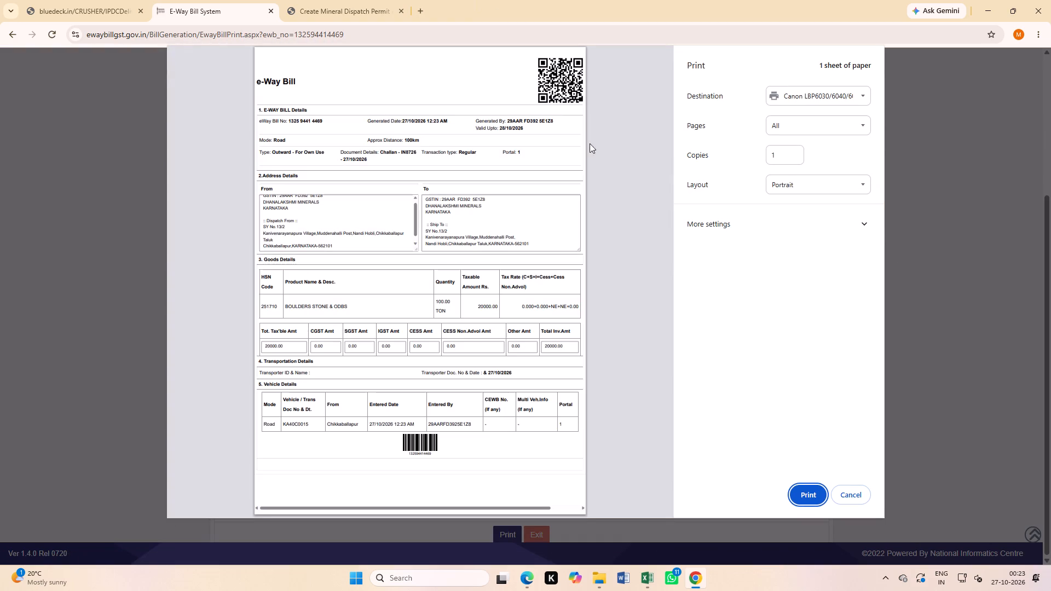
{"action": "left_click", "coordinate": [799, 494]}
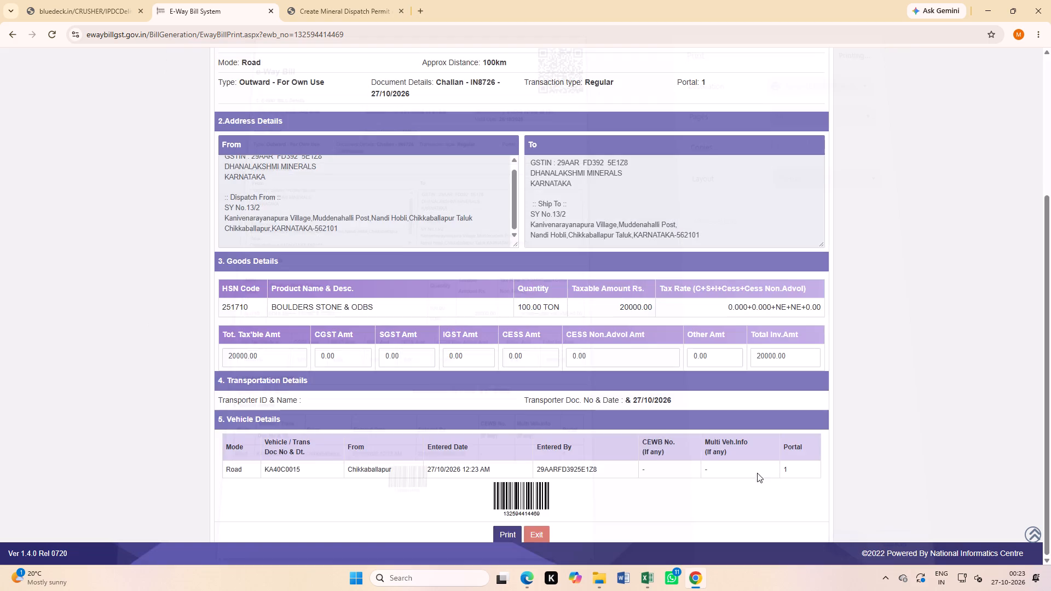
Start a new outward e-way bill entry form and set its sub type to For Own Use.
{"action": "scroll", "coordinate": [371, 325], "scroll_direction": "up", "scroll_amount": 6}
{"action": "left_click", "coordinate": [11, 103]}
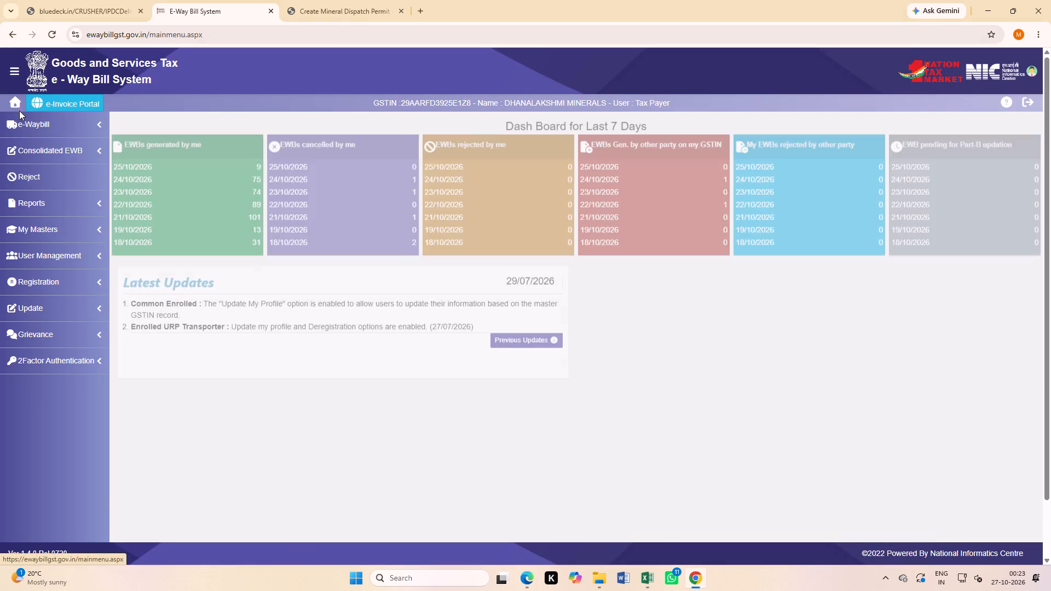
{"action": "left_click", "coordinate": [26, 121]}
{"action": "left_click", "coordinate": [33, 146]}
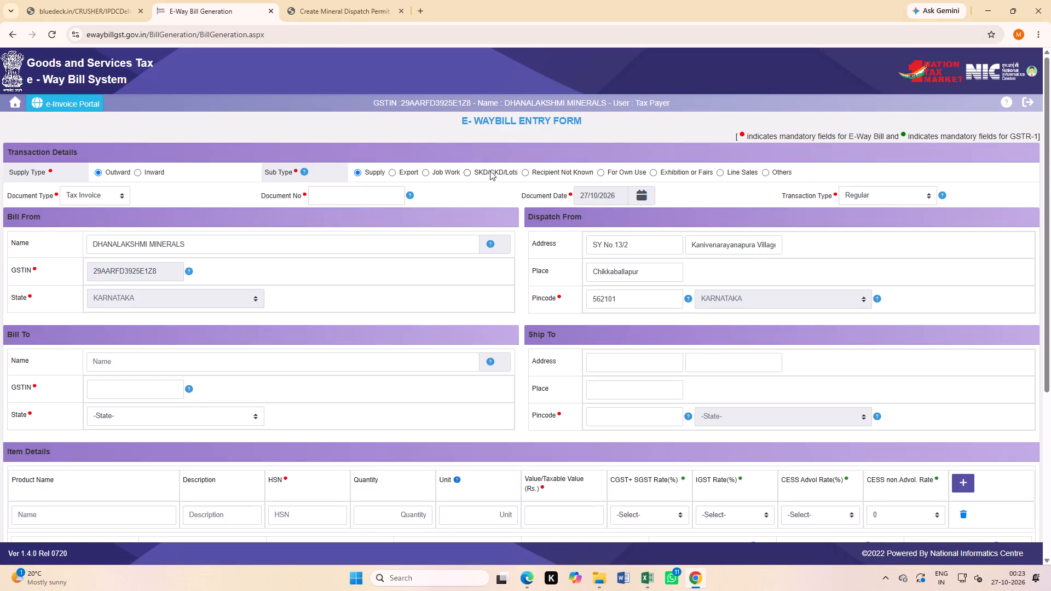
{"action": "left_click", "coordinate": [600, 175]}
{"action": "left_click", "coordinate": [599, 134]}
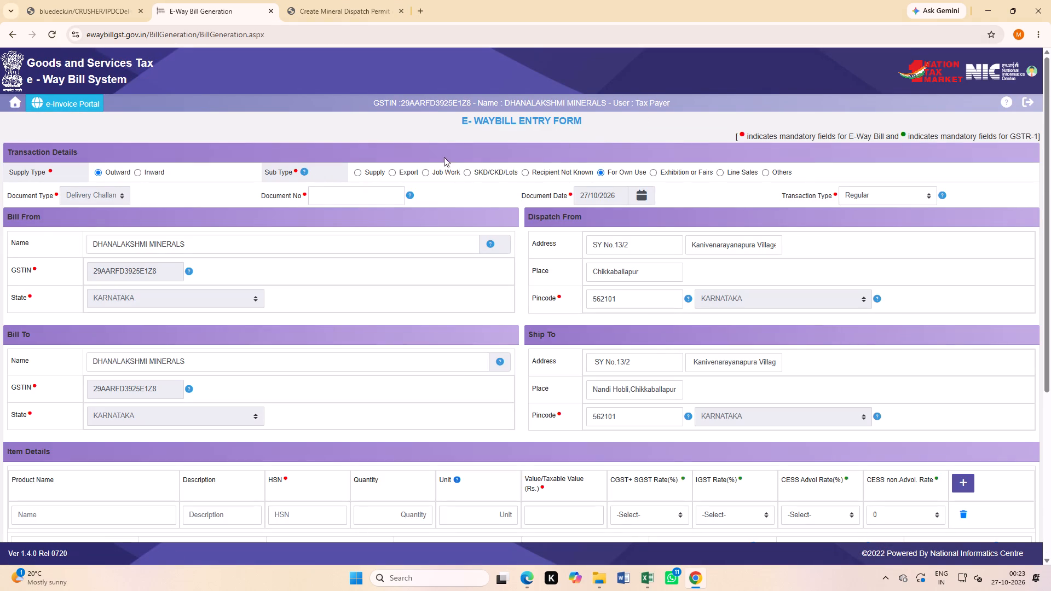
Enter IN8727 as the document number of the new own-use e-way bill.
{"action": "left_click", "coordinate": [336, 197]}
{"action": "type", "text": "IN"}
{"action": "type", "text": "87"}
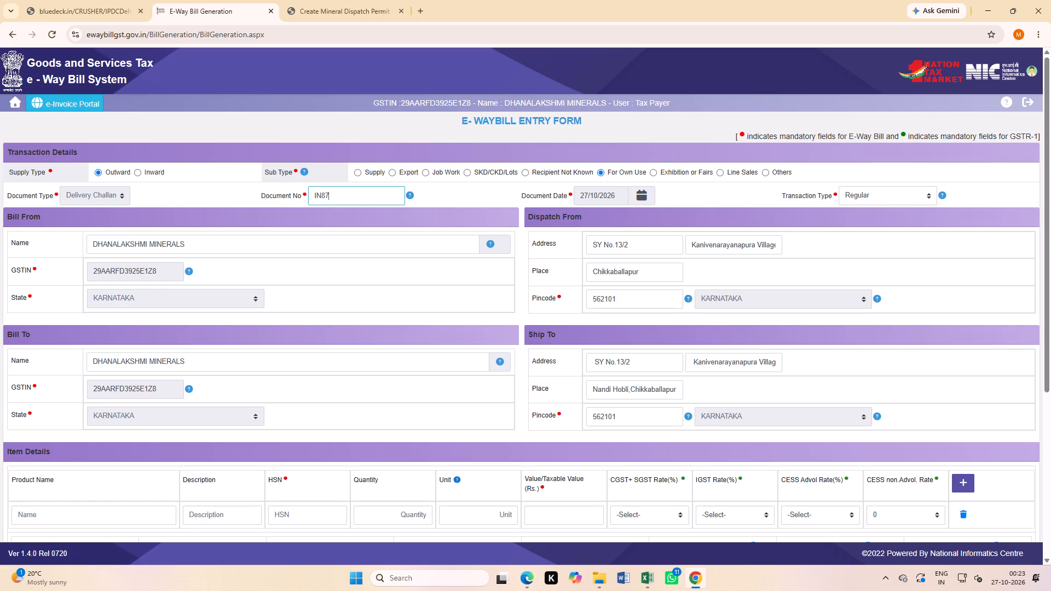
{"action": "type", "text": "27"}
Enter BOULDERS STONE as the item's product name, ODBS as its description and 251710 as its HSN code.
{"action": "scroll", "coordinate": [172, 284], "scroll_direction": "down", "scroll_amount": 3}
{"action": "left_click", "coordinate": [123, 357]}
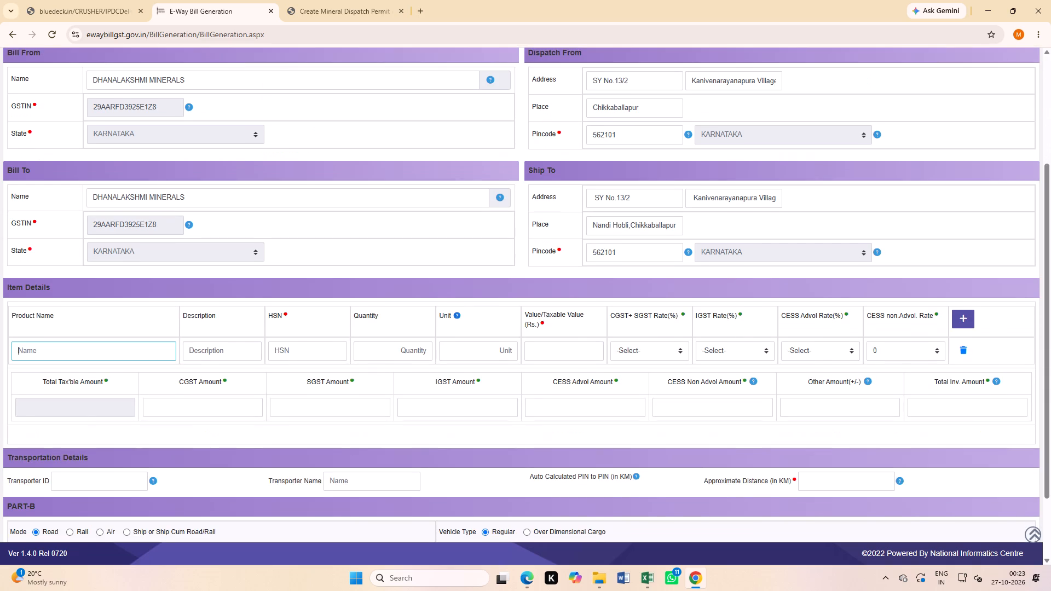
{"action": "type", "text": "BOULDERS S"}
{"action": "type", "text": "TONE"}
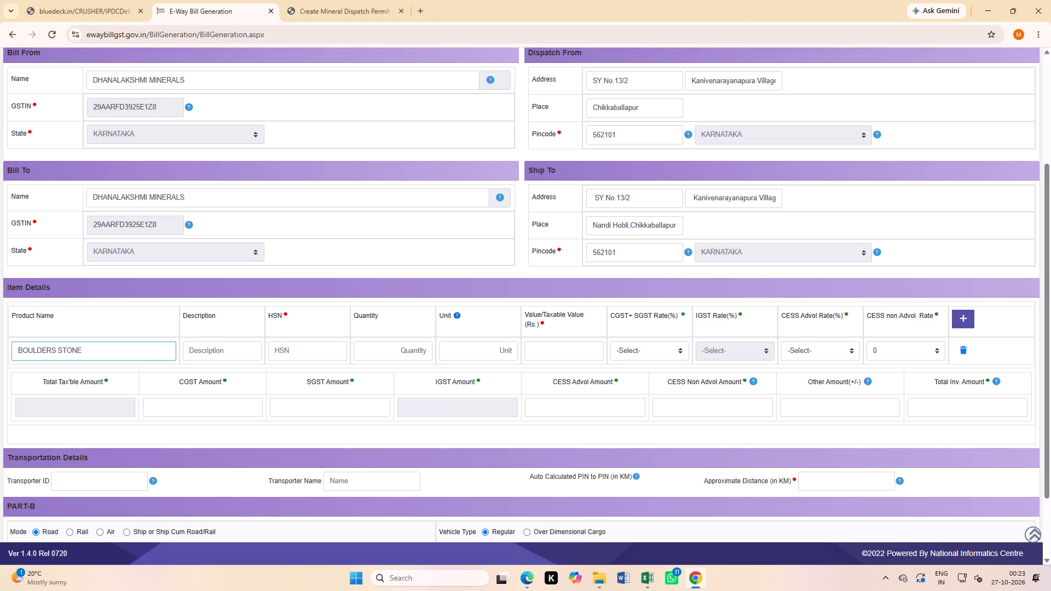
{"action": "left_click", "coordinate": [194, 356]}
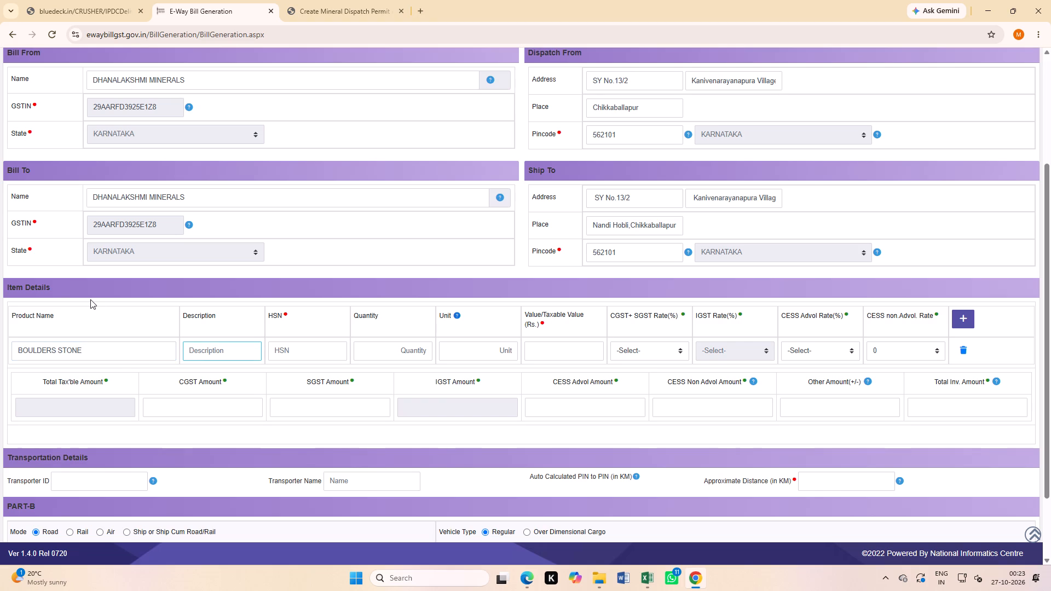
{"action": "type", "text": "ODBS"}
{"action": "left_click", "coordinate": [274, 337]}
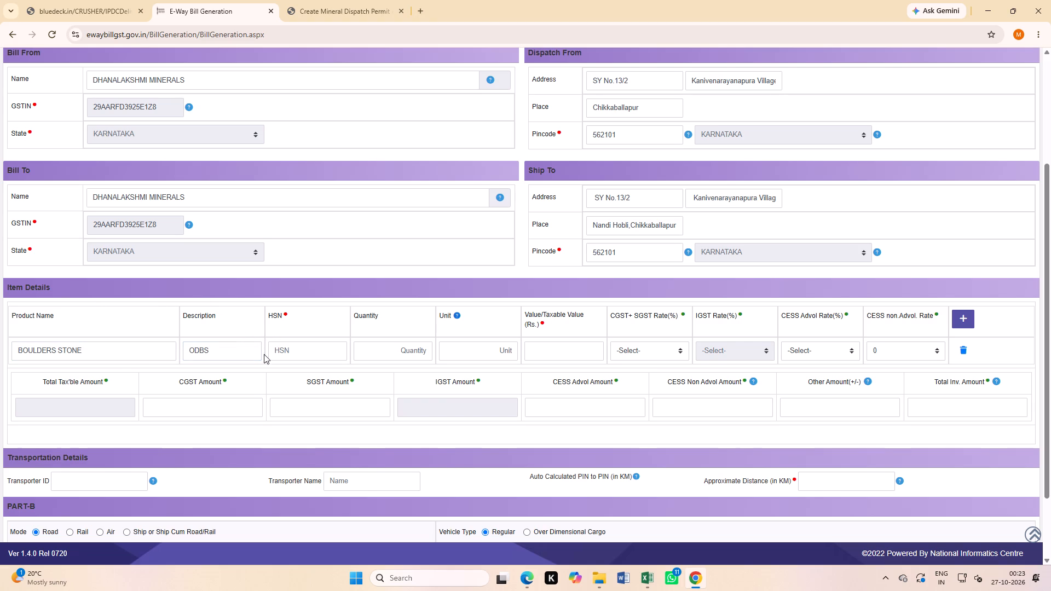
{"action": "left_click", "coordinate": [274, 354]}
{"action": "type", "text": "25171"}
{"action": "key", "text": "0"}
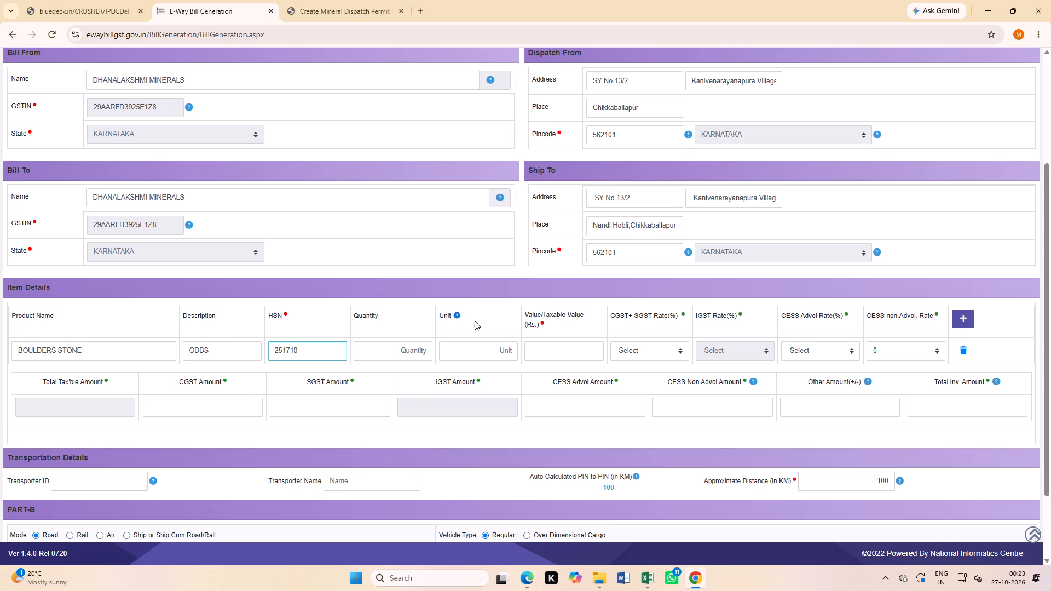
Set the boulder item's quantity to 100 TON, its taxable value to 20000 and its CGST+SGST rate to 0 + 0.
{"action": "left_click", "coordinate": [409, 351]}
{"action": "type", "text": "100"}
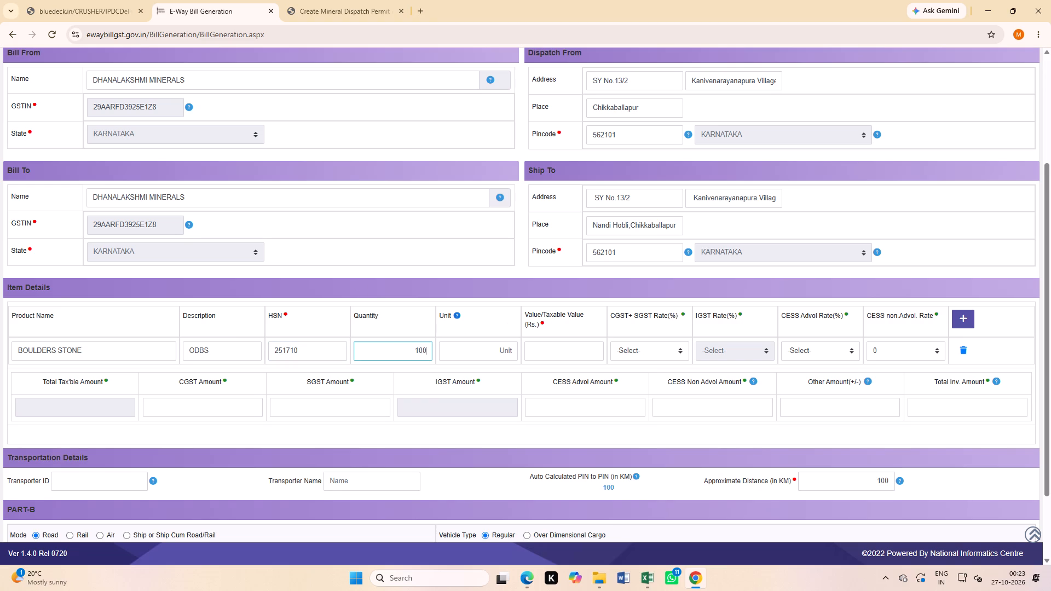
{"action": "left_click", "coordinate": [479, 360]}
{"action": "type", "text": "TO"}
{"action": "key", "text": "n"}
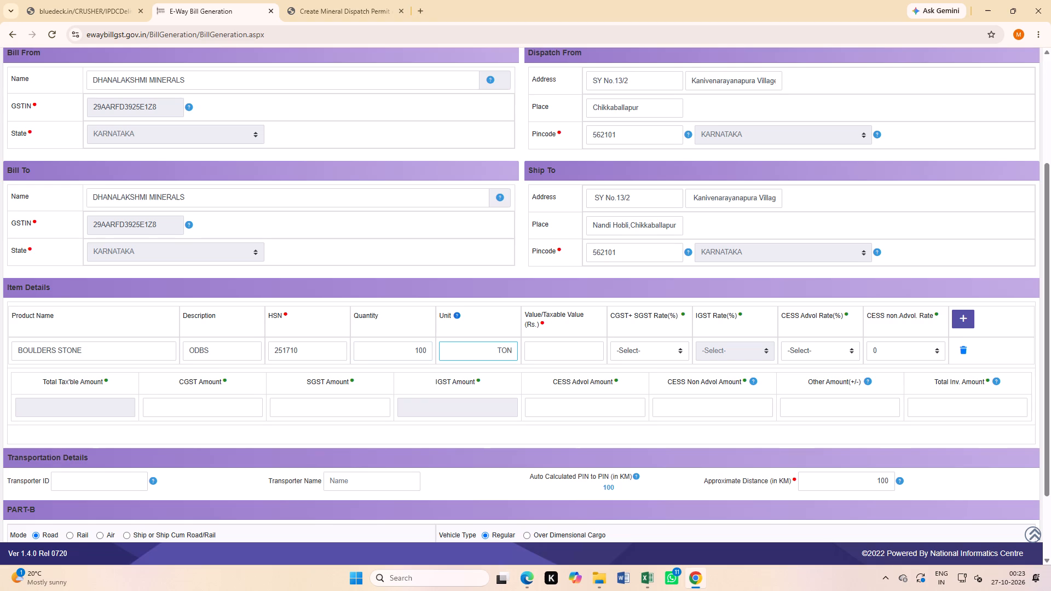
{"action": "left_click", "coordinate": [580, 344]}
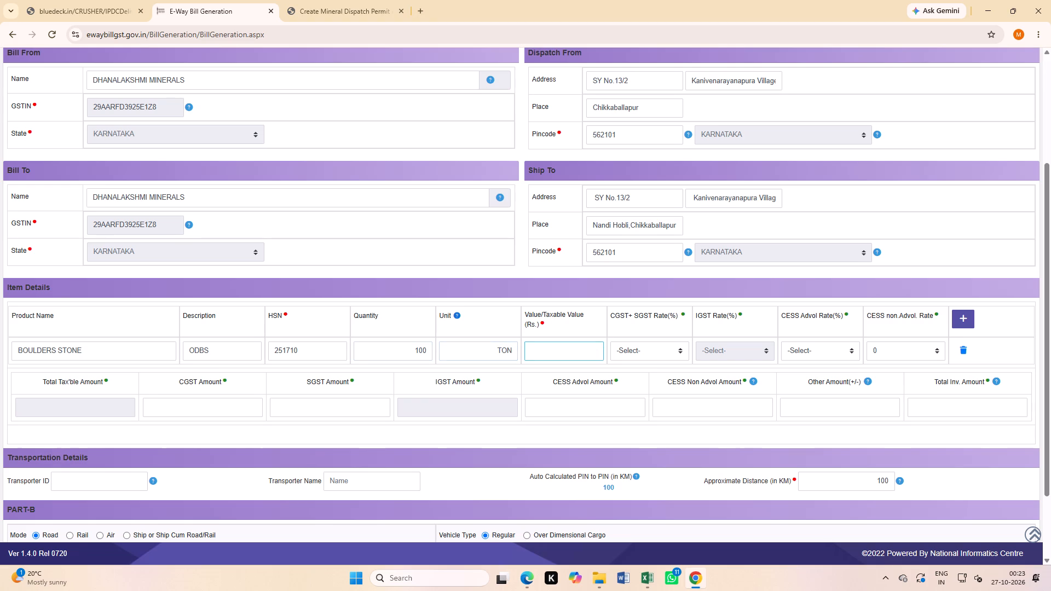
{"action": "type", "text": "20000"}
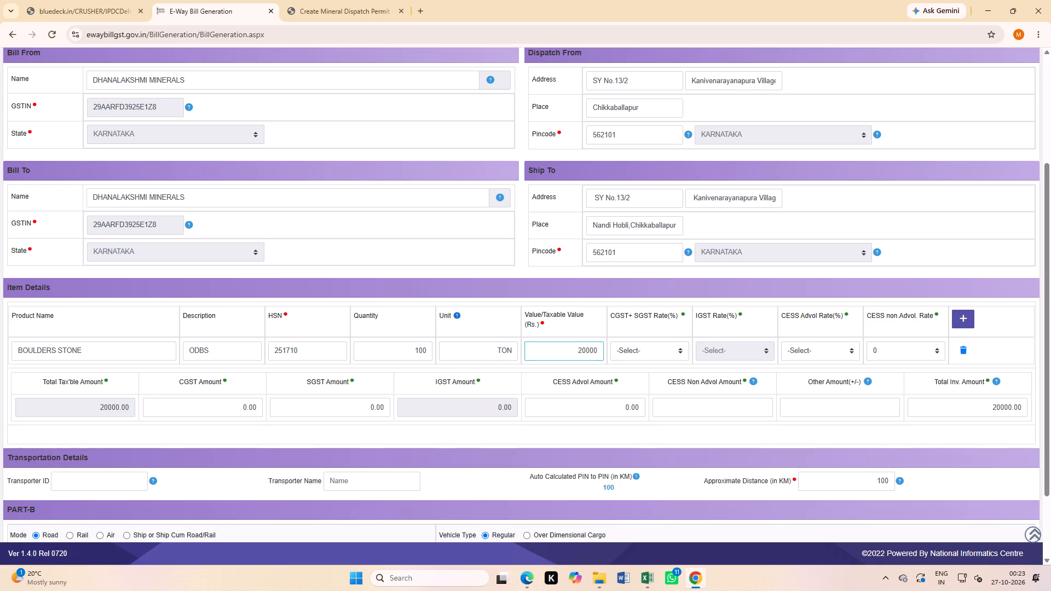
{"action": "left_click", "coordinate": [666, 346]}
{"action": "left_click", "coordinate": [648, 374]}
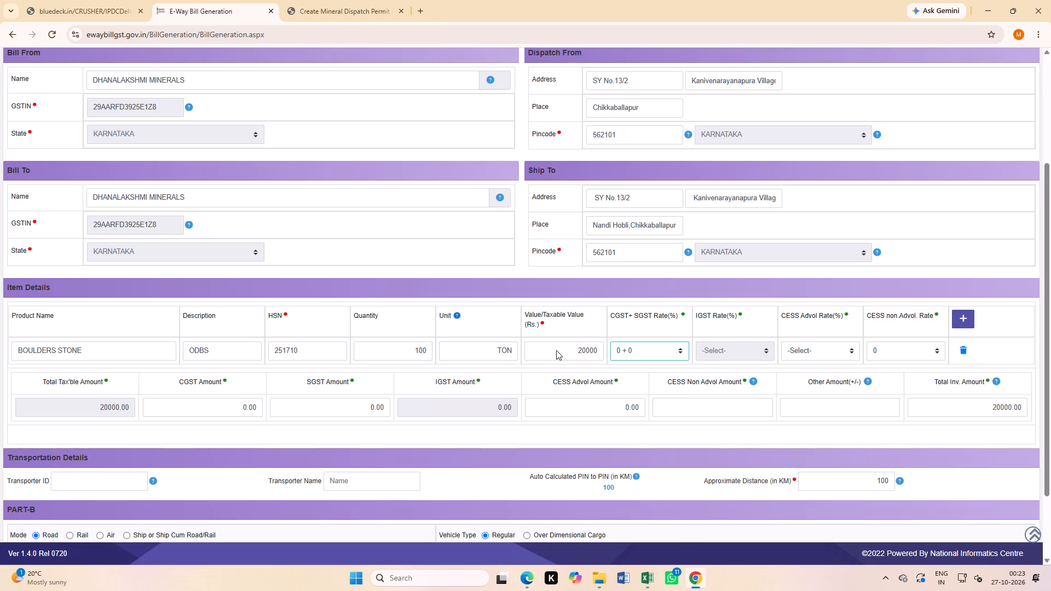
{"action": "scroll", "coordinate": [163, 390], "scroll_direction": "down", "scroll_amount": 4}
{"action": "left_click", "coordinate": [109, 473]}
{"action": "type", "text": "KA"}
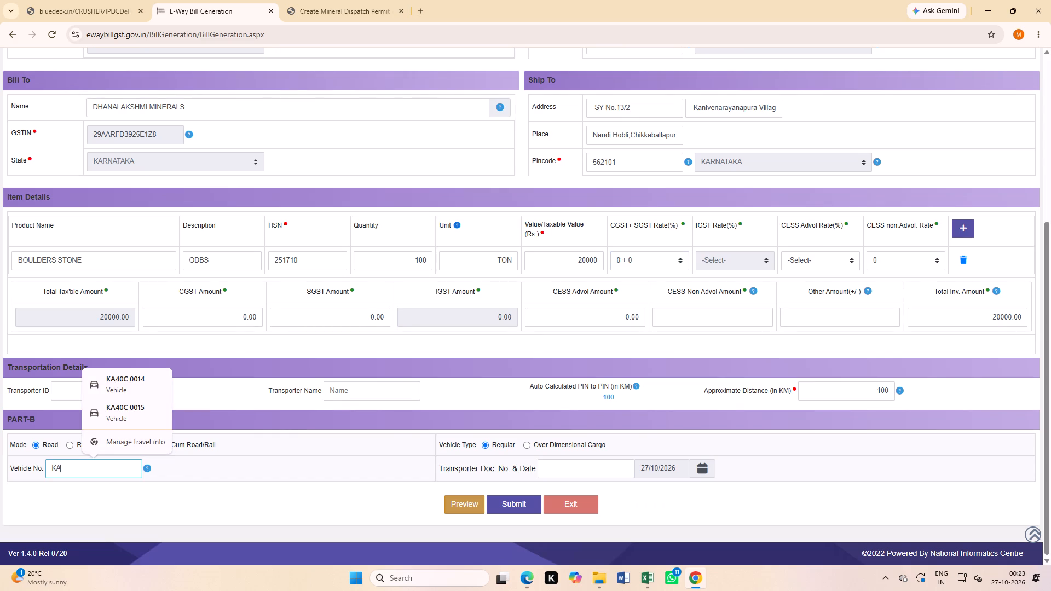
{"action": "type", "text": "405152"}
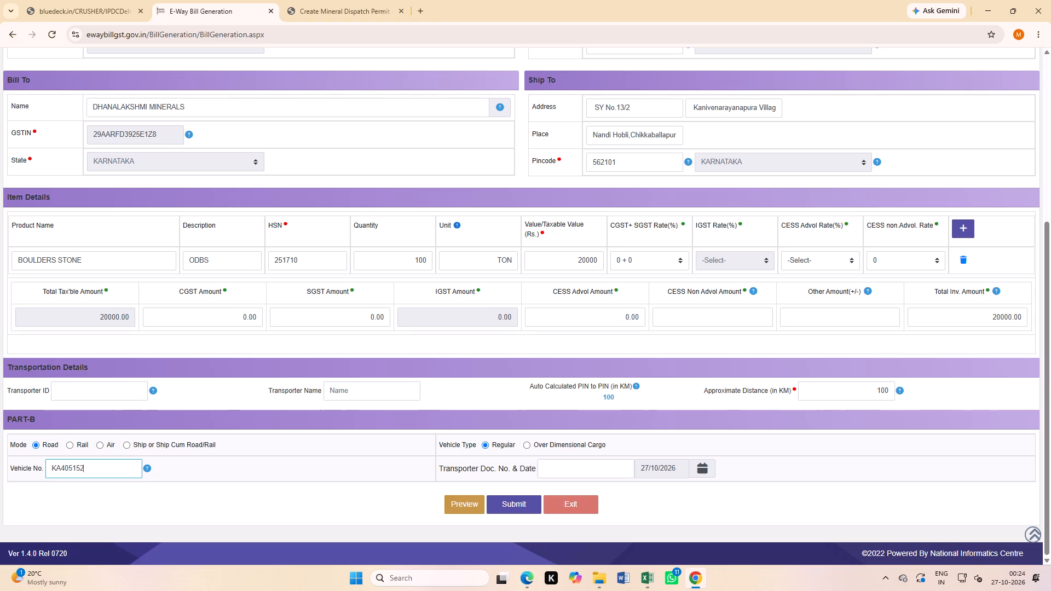
{"action": "left_click", "coordinate": [67, 470]}
{"action": "key", "text": "b"}
{"action": "left_click", "coordinate": [91, 502]}
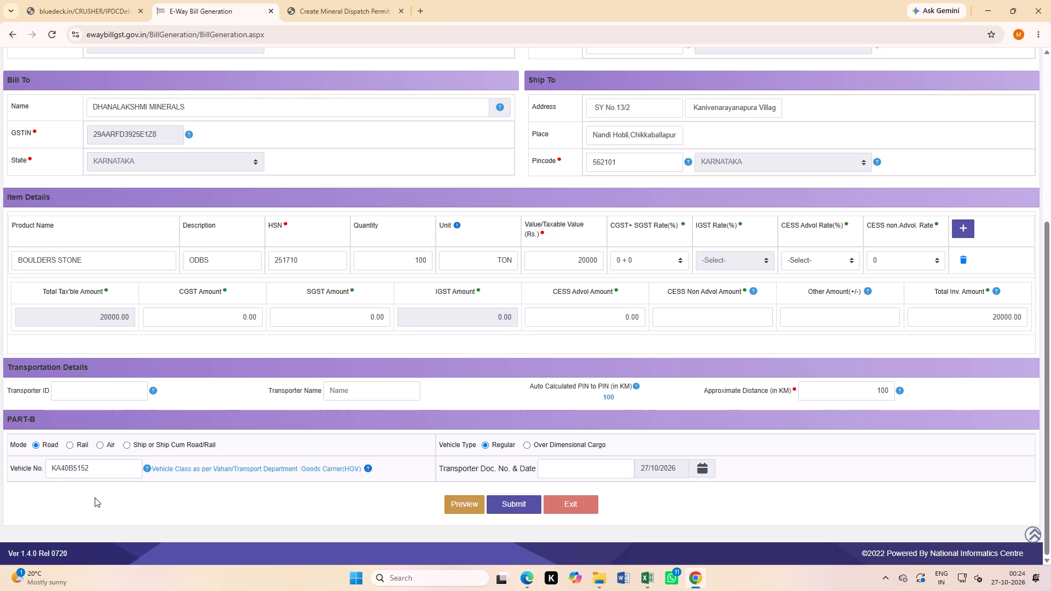
{"action": "left_click", "coordinate": [533, 500]}
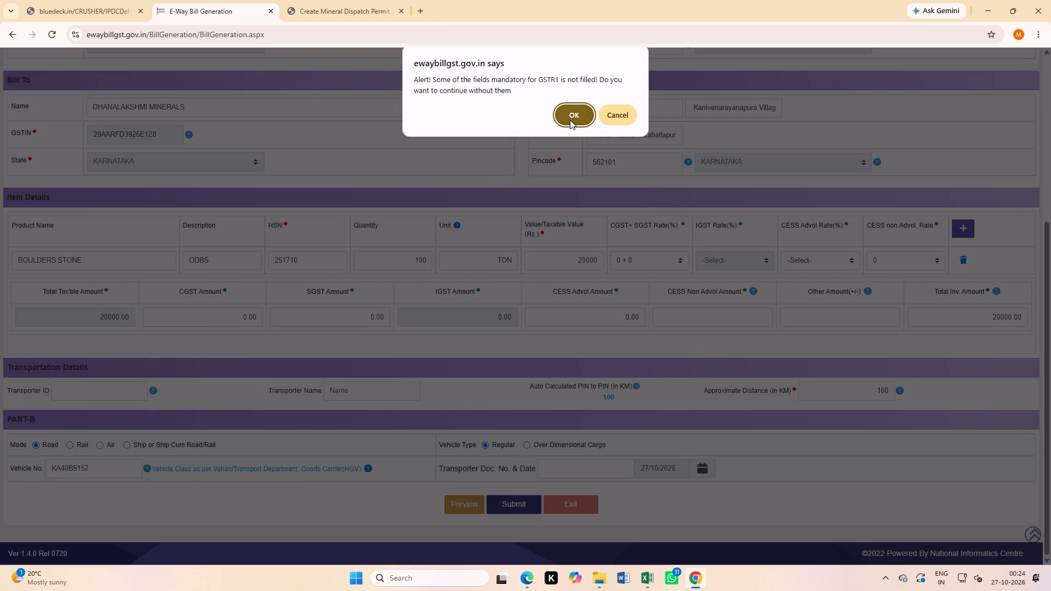
{"action": "left_click", "coordinate": [570, 120]}
{"action": "left_click", "coordinate": [573, 129]}
Print one copy of the generated e-way bill's detailed version on the Canon LBP6030/6040 printer in portrait layout.
{"action": "scroll", "coordinate": [510, 318], "scroll_direction": "down", "scroll_amount": 10}
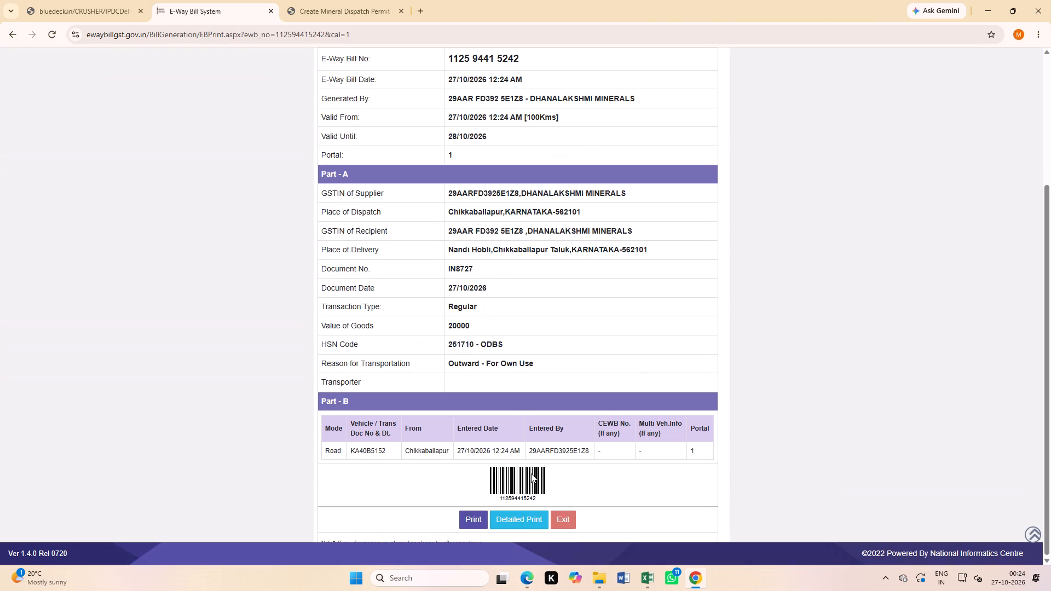
{"action": "left_click", "coordinate": [532, 522]}
{"action": "scroll", "coordinate": [565, 361], "scroll_direction": "down", "scroll_amount": 11}
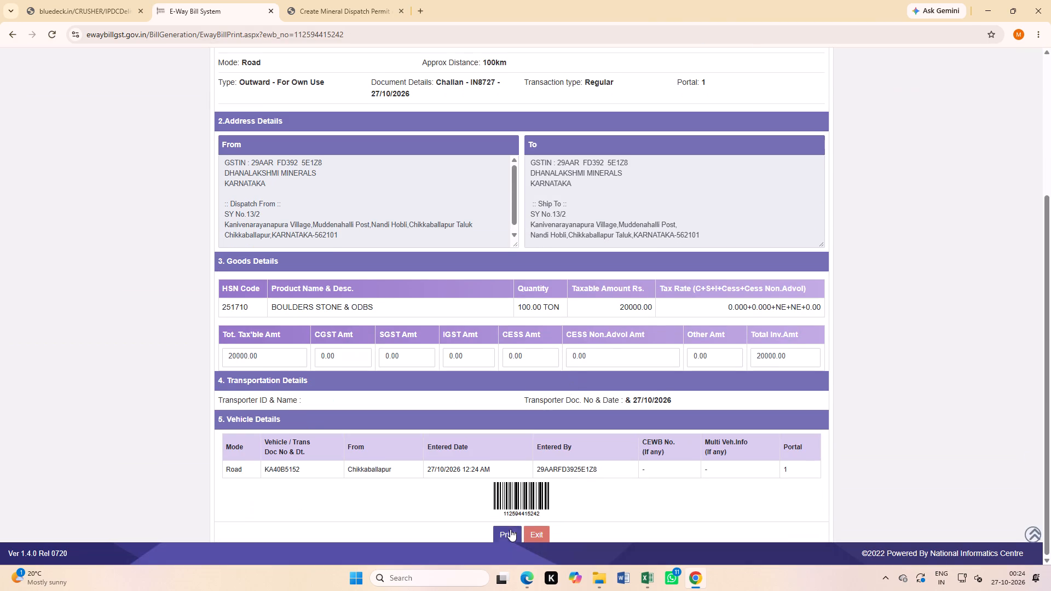
{"action": "left_click", "coordinate": [510, 529]}
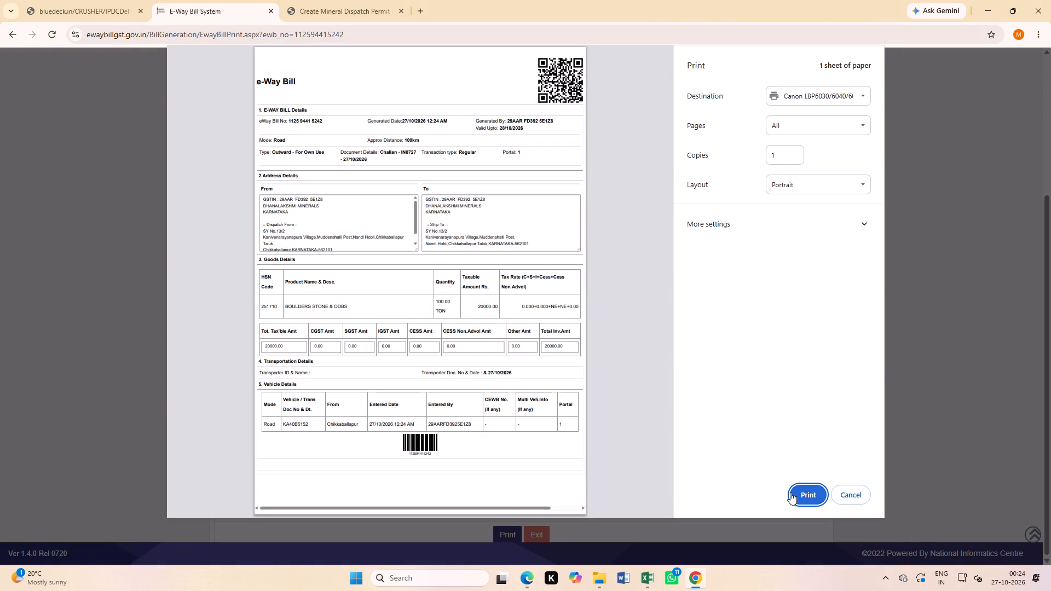
{"action": "left_click", "coordinate": [791, 492]}
Start a new outward e-way bill entry form and set its sub type to For Own Use.
{"action": "scroll", "coordinate": [268, 280], "scroll_direction": "up", "scroll_amount": 5}
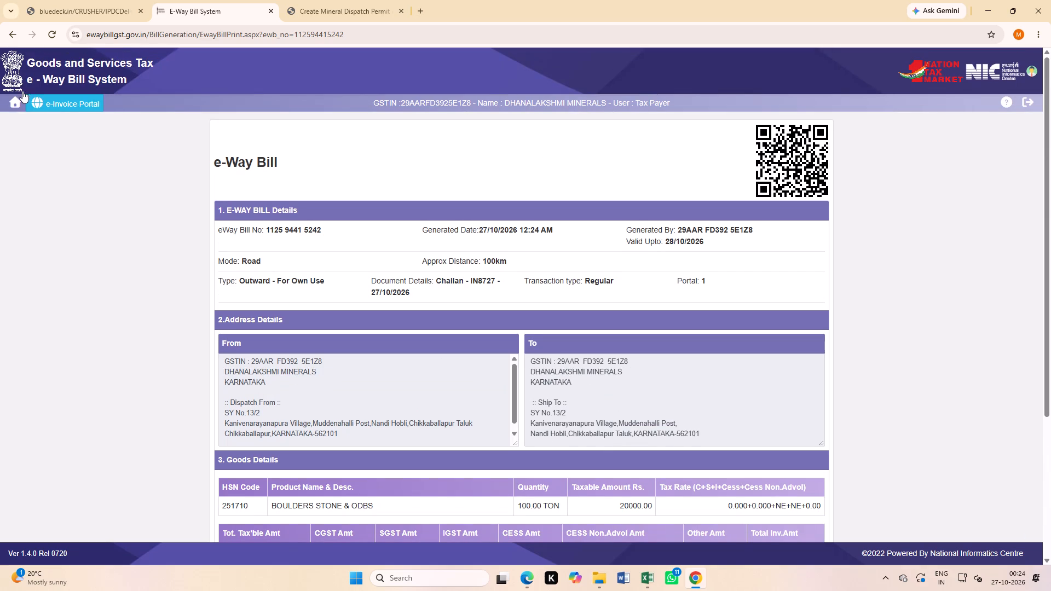
{"action": "left_click", "coordinate": [17, 101]}
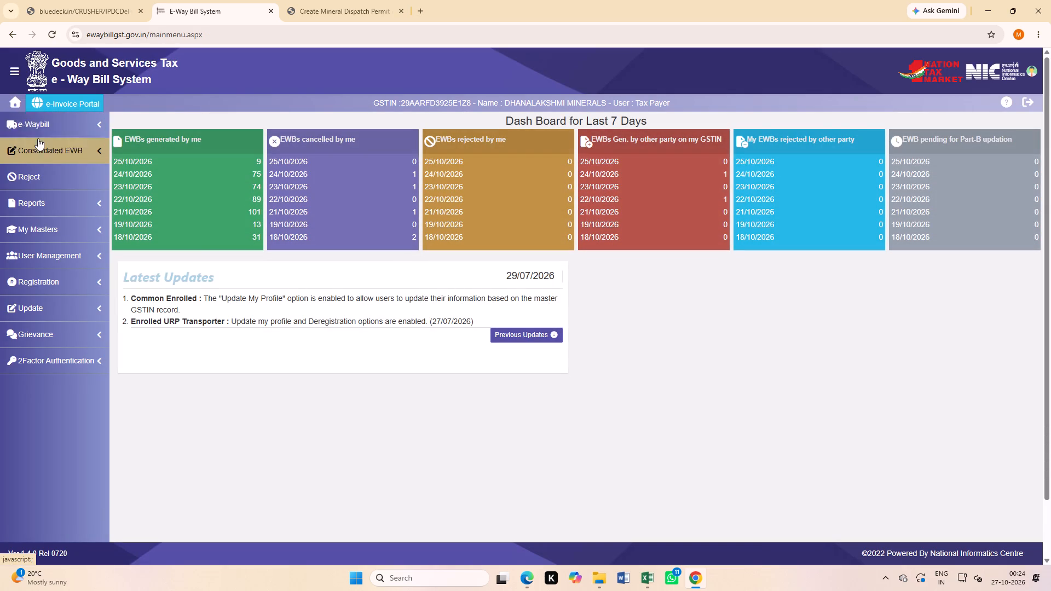
{"action": "left_click", "coordinate": [36, 129]}
{"action": "left_click", "coordinate": [43, 153]}
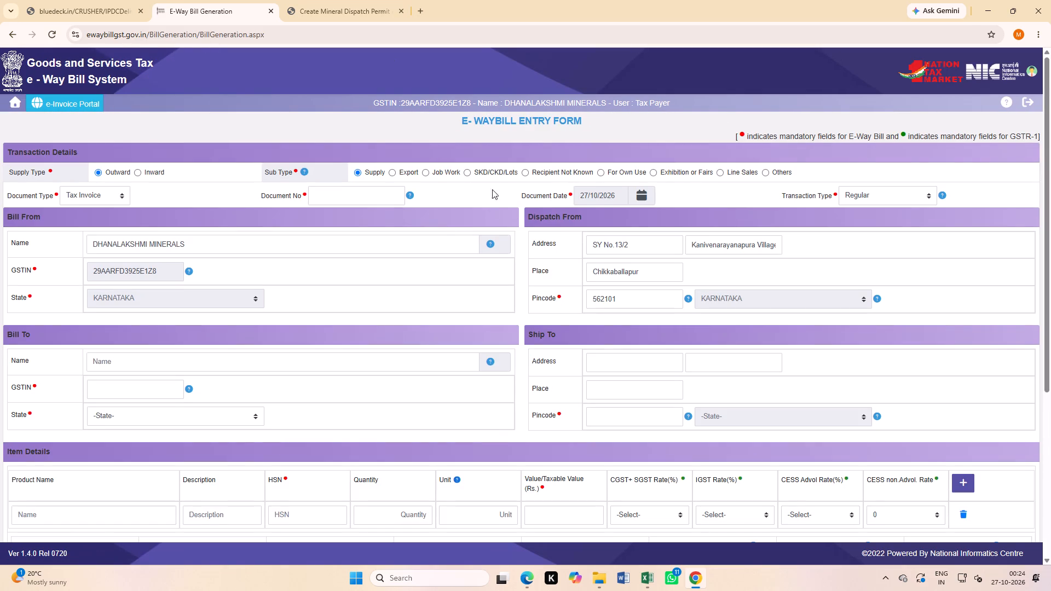
{"action": "left_click", "coordinate": [602, 173]}
{"action": "left_click", "coordinate": [626, 114]}
Enter IN8729 as the document number of the new own-use e-way bill.
{"action": "left_click", "coordinate": [356, 196]}
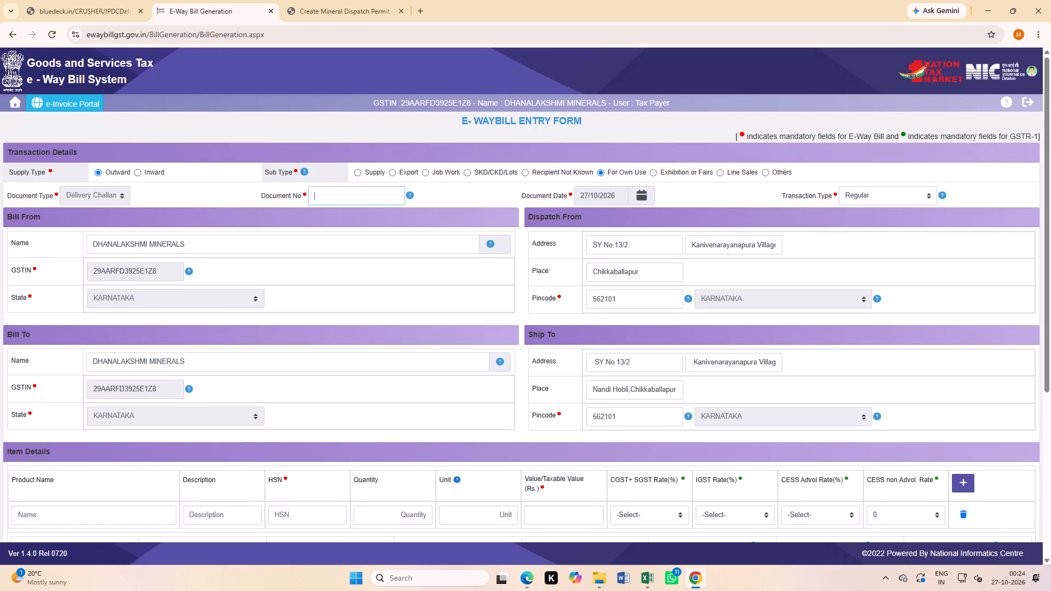
{"action": "type", "text": "IN"}
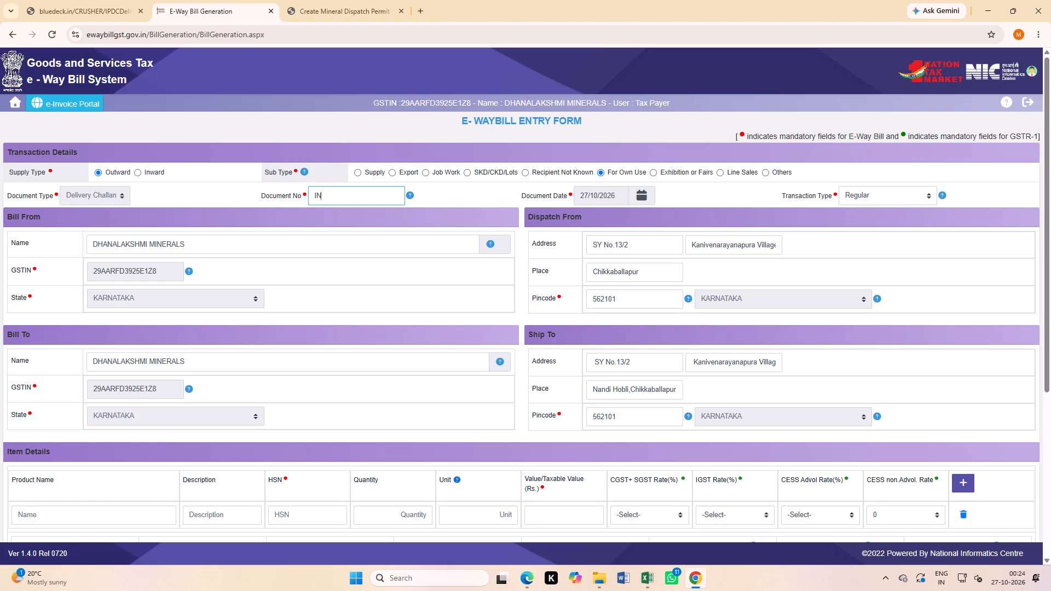
{"action": "type", "text": "87"}
{"action": "type", "text": "29"}
Enter BOULDERS STONE as the item's product name, ODBS as its description and 251710 as its HSN code.
{"action": "scroll", "coordinate": [307, 196], "scroll_direction": "down", "scroll_amount": 3}
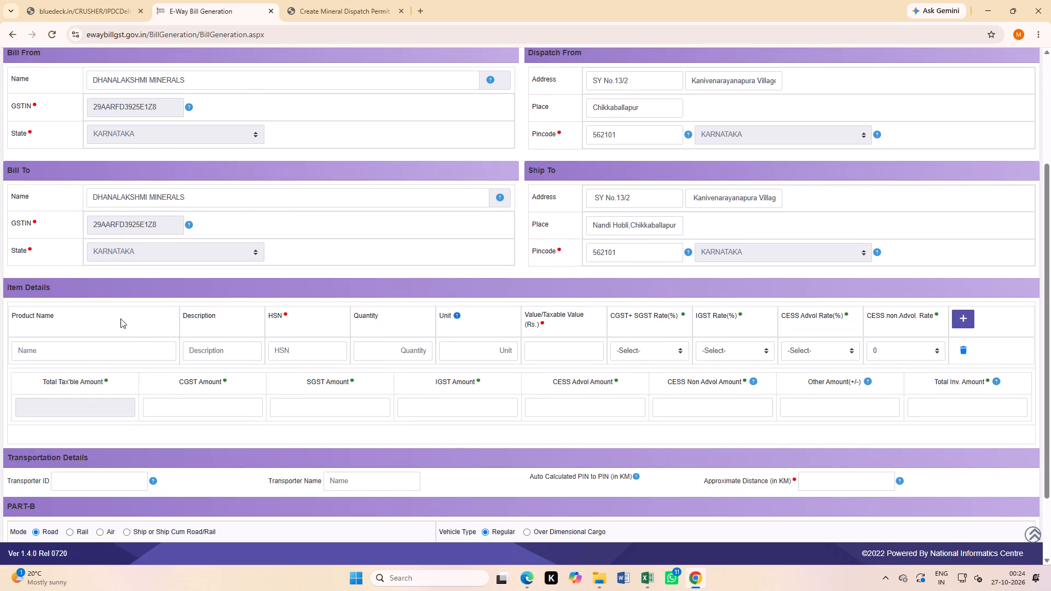
{"action": "left_click", "coordinate": [125, 351]}
{"action": "type", "text": "BOULDERS STONE"}
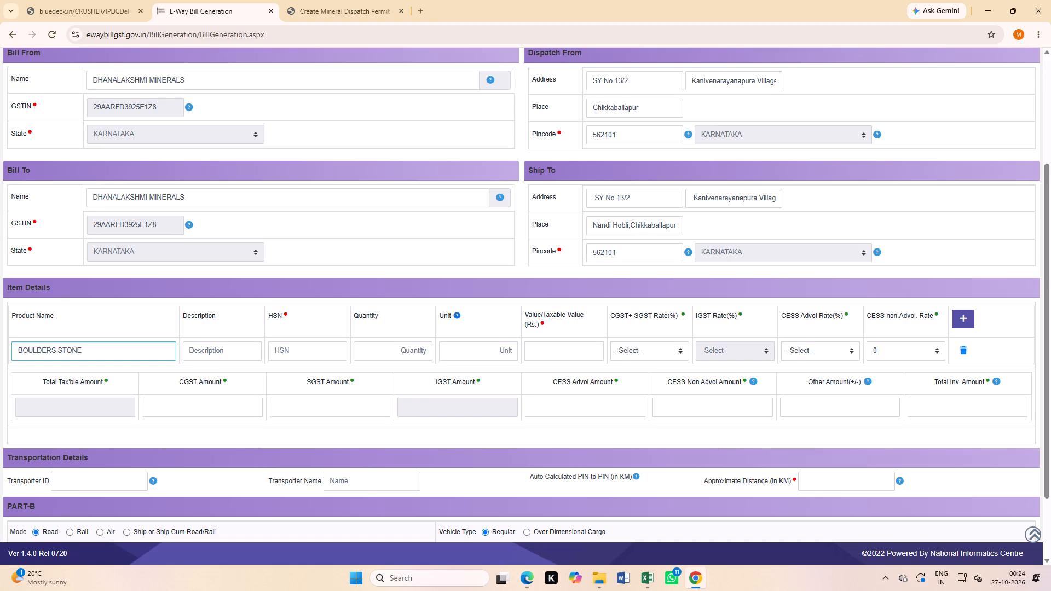
{"action": "left_click", "coordinate": [222, 351]}
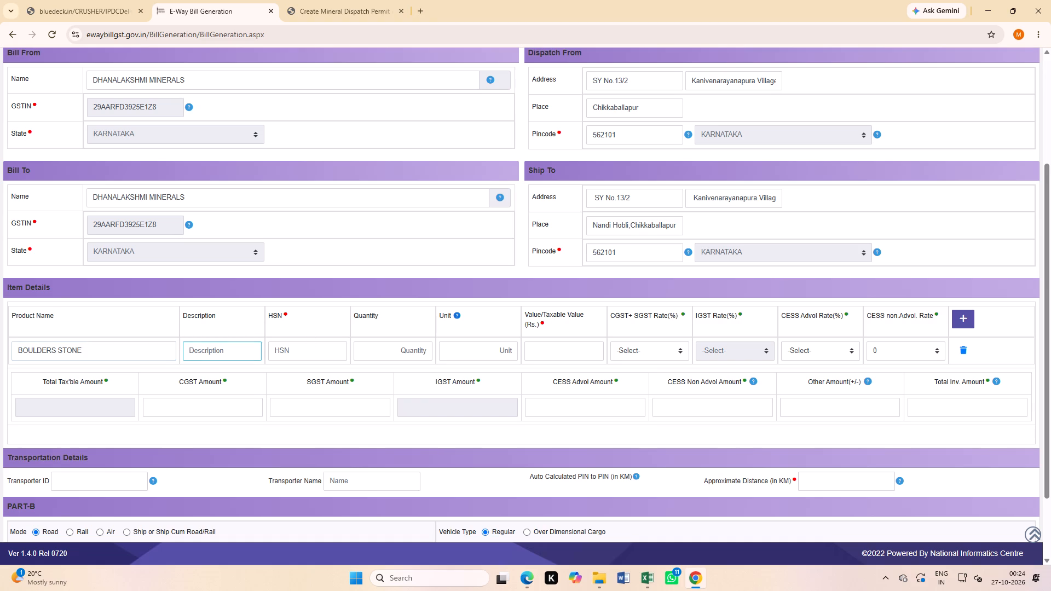
{"action": "type", "text": "ODBS"}
{"action": "left_click", "coordinate": [322, 345]}
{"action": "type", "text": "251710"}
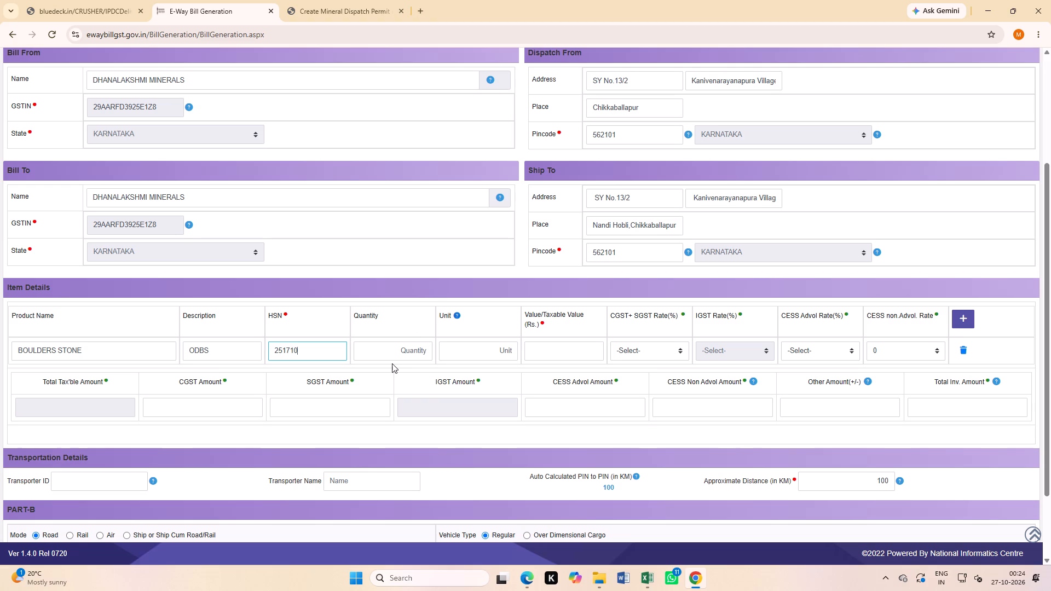
Set the boulder item's quantity to 100 TON, its taxable value to 20000 and its CGST+SGST rate to 0 + 0.
{"action": "left_click", "coordinate": [389, 357]}
{"action": "type", "text": "100"}
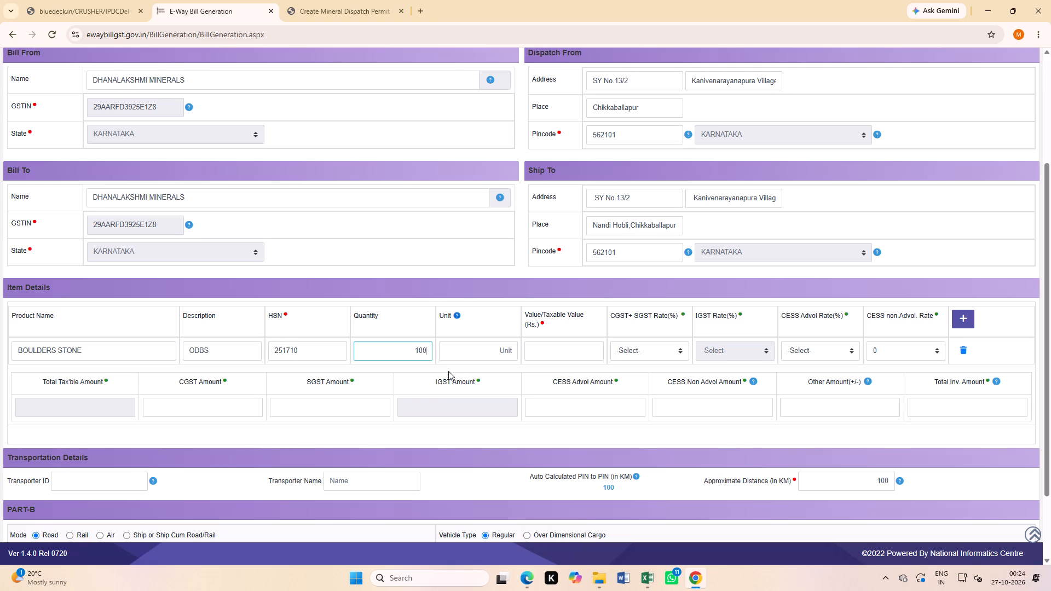
{"action": "left_click", "coordinate": [452, 357]}
{"action": "key", "text": "t"}
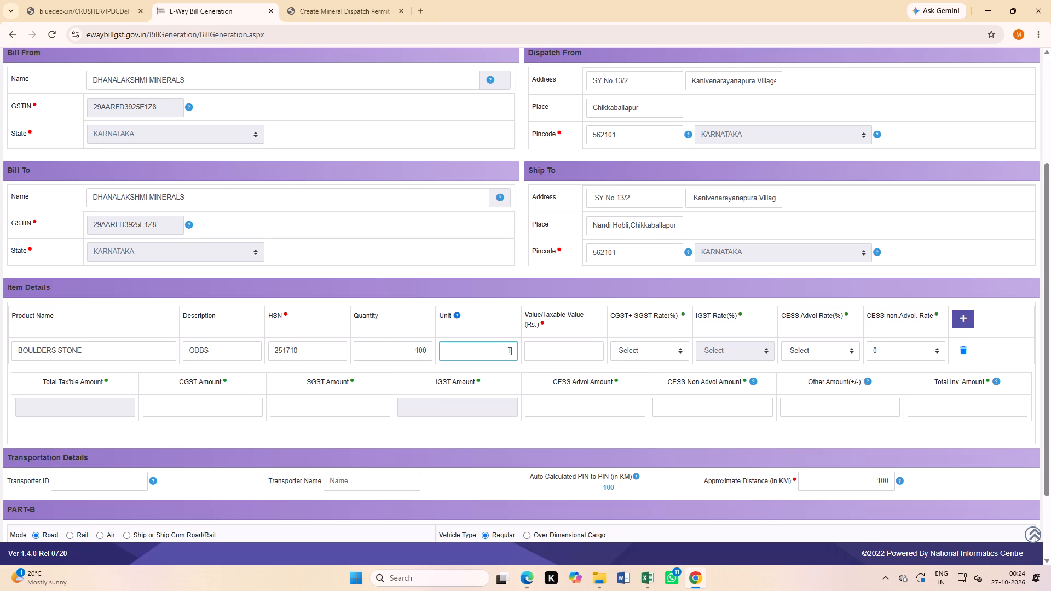
{"action": "type", "text": "ON"}
{"action": "left_click", "coordinate": [565, 347]}
{"action": "type", "text": "20000"}
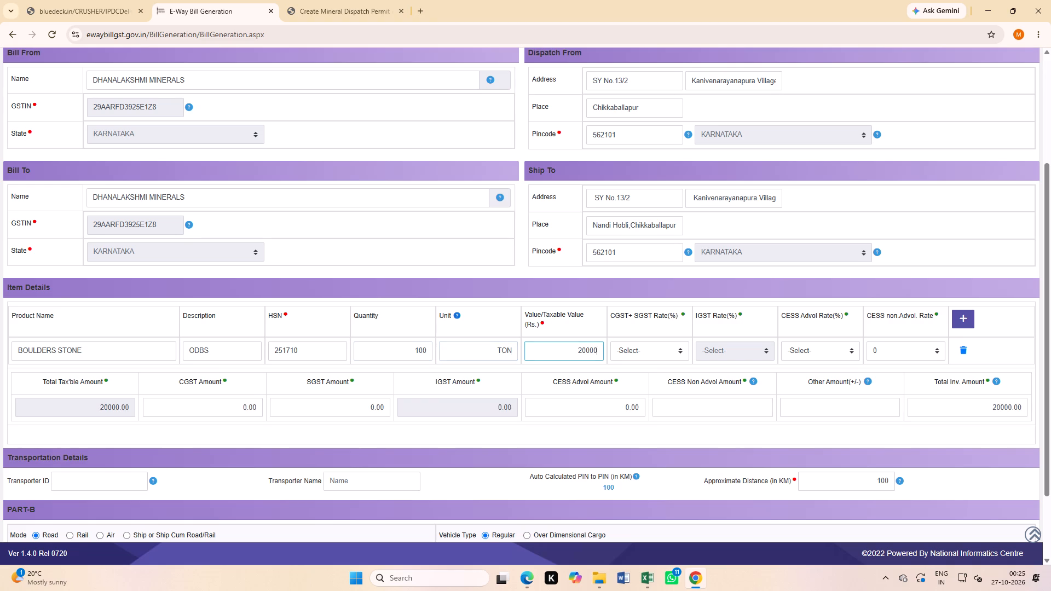
{"action": "left_click", "coordinate": [632, 352]}
{"action": "left_click", "coordinate": [636, 374]}
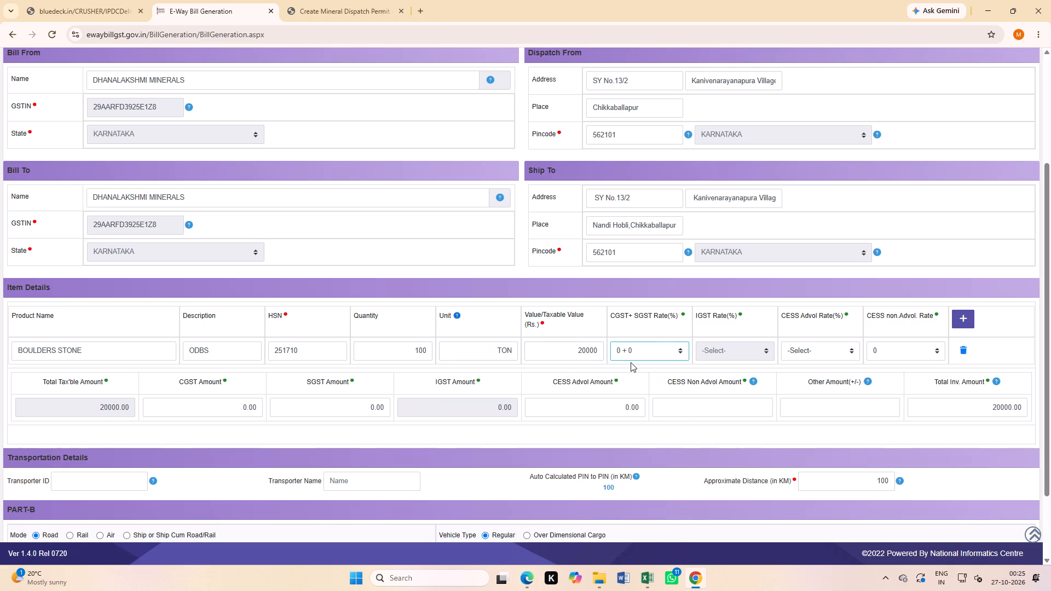
{"action": "scroll", "coordinate": [169, 447], "scroll_direction": "down", "scroll_amount": 4}
{"action": "left_click", "coordinate": [110, 468]}
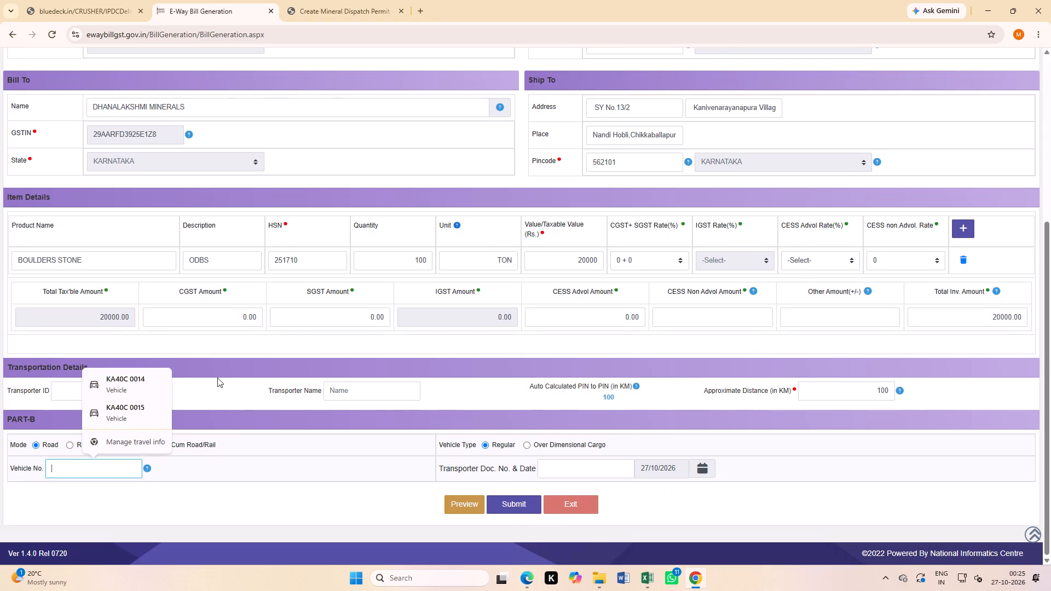
{"action": "scroll", "coordinate": [226, 367], "scroll_direction": "up", "scroll_amount": 5}
{"action": "scroll", "coordinate": [156, 397], "scroll_direction": "down", "scroll_amount": 4}
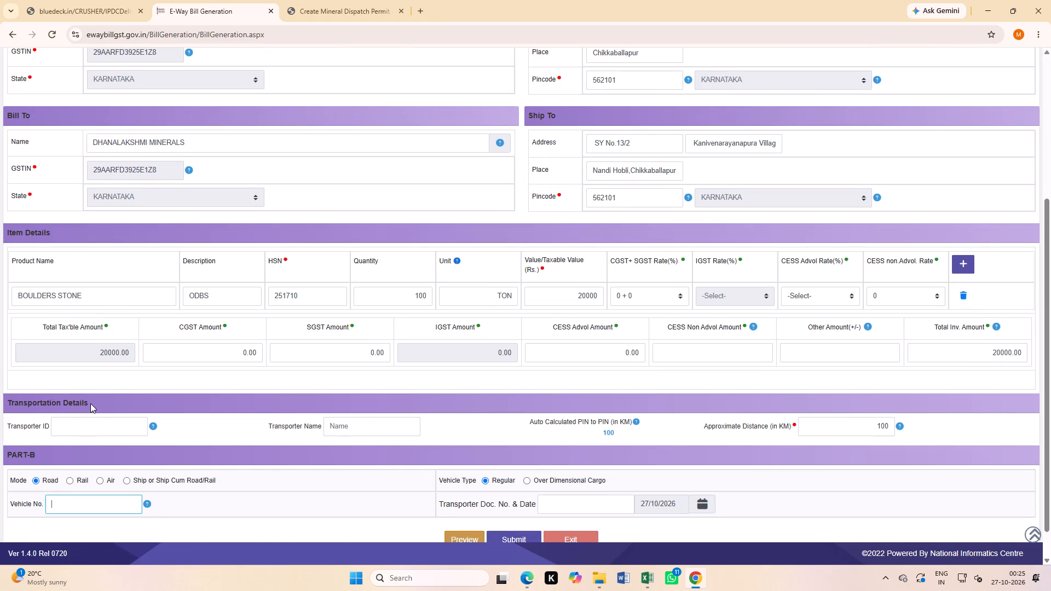
{"action": "key", "text": "k"}
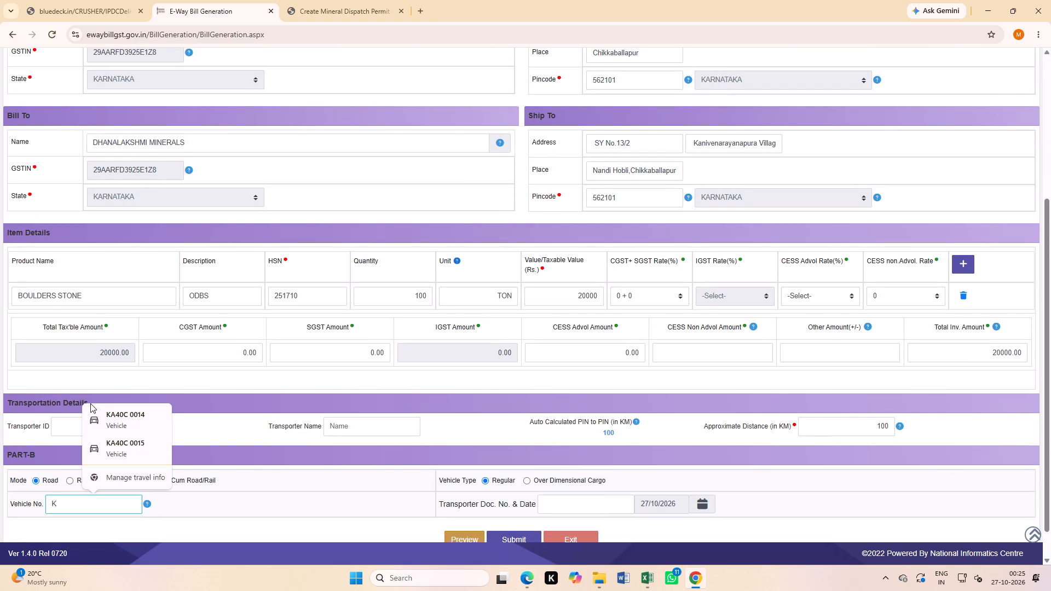
{"action": "key", "text": "a"}
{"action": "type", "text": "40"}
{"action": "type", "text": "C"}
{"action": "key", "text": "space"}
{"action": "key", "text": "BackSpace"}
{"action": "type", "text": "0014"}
{"action": "scroll", "coordinate": [207, 399], "scroll_direction": "down", "scroll_amount": 7}
{"action": "left_click", "coordinate": [251, 492]}
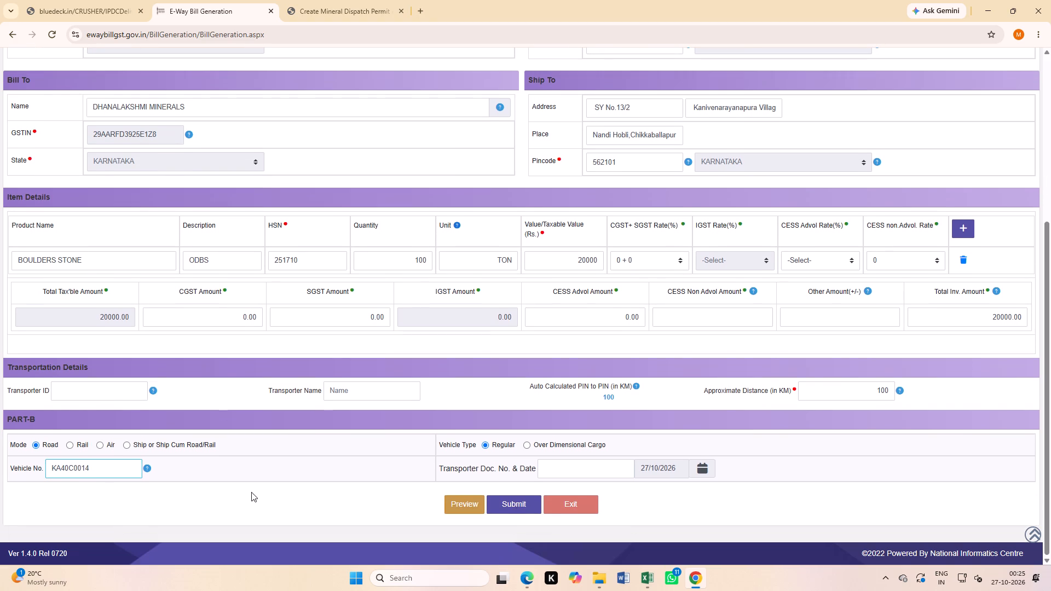
Submit the e-way bill for document IN8729, continuing without the unfilled GSTR-1 fields.
{"action": "left_click", "coordinate": [531, 503]}
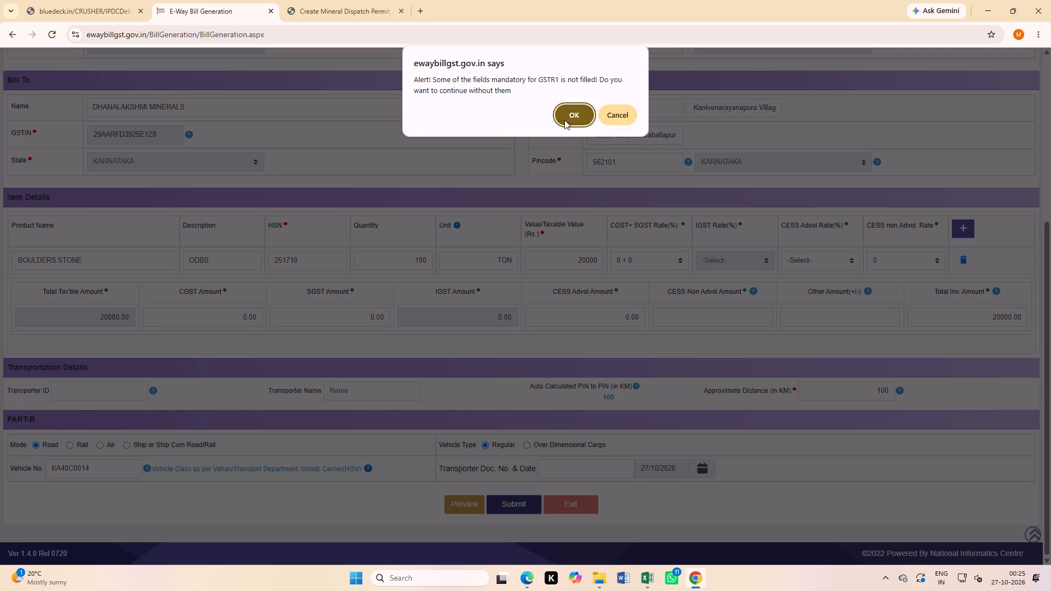
{"action": "left_click", "coordinate": [564, 120]}
{"action": "left_click", "coordinate": [567, 131]}
Print one copy of the detailed e-way bill for document IN8729 on the Canon LBP6030 printer.
{"action": "scroll", "coordinate": [293, 212], "scroll_direction": "down", "scroll_amount": 7}
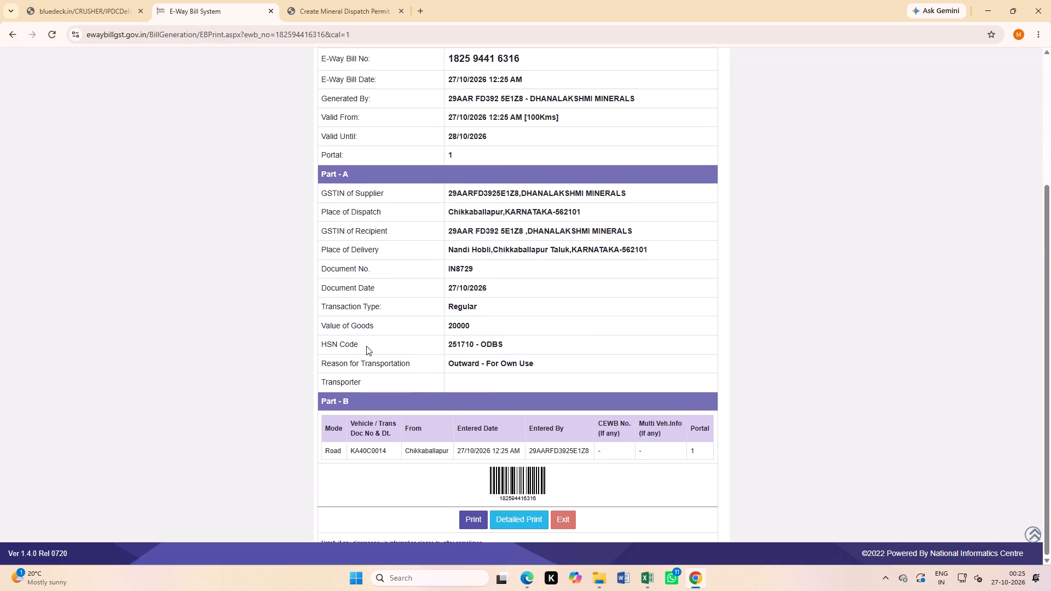
{"action": "scroll", "coordinate": [366, 346], "scroll_direction": "down", "scroll_amount": 2}
{"action": "left_click", "coordinate": [525, 517]}
{"action": "scroll", "coordinate": [700, 479], "scroll_direction": "down", "scroll_amount": 2}
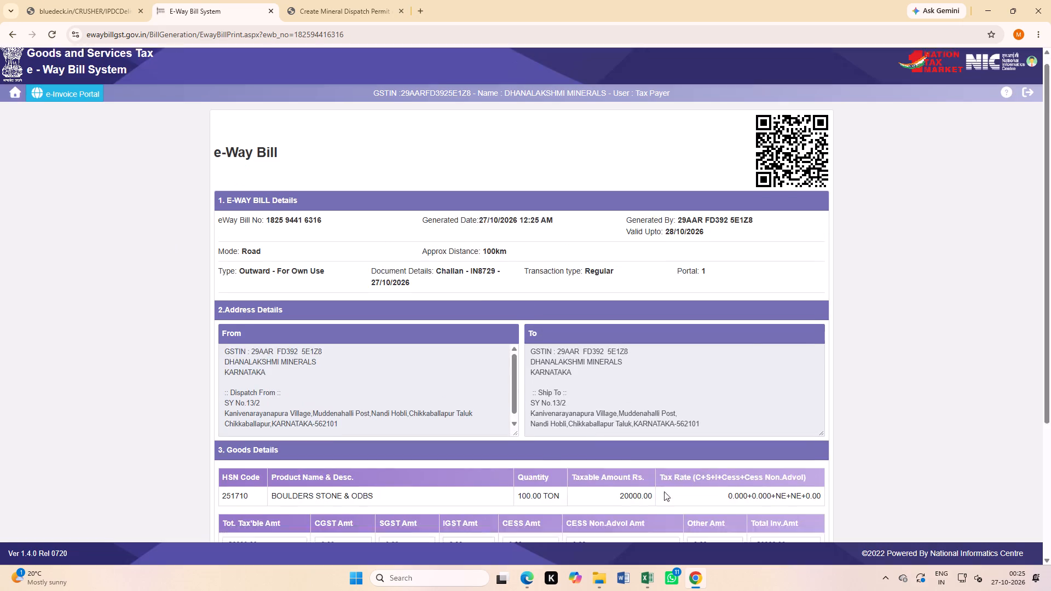
{"action": "scroll", "coordinate": [664, 491], "scroll_direction": "down", "scroll_amount": 6}
{"action": "left_click", "coordinate": [518, 527]}
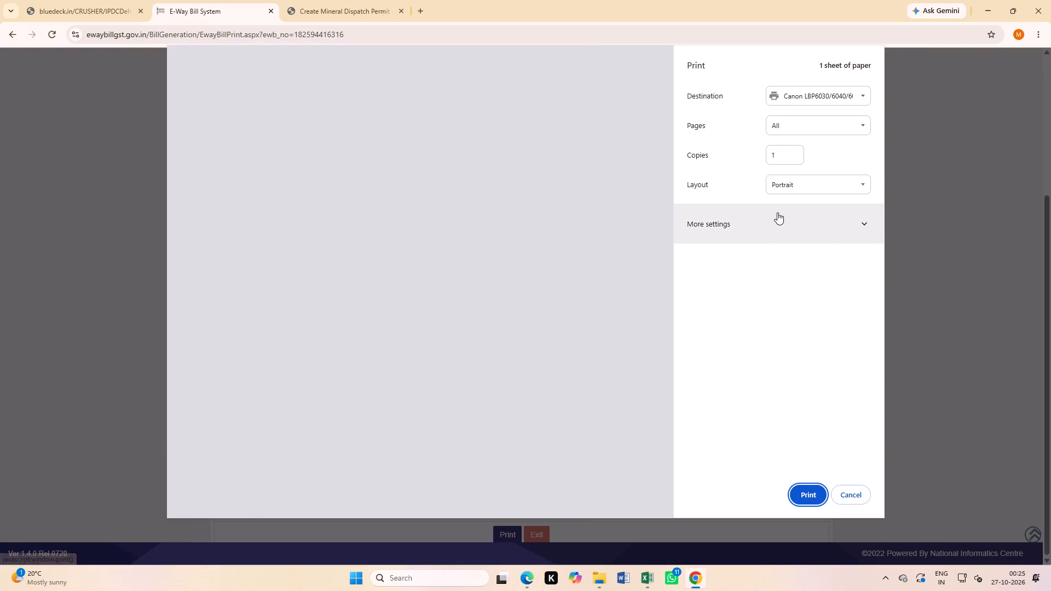
{"action": "left_click", "coordinate": [808, 488]}
Start another outward e-way bill entry form and set its sub type to For Own Use.
{"action": "scroll", "coordinate": [442, 362], "scroll_direction": "up", "scroll_amount": 2}
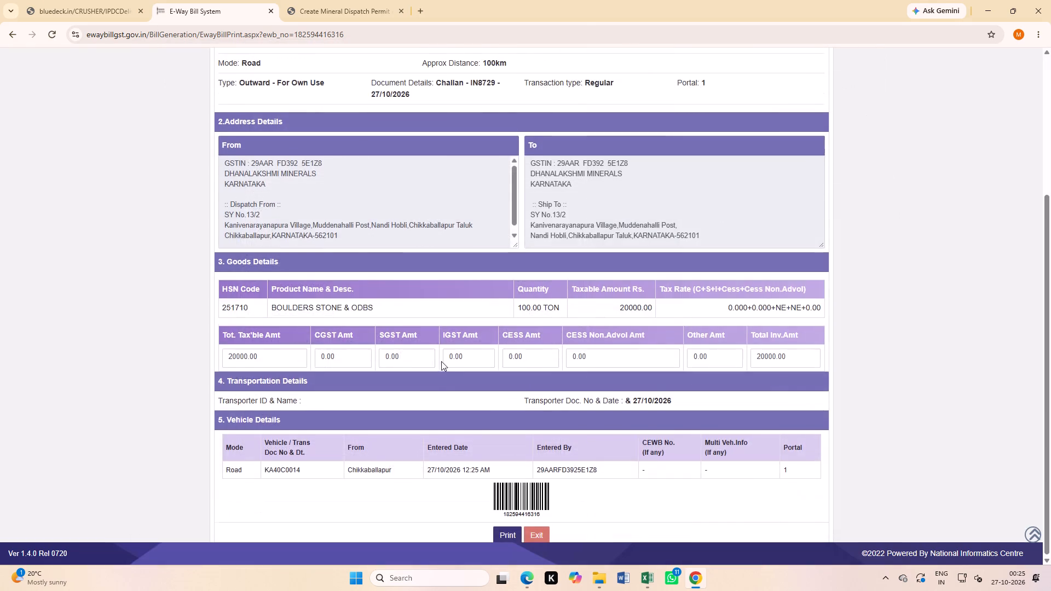
{"action": "scroll", "coordinate": [441, 361], "scroll_direction": "up", "scroll_amount": 3}
{"action": "left_click", "coordinate": [19, 105]}
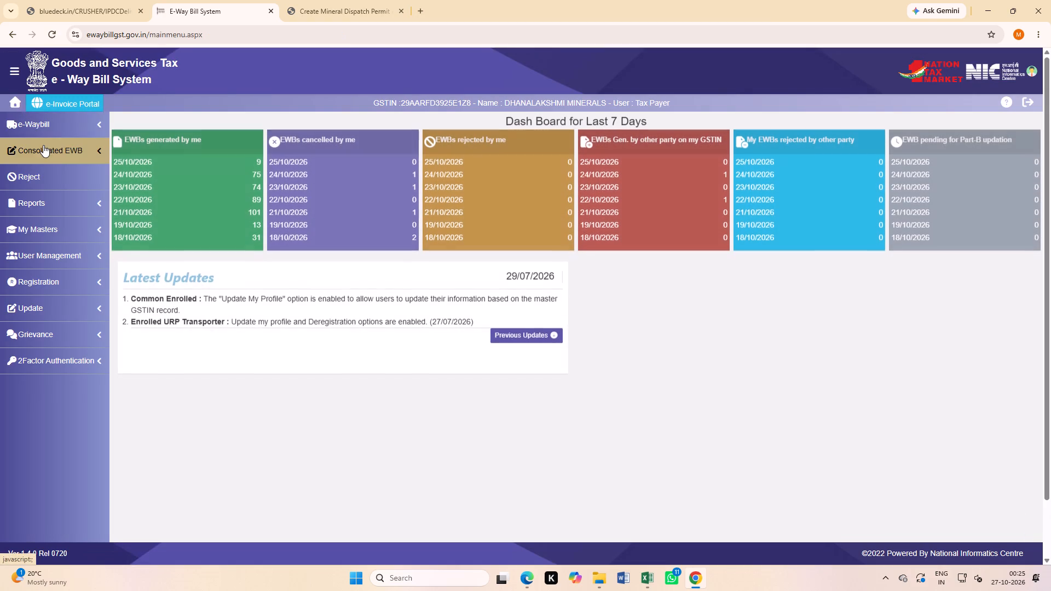
{"action": "left_click", "coordinate": [42, 126]}
{"action": "left_click", "coordinate": [45, 145]}
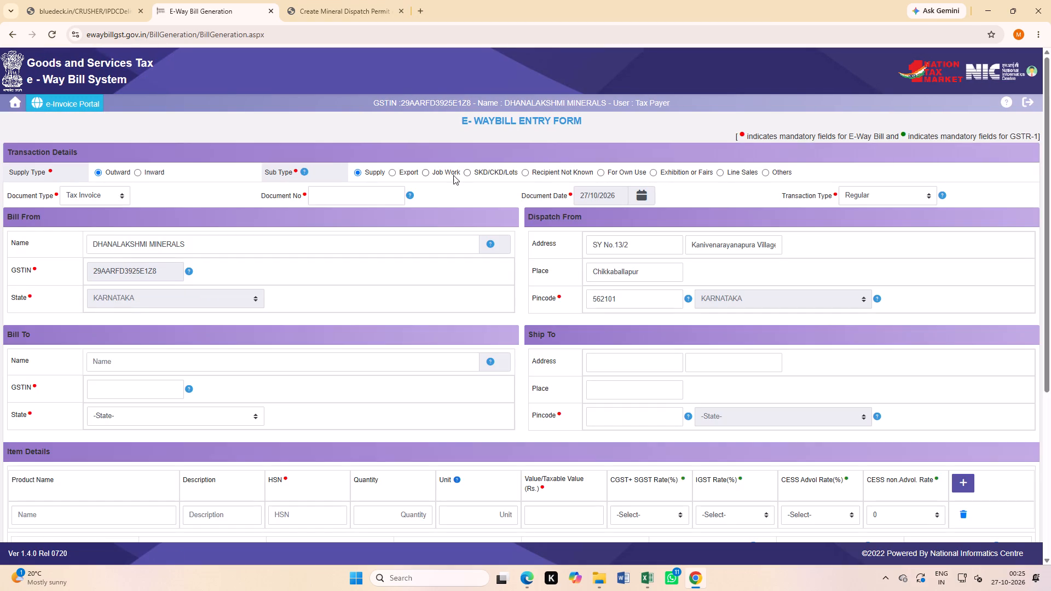
{"action": "left_click", "coordinate": [600, 173]}
{"action": "left_click", "coordinate": [649, 118]}
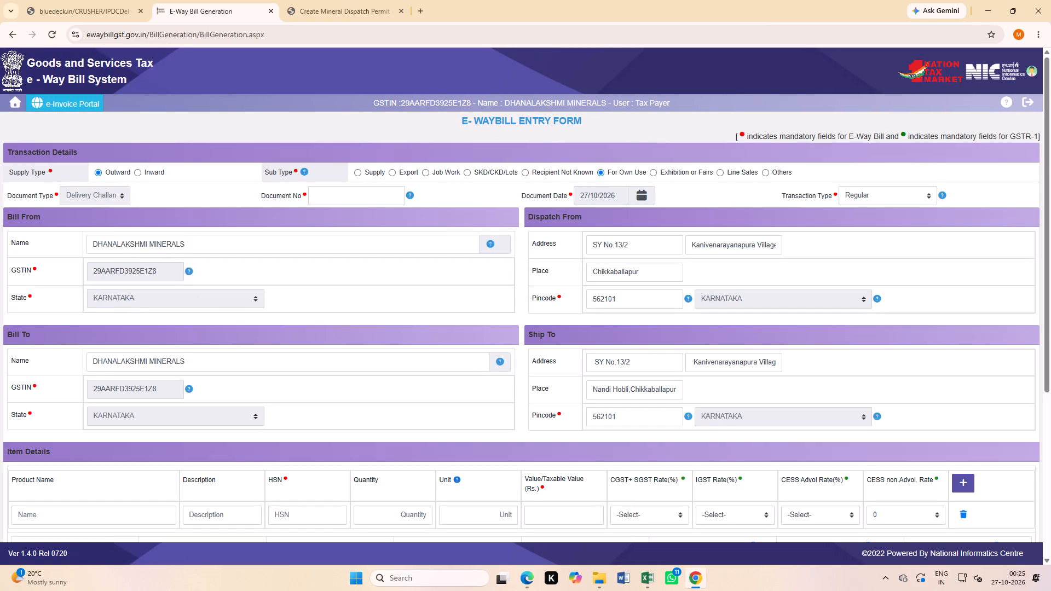
Enter IN8731 as the document number of the new own-use e-way bill.
{"action": "left_click", "coordinate": [354, 195]}
{"action": "type", "text": "IN87"}
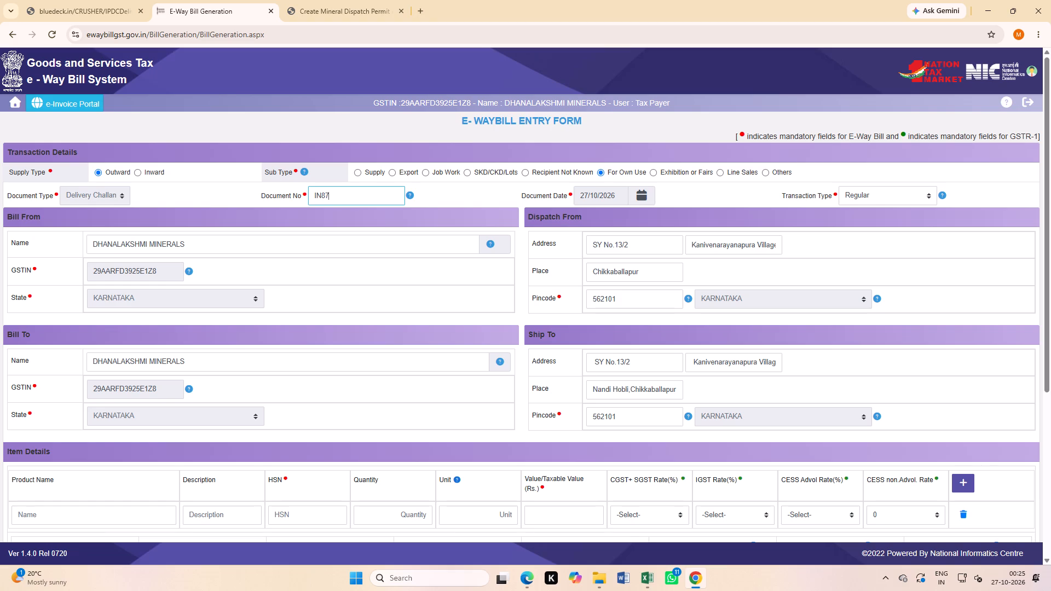
{"action": "type", "text": "31"}
Enter BOULDERS STONE as the item's product name, ODBS as its description and 251710 as its HSN code.
{"action": "scroll", "coordinate": [299, 207], "scroll_direction": "down", "scroll_amount": 5}
{"action": "left_click", "coordinate": [125, 264]}
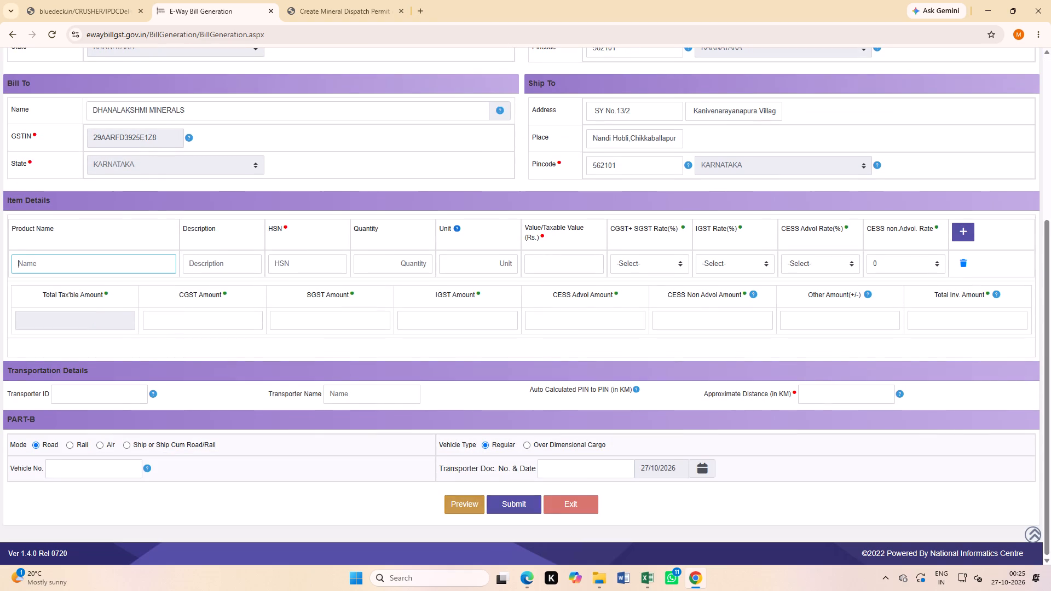
{"action": "type", "text": "BOULDERS STONE"}
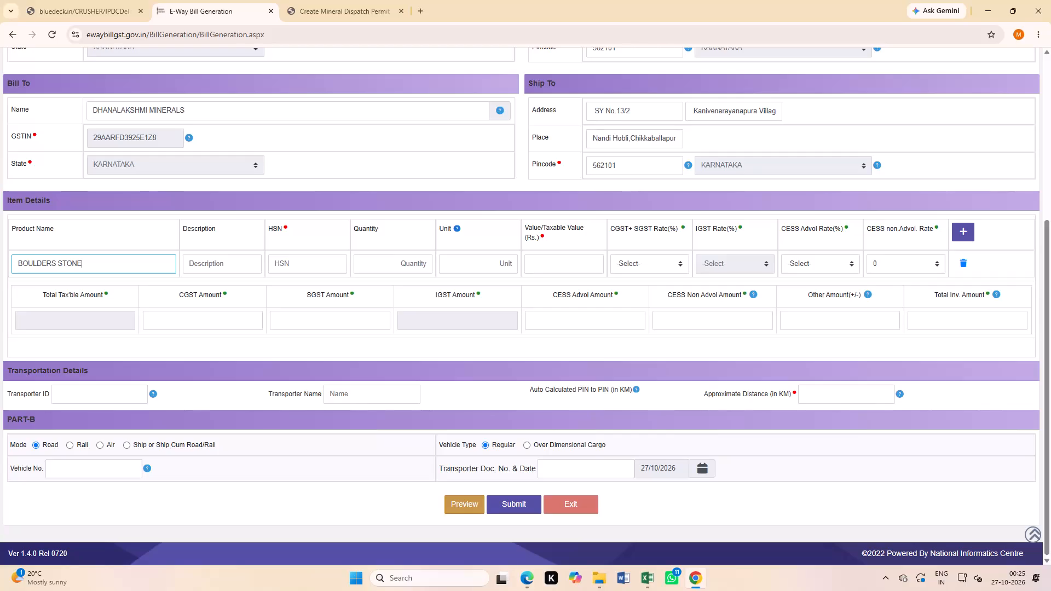
{"action": "left_click", "coordinate": [239, 269]}
{"action": "type", "text": "ODBS"}
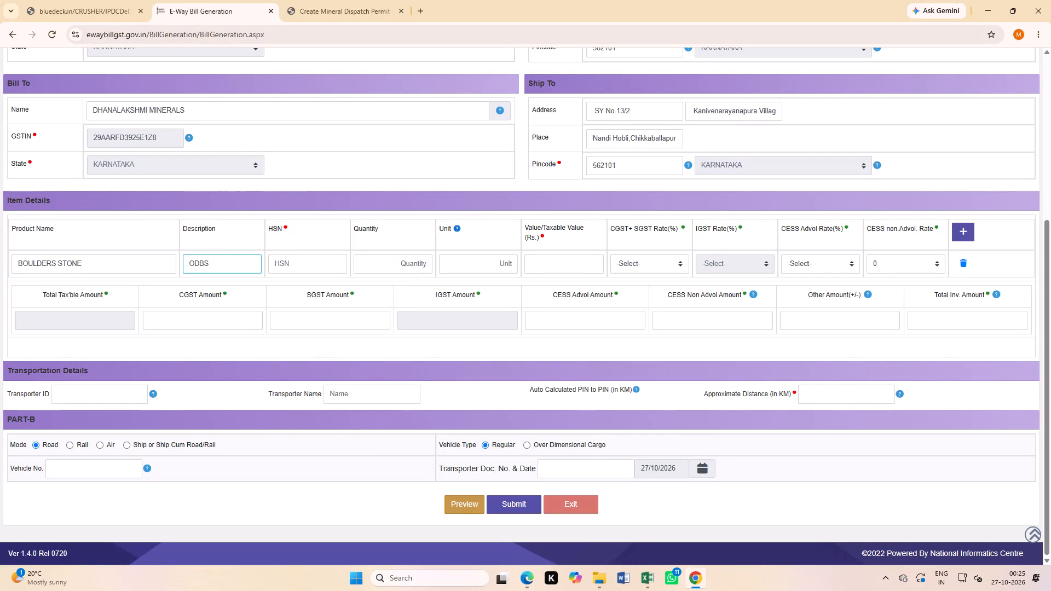
{"action": "left_click", "coordinate": [339, 261]}
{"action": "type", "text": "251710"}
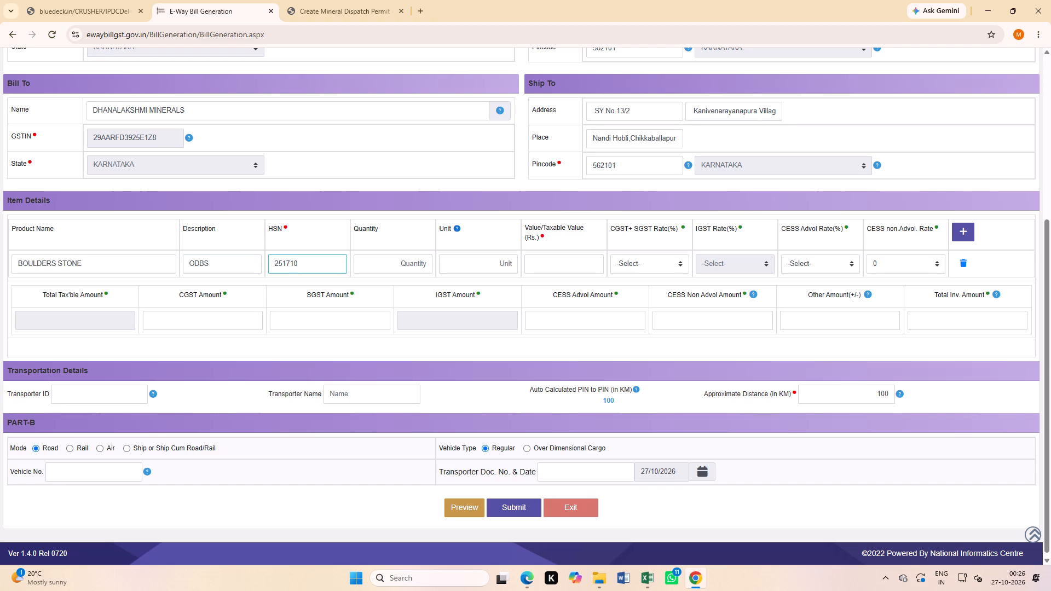
Set the boulder item's quantity to 100 TON, its taxable value to 20000 and its CGST+SGST rate to 0 + 0.
{"action": "left_click", "coordinate": [401, 269]}
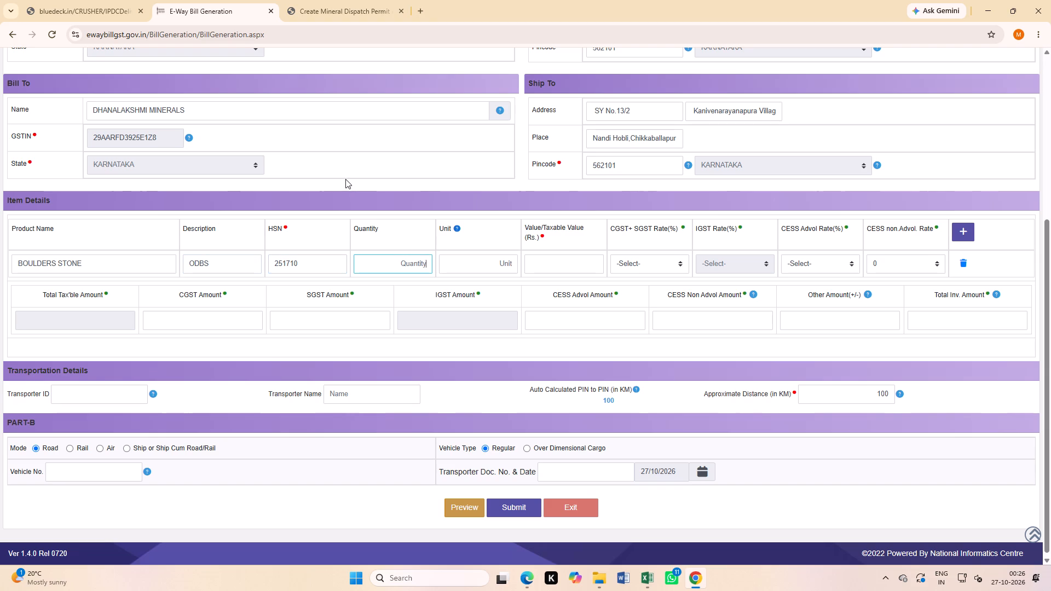
{"action": "type", "text": "100"}
{"action": "left_click", "coordinate": [469, 266]}
{"action": "type", "text": "TON"}
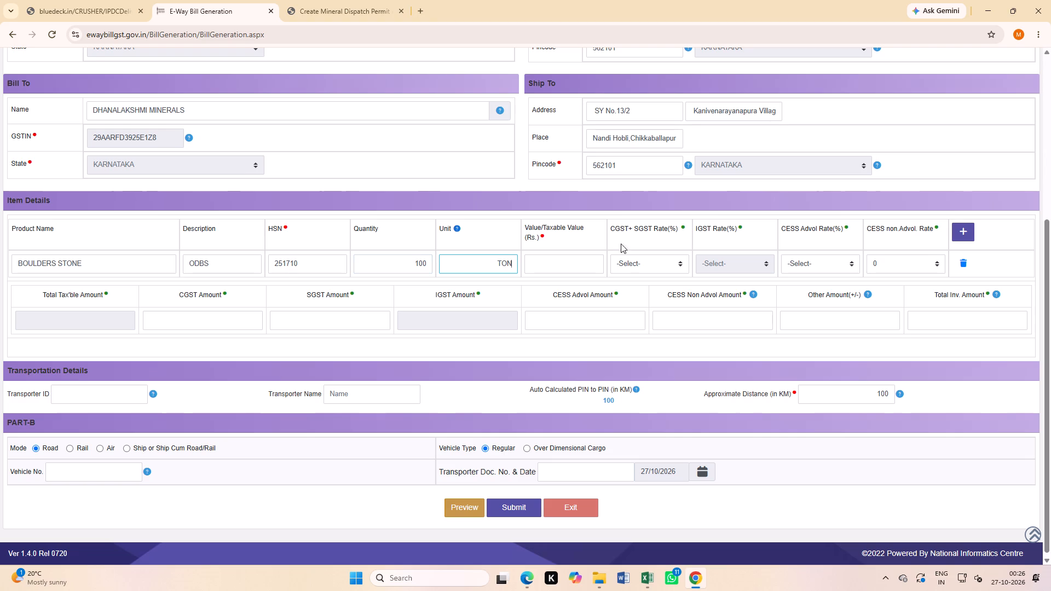
{"action": "left_click", "coordinate": [593, 263]}
{"action": "type", "text": "20000"}
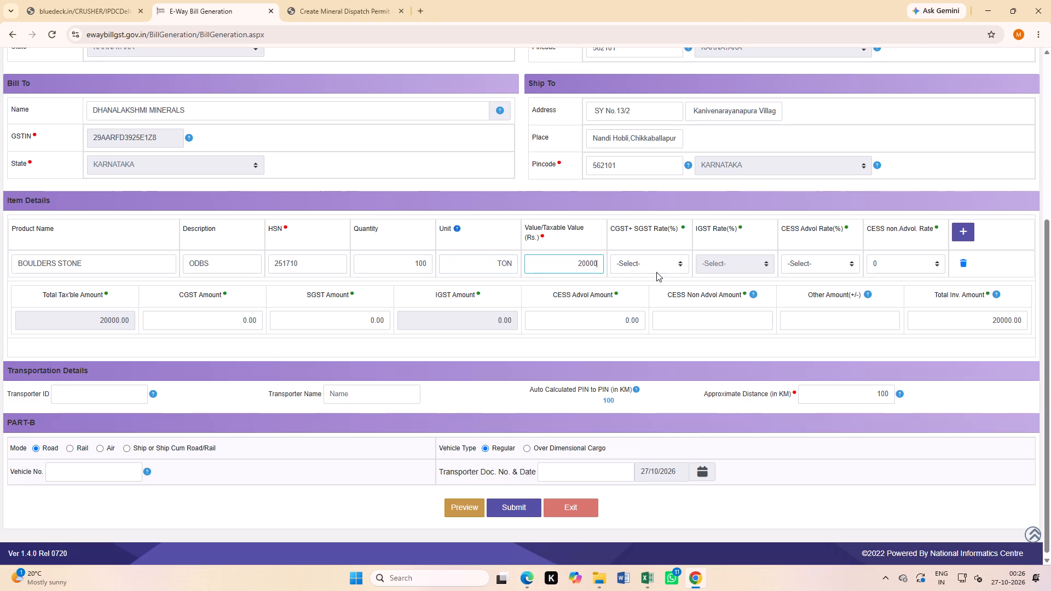
{"action": "left_click", "coordinate": [660, 269]}
{"action": "left_click", "coordinate": [643, 292]}
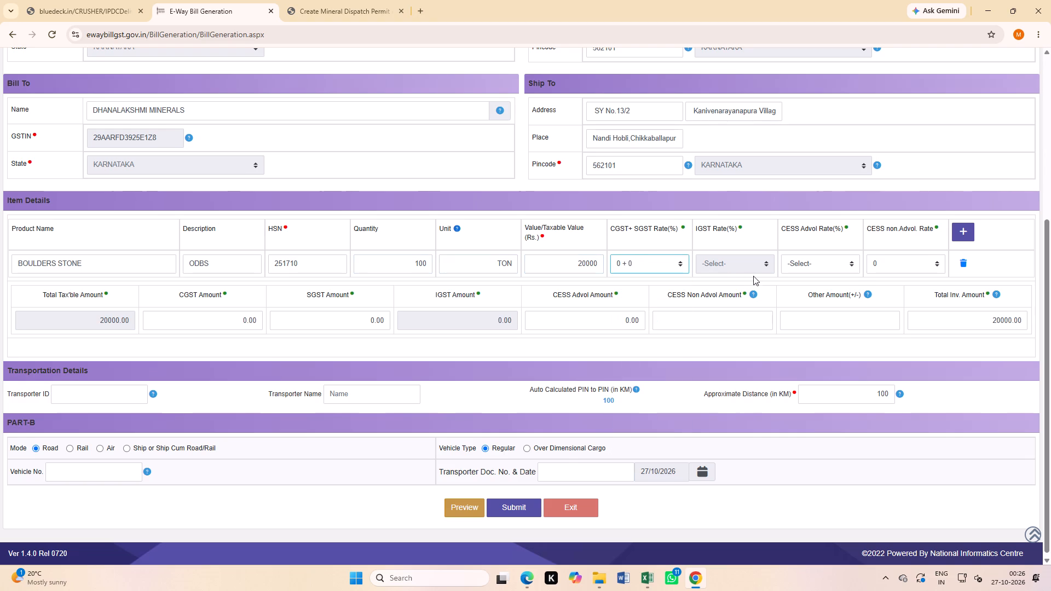
{"action": "scroll", "coordinate": [199, 375], "scroll_direction": "down", "scroll_amount": 5}
{"action": "left_click", "coordinate": [91, 471]}
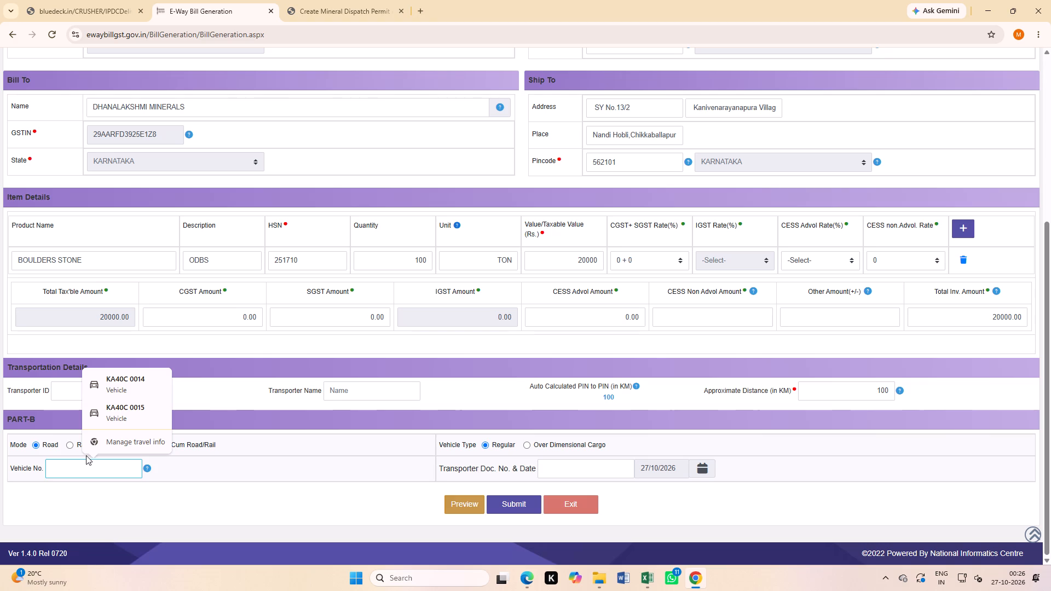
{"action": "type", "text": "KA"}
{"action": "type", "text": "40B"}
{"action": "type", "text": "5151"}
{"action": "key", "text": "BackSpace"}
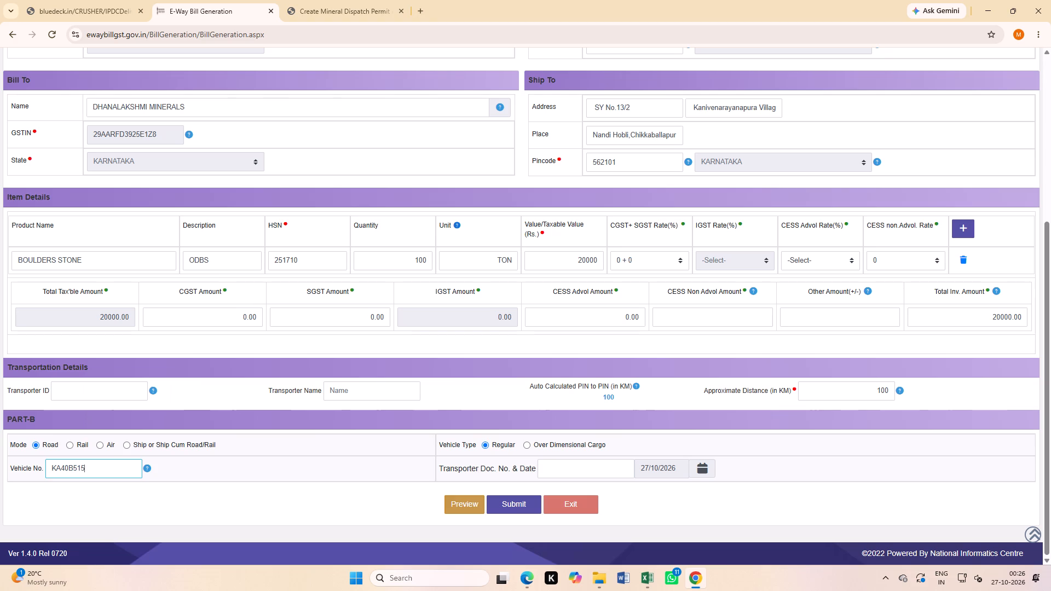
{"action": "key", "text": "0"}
{"action": "left_click", "coordinate": [165, 509]}
Submit the e-way bill for document IN8731, continuing without the unfilled GSTR-1 fields.
{"action": "left_click", "coordinate": [504, 507]}
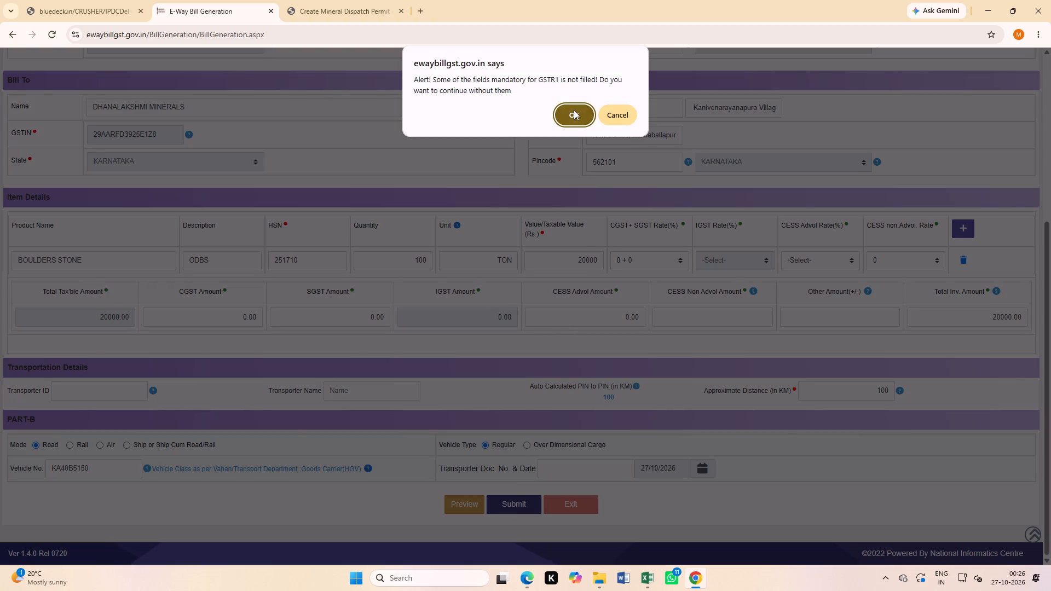
{"action": "left_click", "coordinate": [574, 110]}
{"action": "left_click", "coordinate": [574, 128]}
Print one copy of the detailed e-way bill for document IN8731 on the Canon LBP6030 printer.
{"action": "scroll", "coordinate": [510, 357], "scroll_direction": "down", "scroll_amount": 6}
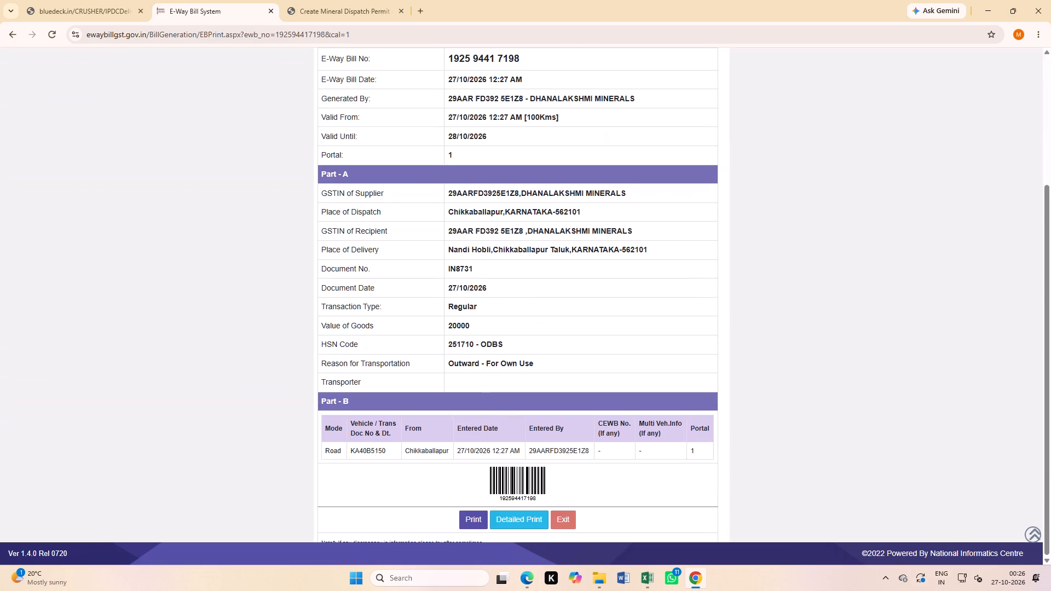
{"action": "scroll", "coordinate": [483, 455], "scroll_direction": "down", "scroll_amount": 2}
{"action": "left_click", "coordinate": [522, 515]}
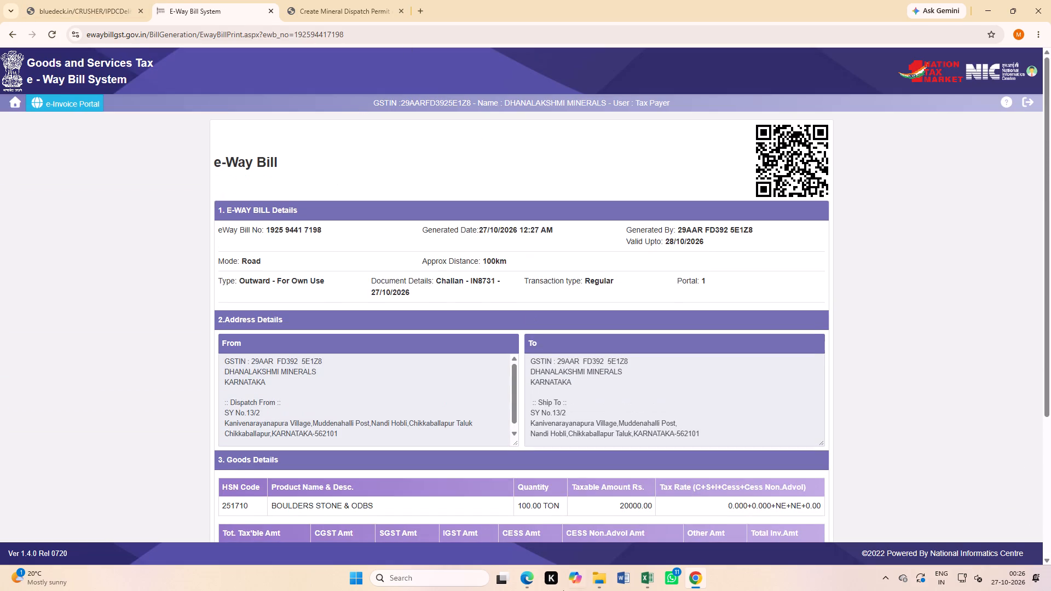
{"action": "scroll", "coordinate": [473, 493], "scroll_direction": "down", "scroll_amount": 6}
{"action": "left_click", "coordinate": [512, 532]}
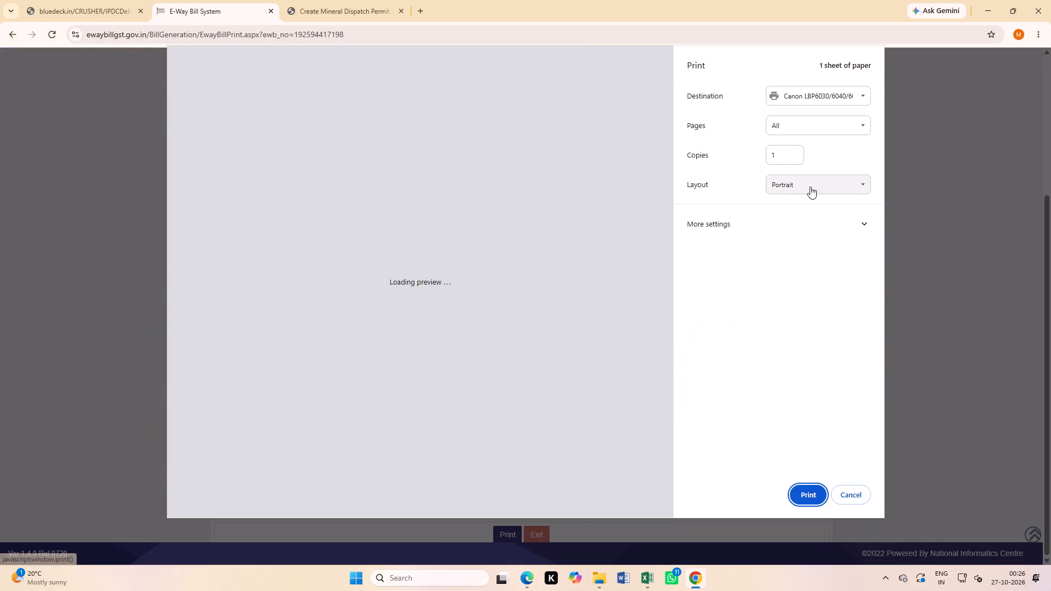
{"action": "left_click", "coordinate": [809, 493]}
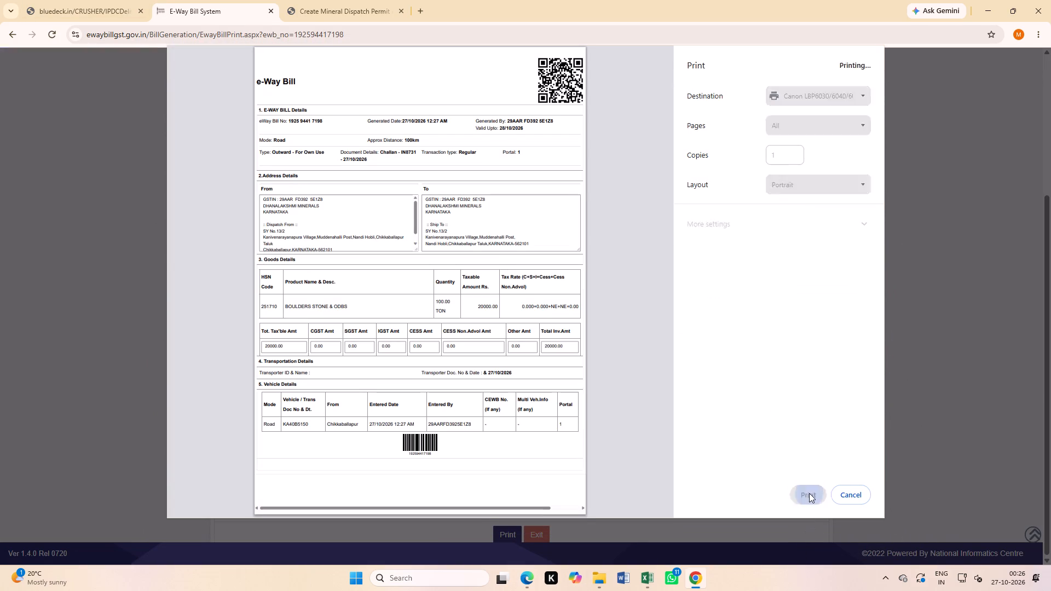
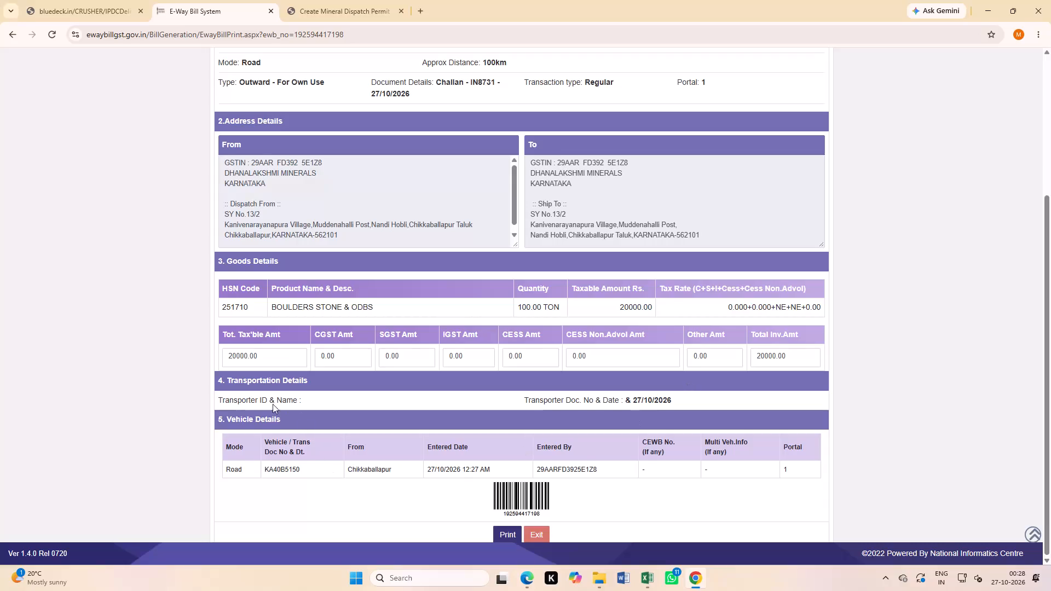
Switch to the Create Mineral Dispatch Permit page, dismiss the trip sheet notification and refresh the expired page.
{"action": "scroll", "coordinate": [268, 401], "scroll_direction": "up", "scroll_amount": 5}
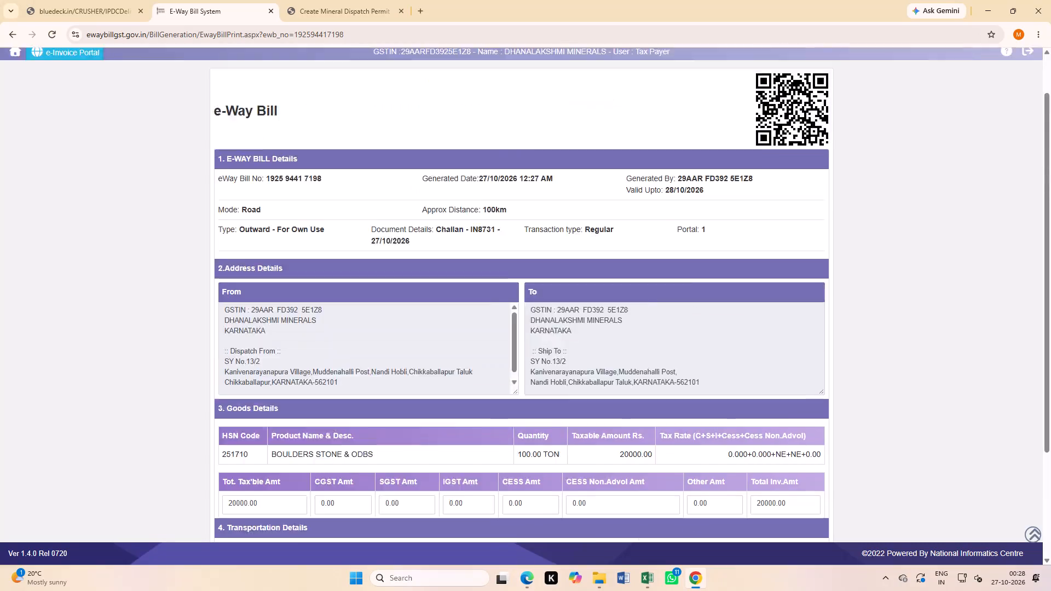
{"action": "scroll", "coordinate": [268, 401], "scroll_direction": "up", "scroll_amount": 2}
{"action": "left_click", "coordinate": [361, 16]}
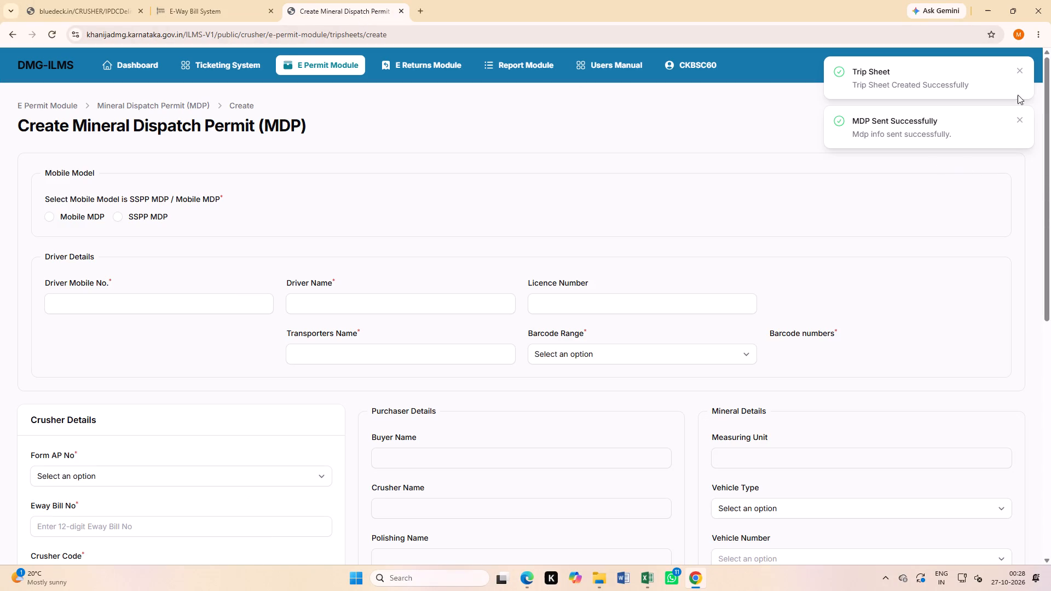
{"action": "left_click", "coordinate": [1018, 66]}
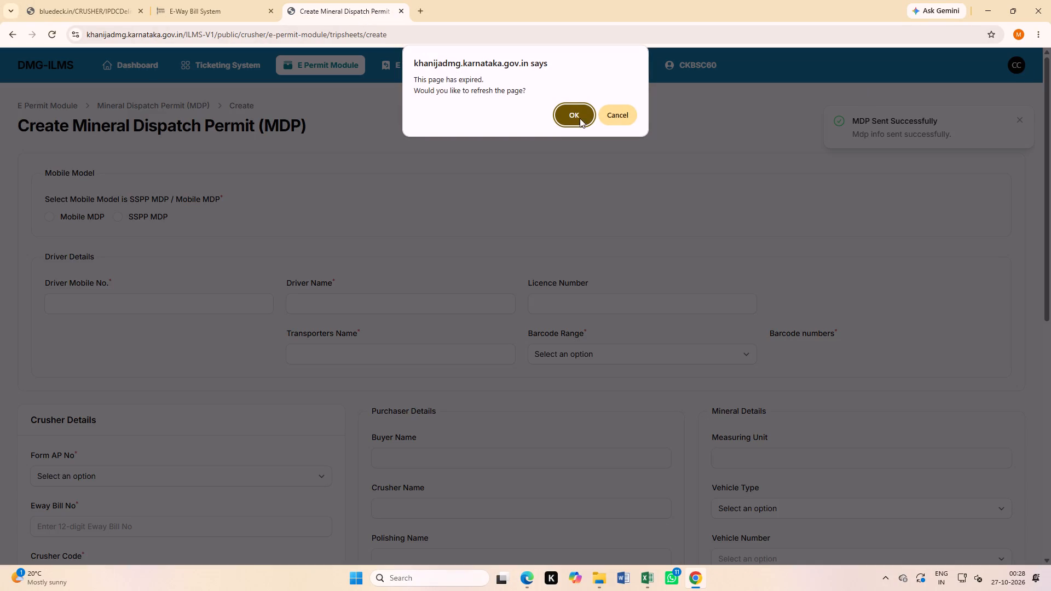
{"action": "left_click", "coordinate": [575, 115]}
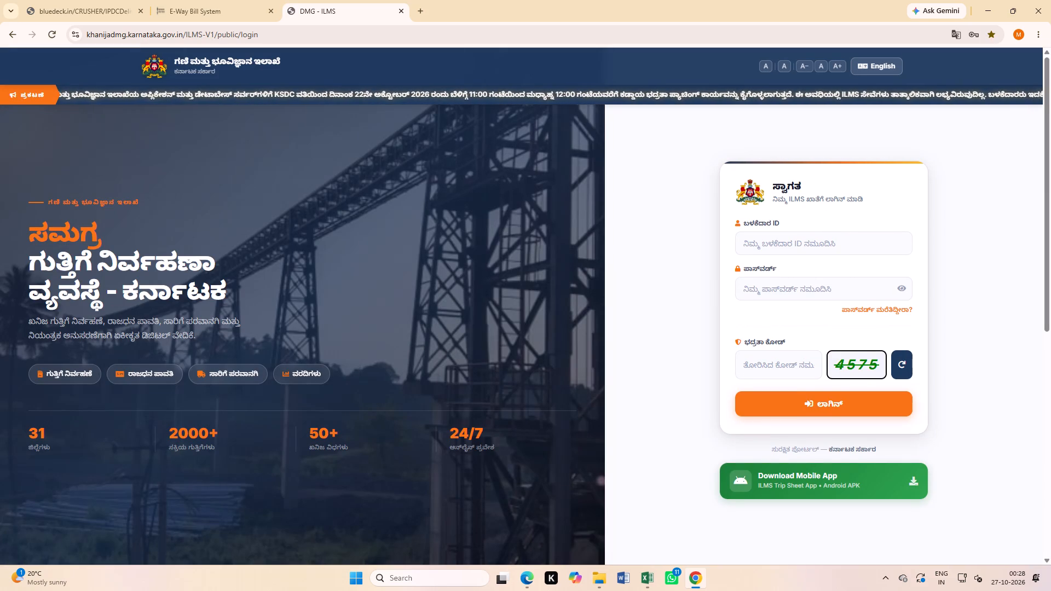
Look through the saved accounts for the user ID on the DMG-ILMS login form.
{"action": "left_click", "coordinate": [801, 243]}
{"action": "scroll", "coordinate": [827, 353], "scroll_direction": "down", "scroll_amount": 2}
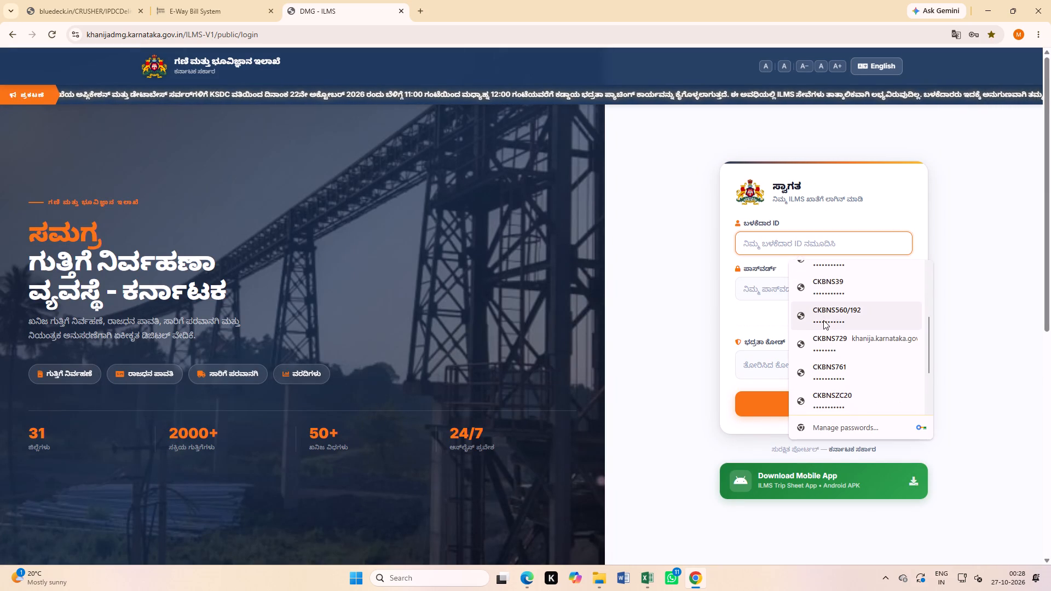
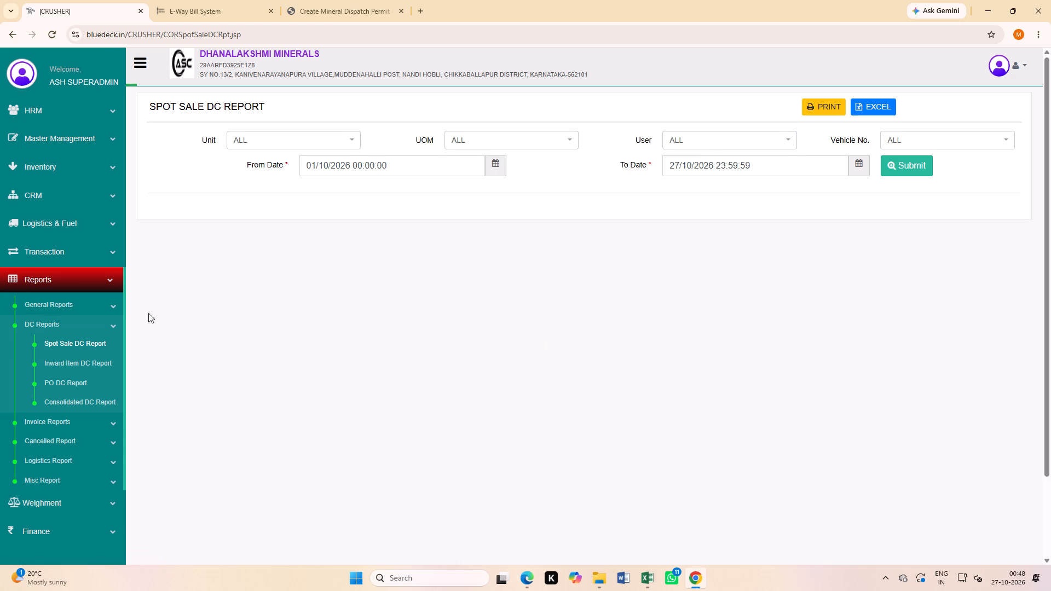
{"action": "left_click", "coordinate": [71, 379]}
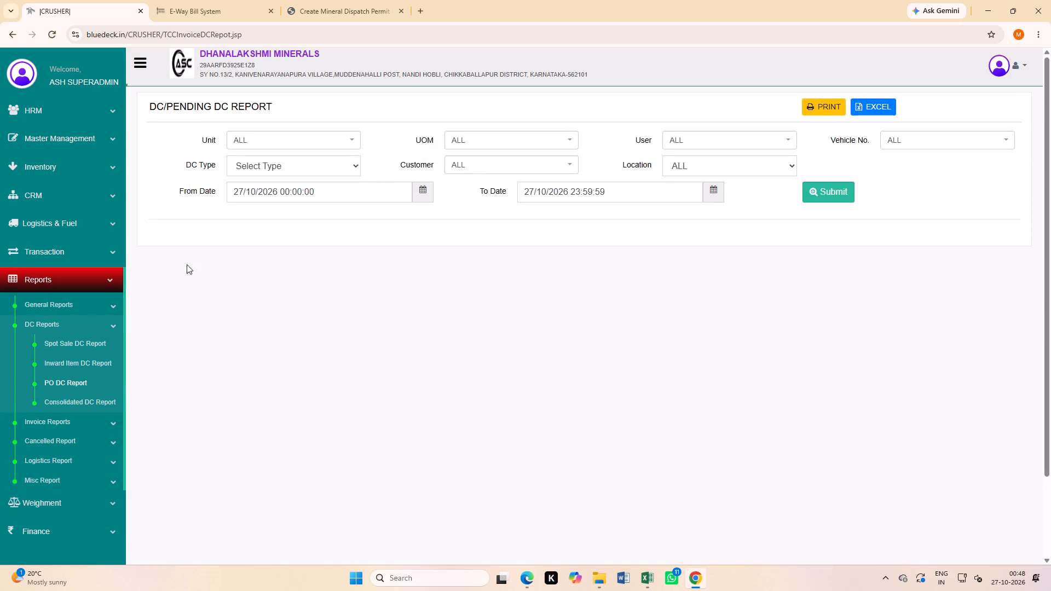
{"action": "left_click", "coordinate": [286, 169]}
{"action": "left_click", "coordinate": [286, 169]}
Generate the Spot Sale DC Report for 01/10/2026 00:00:00 to 27/10/2026 23:59:59 across all units, users and vehicles.
{"action": "left_click", "coordinate": [63, 343]}
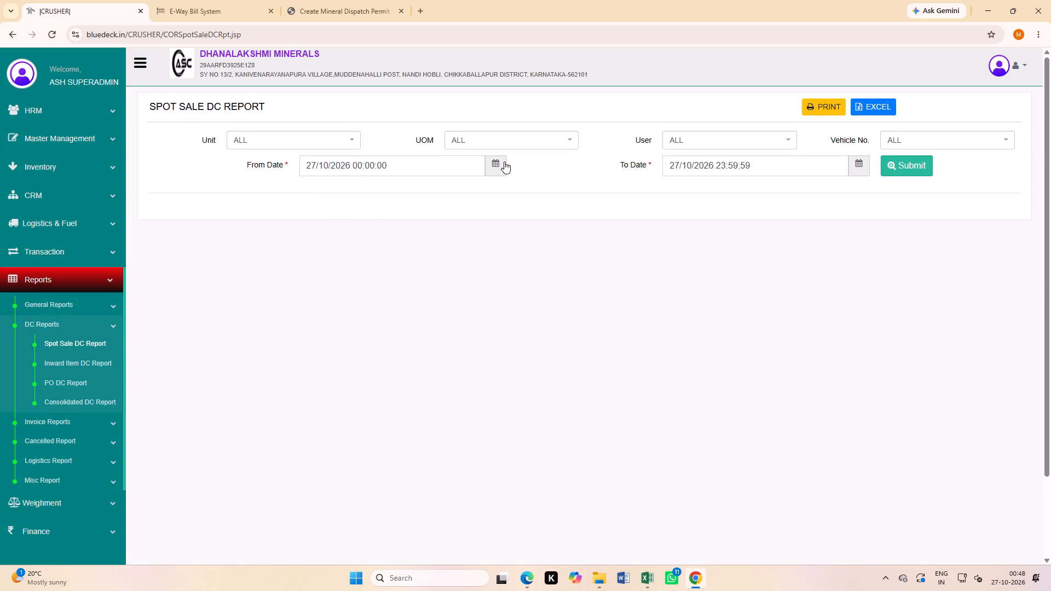
{"action": "left_click", "coordinate": [495, 165]}
{"action": "left_click", "coordinate": [396, 220]}
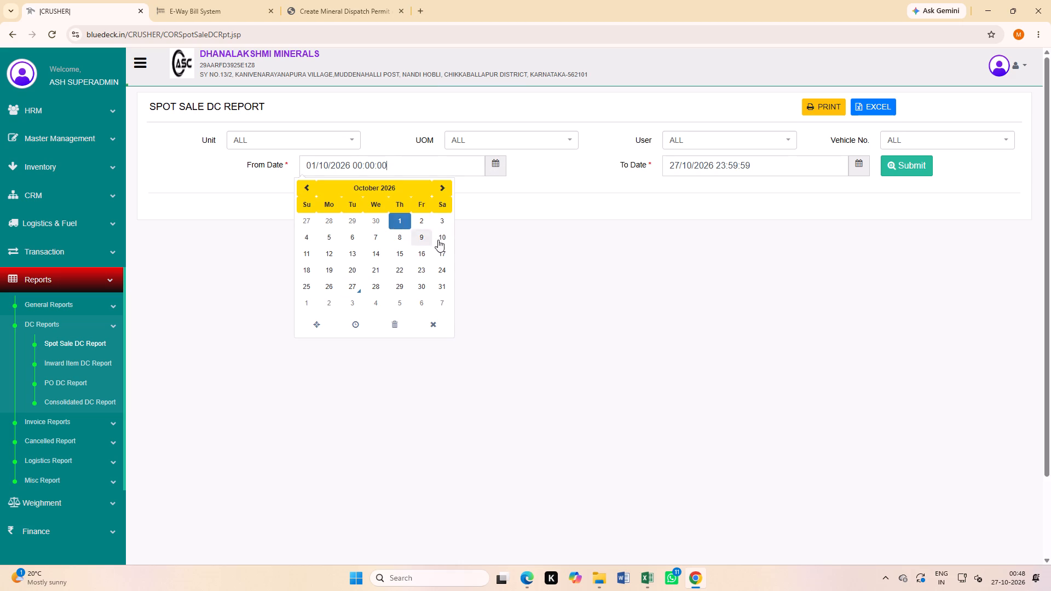
{"action": "left_click", "coordinate": [501, 256]}
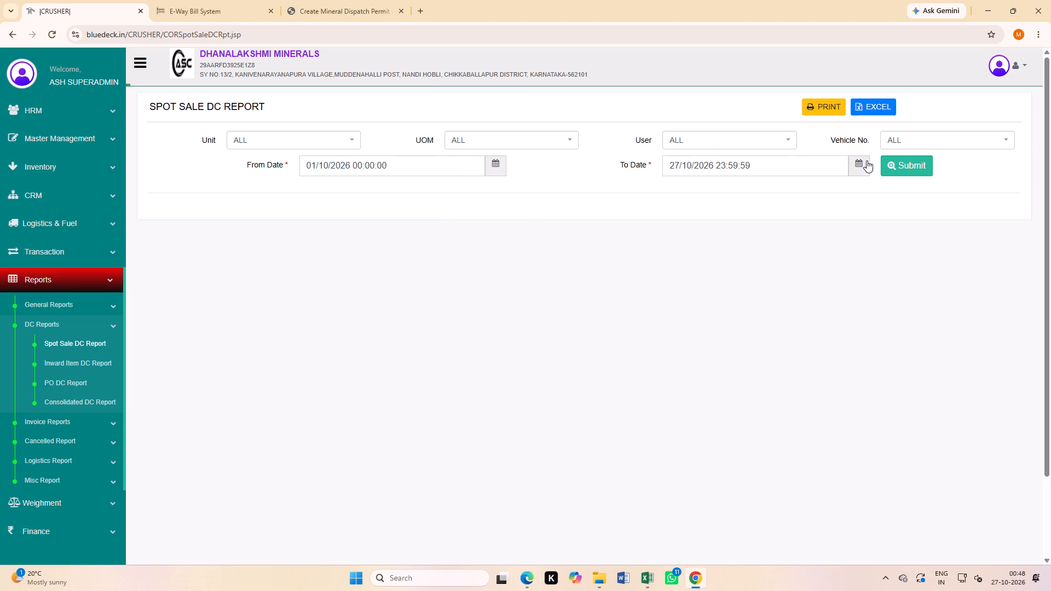
{"action": "left_click", "coordinate": [890, 160]}
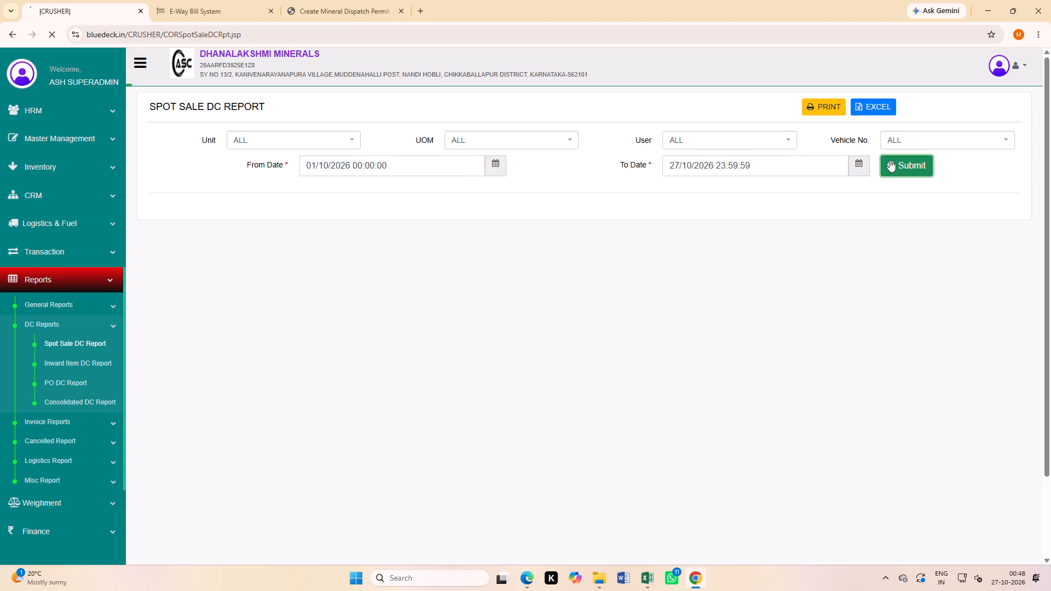
Look through the October spot sale entries in date order, examining their customers, vehicle numbers, items and net weights.
{"action": "scroll", "coordinate": [377, 332], "scroll_direction": "down", "scroll_amount": 1}
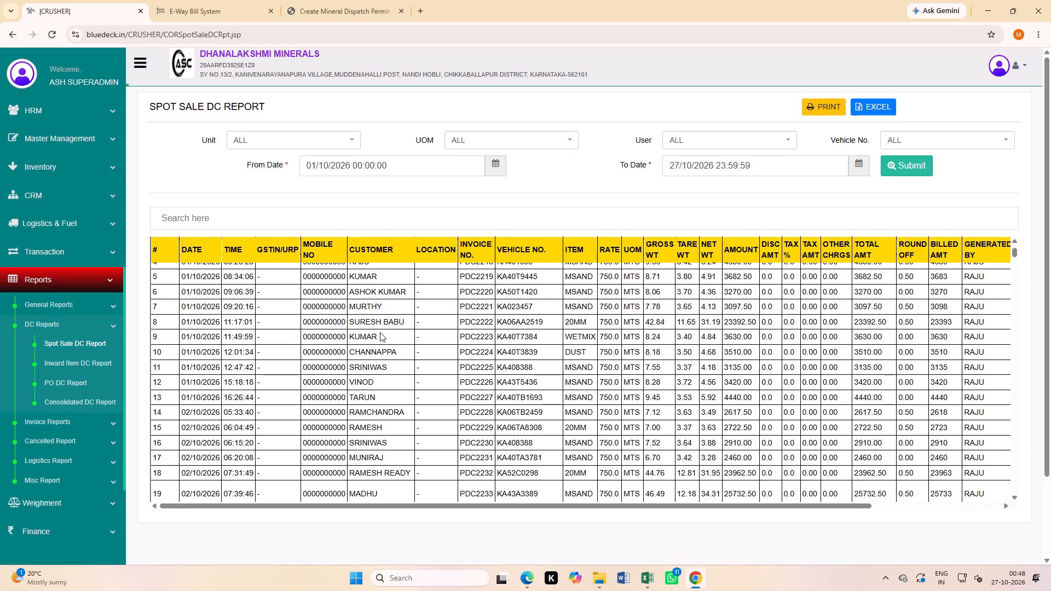
{"action": "scroll", "coordinate": [378, 405], "scroll_direction": "down", "scroll_amount": 1}
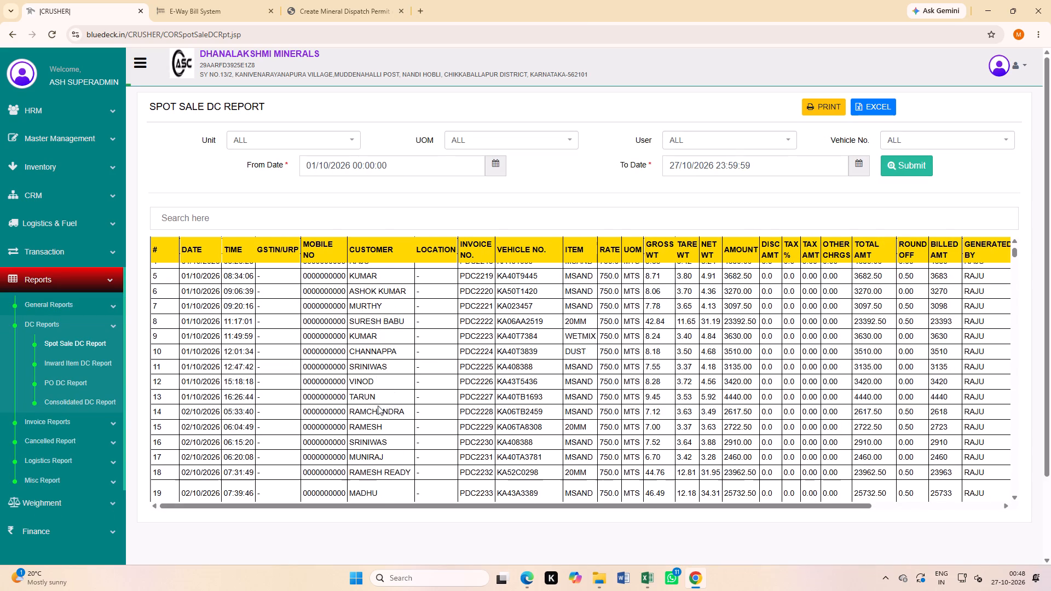
{"action": "scroll", "coordinate": [378, 405], "scroll_direction": "down", "scroll_amount": 1}
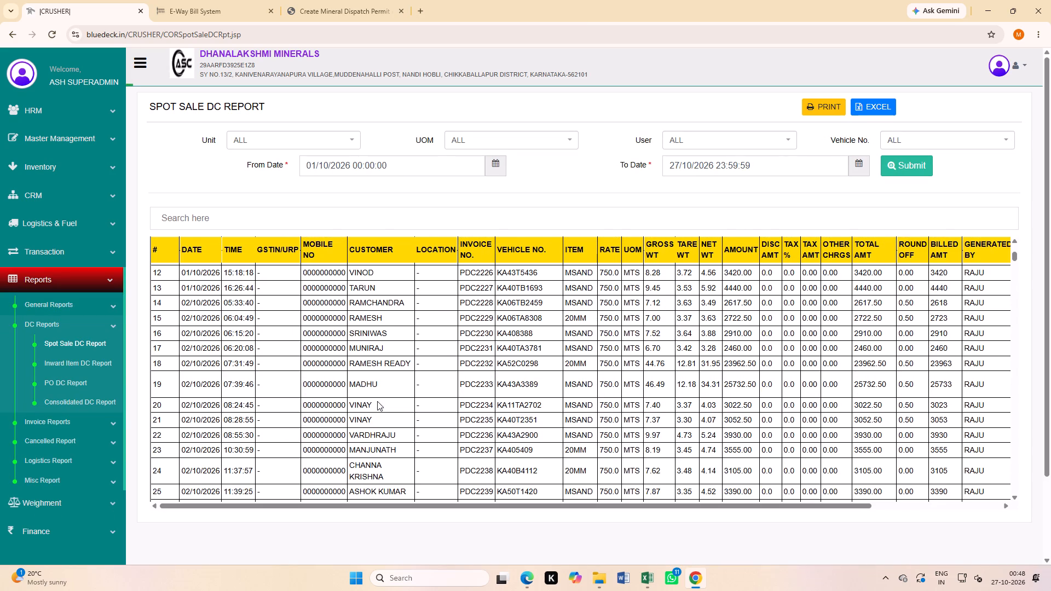
{"action": "scroll", "coordinate": [377, 401], "scroll_direction": "down", "scroll_amount": 5}
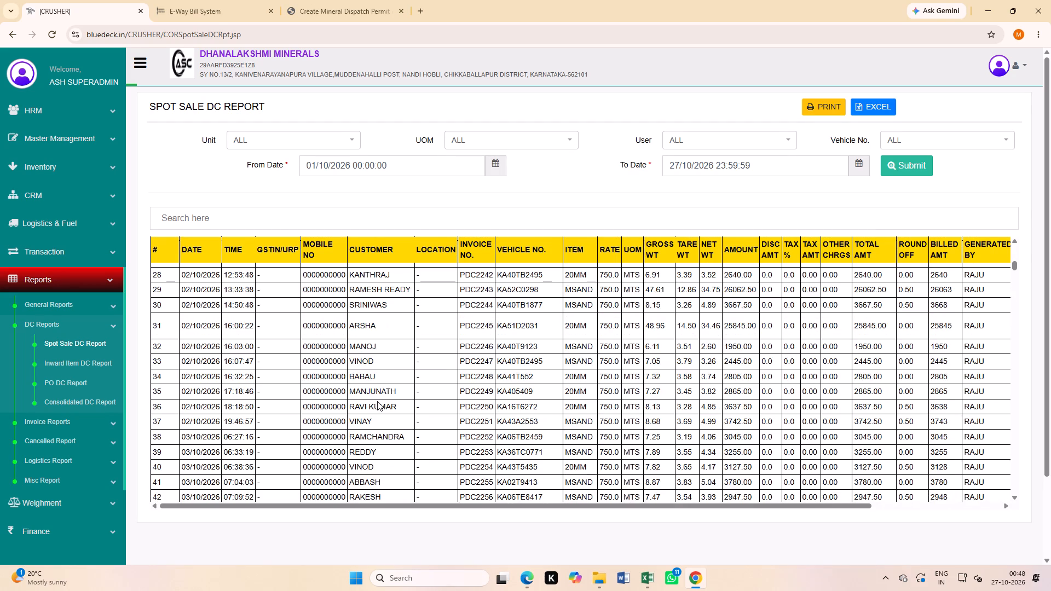
{"action": "scroll", "coordinate": [377, 401], "scroll_direction": "down", "scroll_amount": 2}
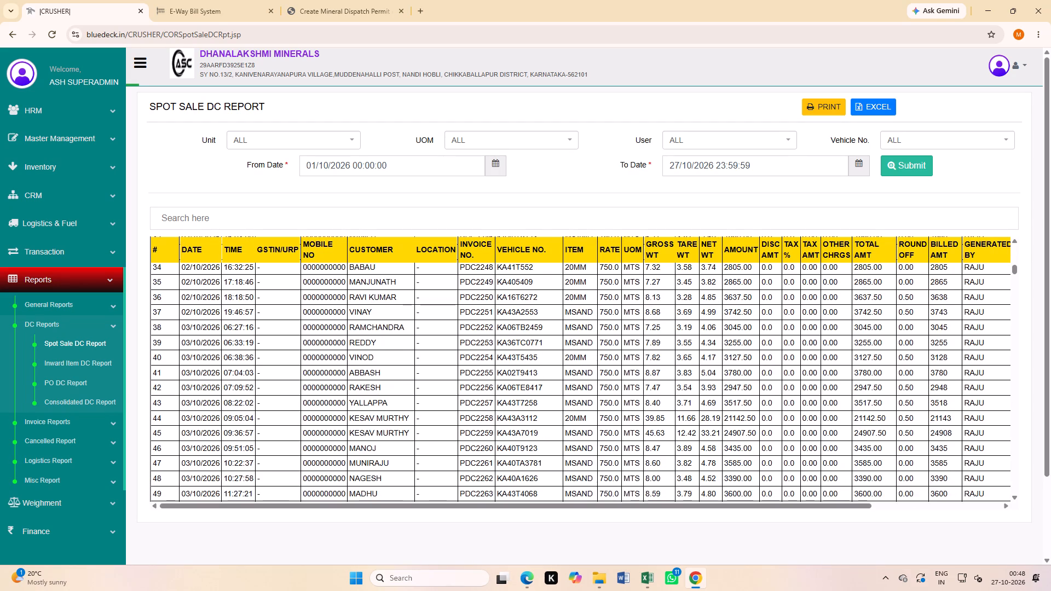
{"action": "scroll", "coordinate": [377, 374], "scroll_direction": "down", "scroll_amount": 2}
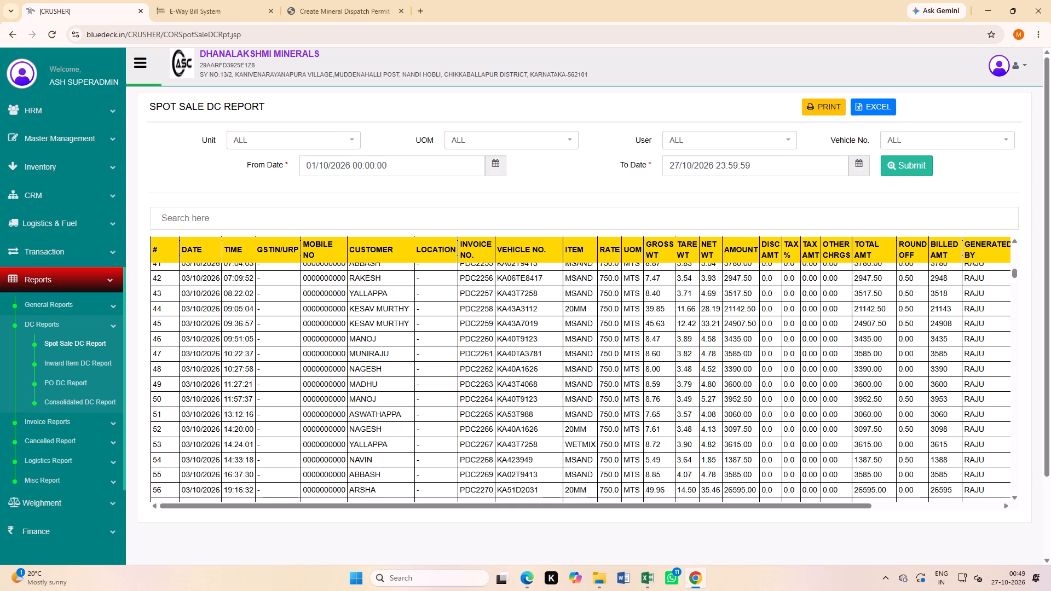
{"action": "scroll", "coordinate": [528, 465], "scroll_direction": "down", "scroll_amount": 2}
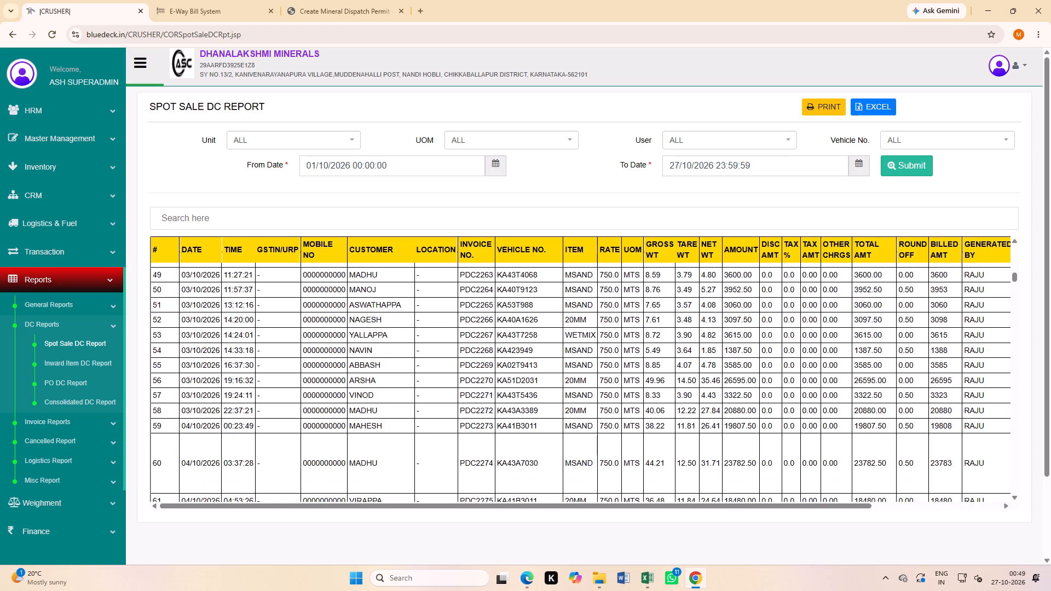
{"action": "scroll", "coordinate": [529, 448], "scroll_direction": "down", "scroll_amount": 2}
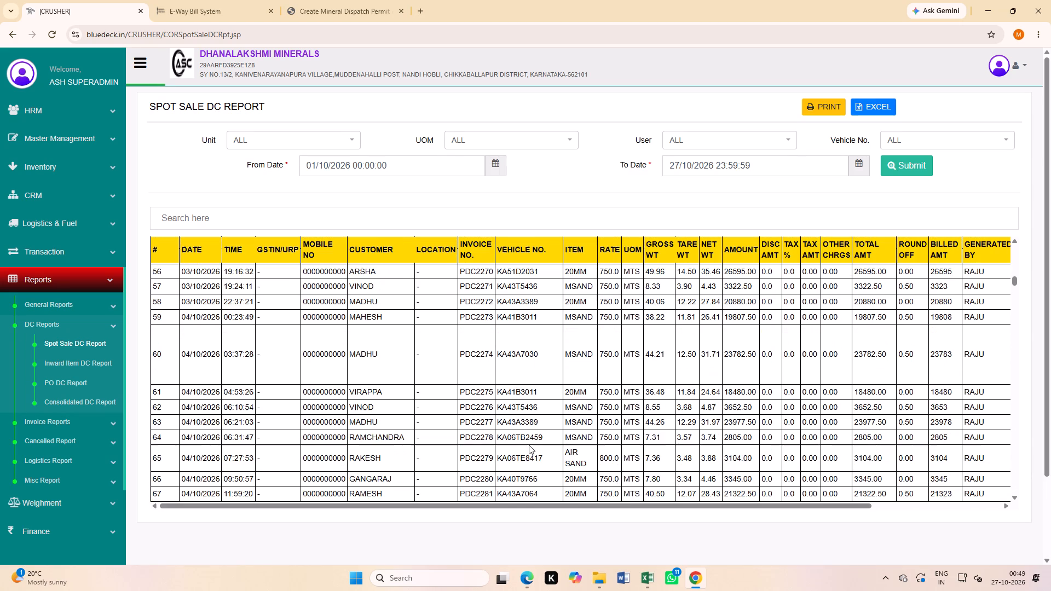
{"action": "scroll", "coordinate": [529, 445], "scroll_direction": "down", "scroll_amount": 2}
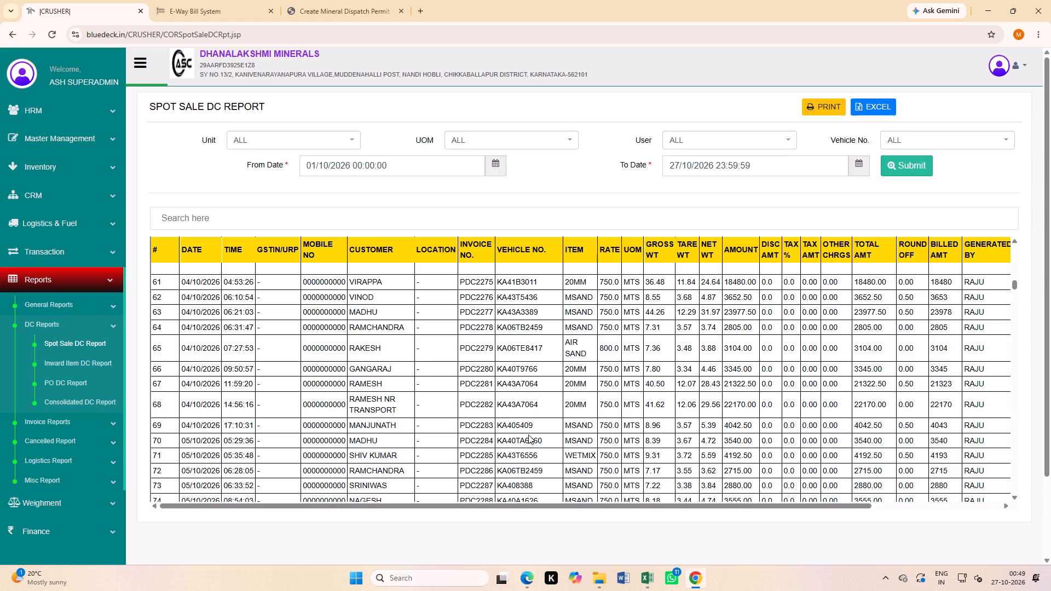
{"action": "scroll", "coordinate": [528, 434], "scroll_direction": "down", "scroll_amount": 1}
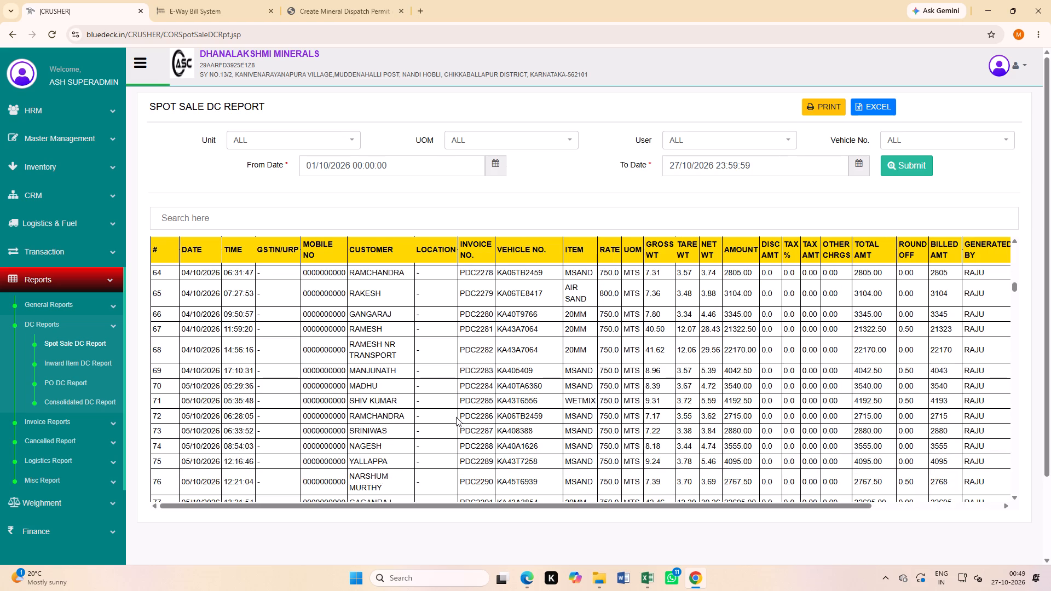
{"action": "scroll", "coordinate": [428, 417], "scroll_direction": "down", "scroll_amount": 2}
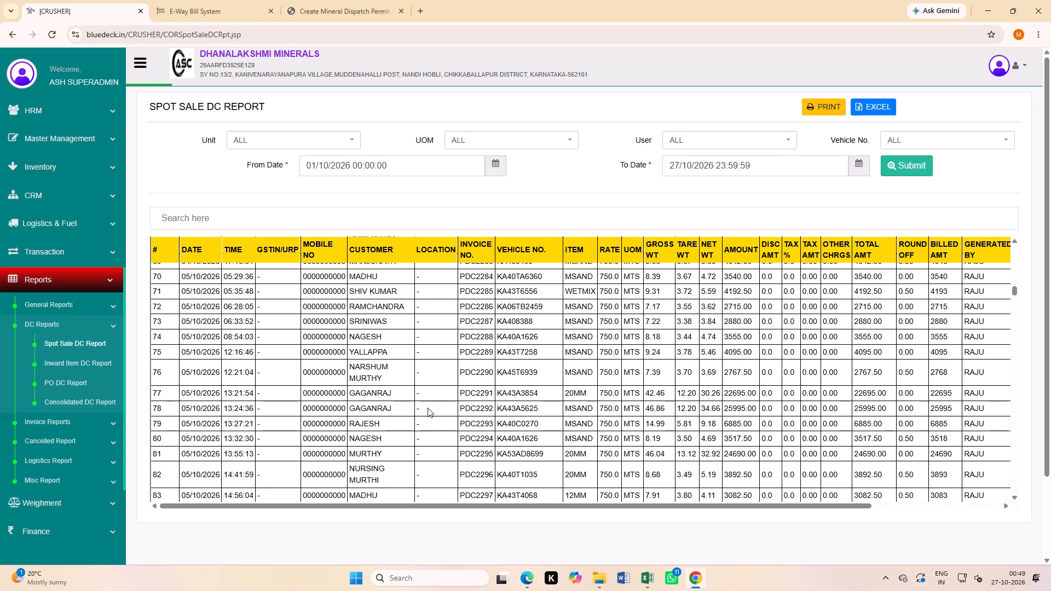
{"action": "scroll", "coordinate": [428, 408], "scroll_direction": "down", "scroll_amount": 4}
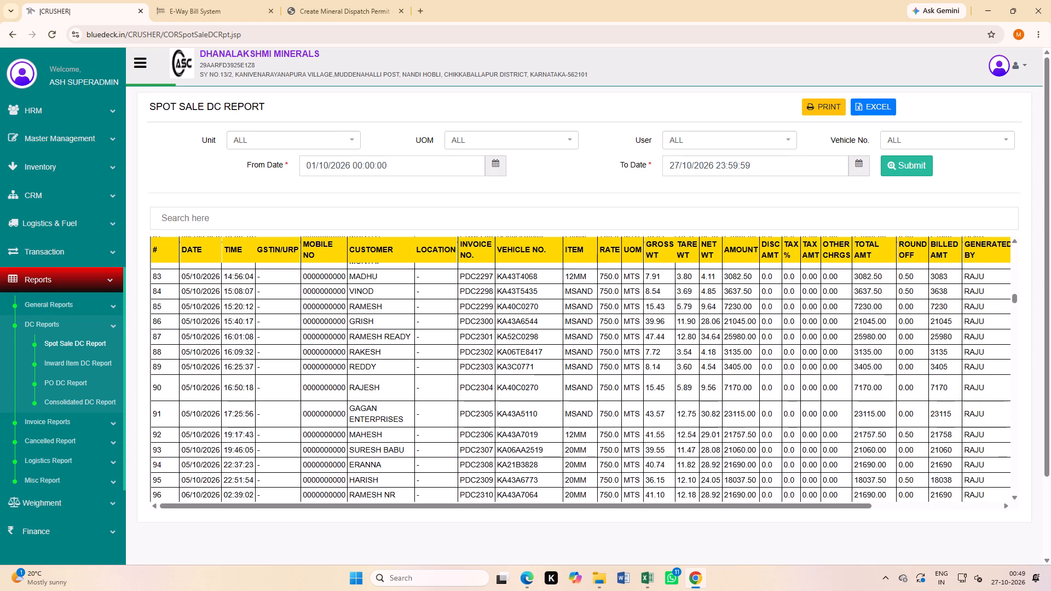
{"action": "scroll", "coordinate": [418, 410], "scroll_direction": "down", "scroll_amount": 2}
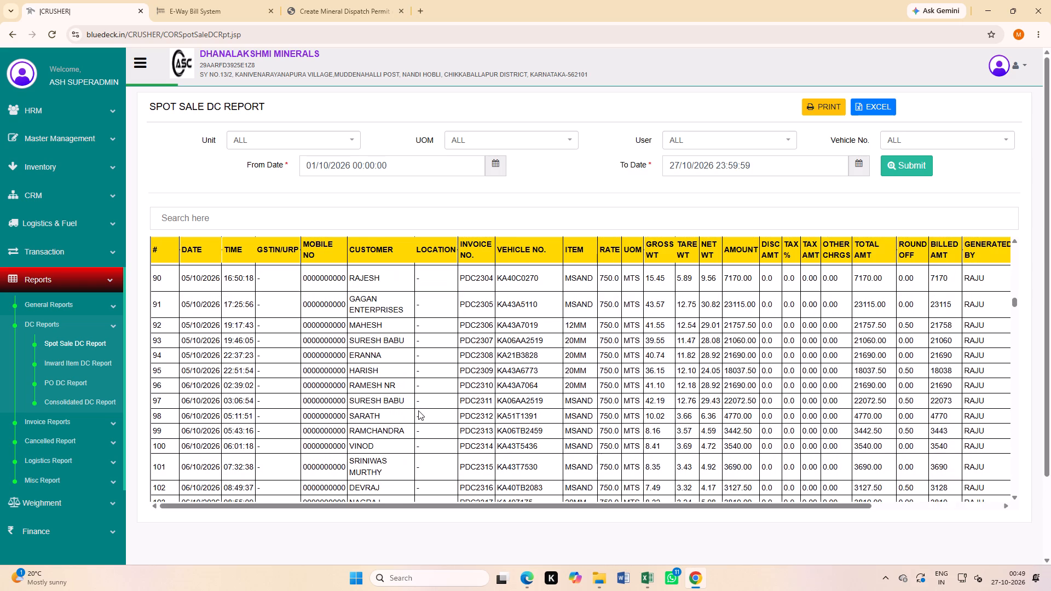
{"action": "scroll", "coordinate": [418, 410], "scroll_direction": "down", "scroll_amount": 5}
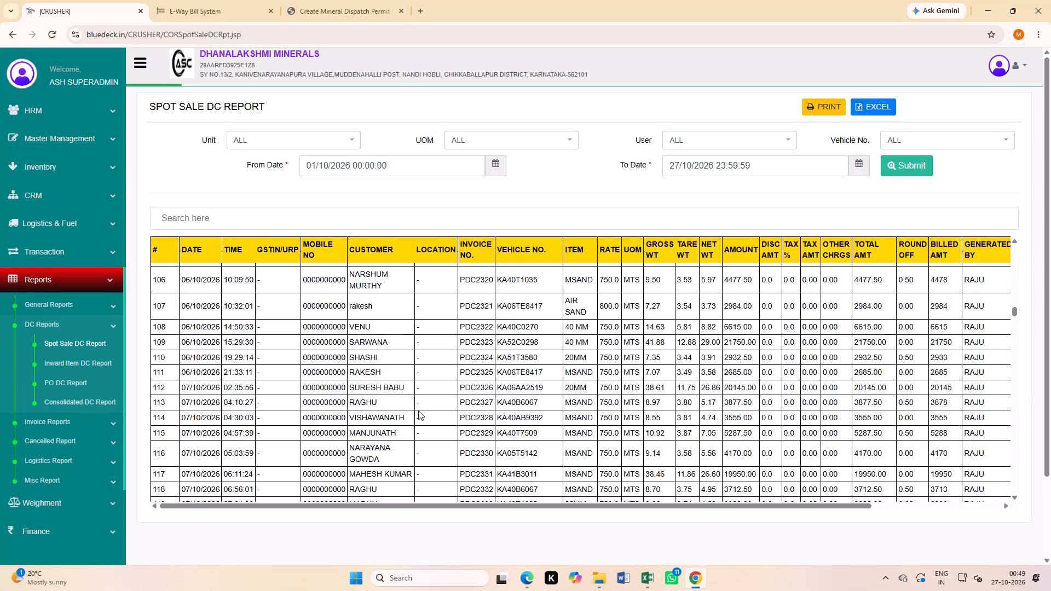
{"action": "scroll", "coordinate": [418, 410], "scroll_direction": "down", "scroll_amount": 3}
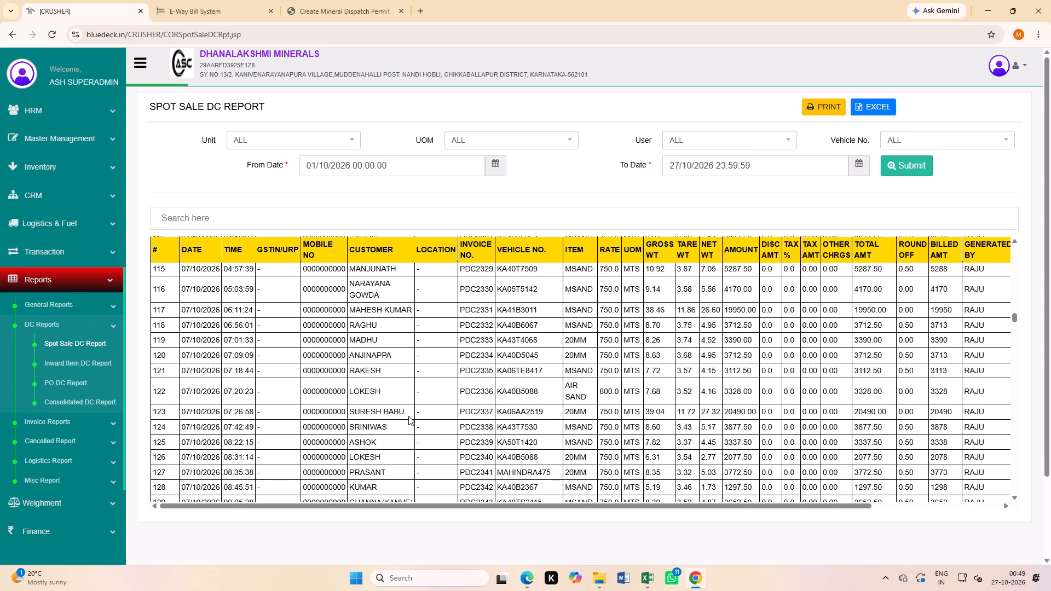
{"action": "scroll", "coordinate": [408, 416], "scroll_direction": "down", "scroll_amount": 3}
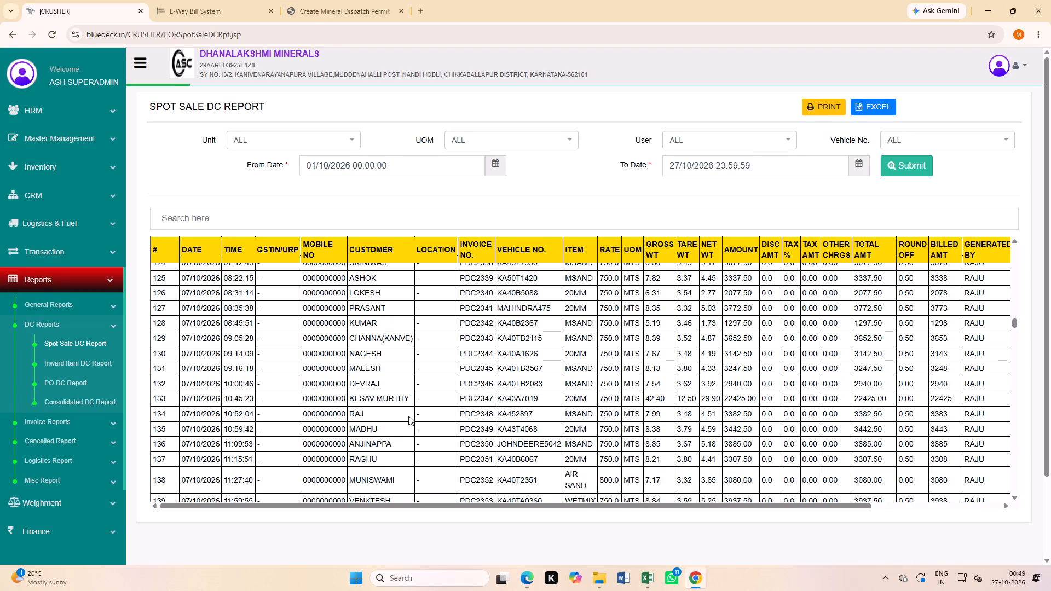